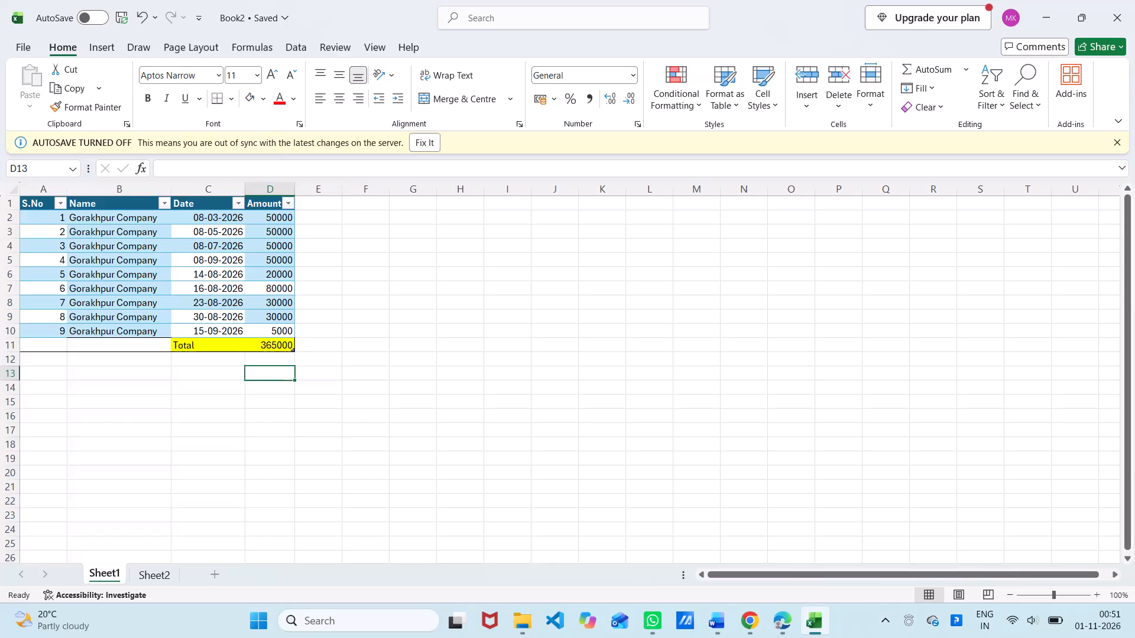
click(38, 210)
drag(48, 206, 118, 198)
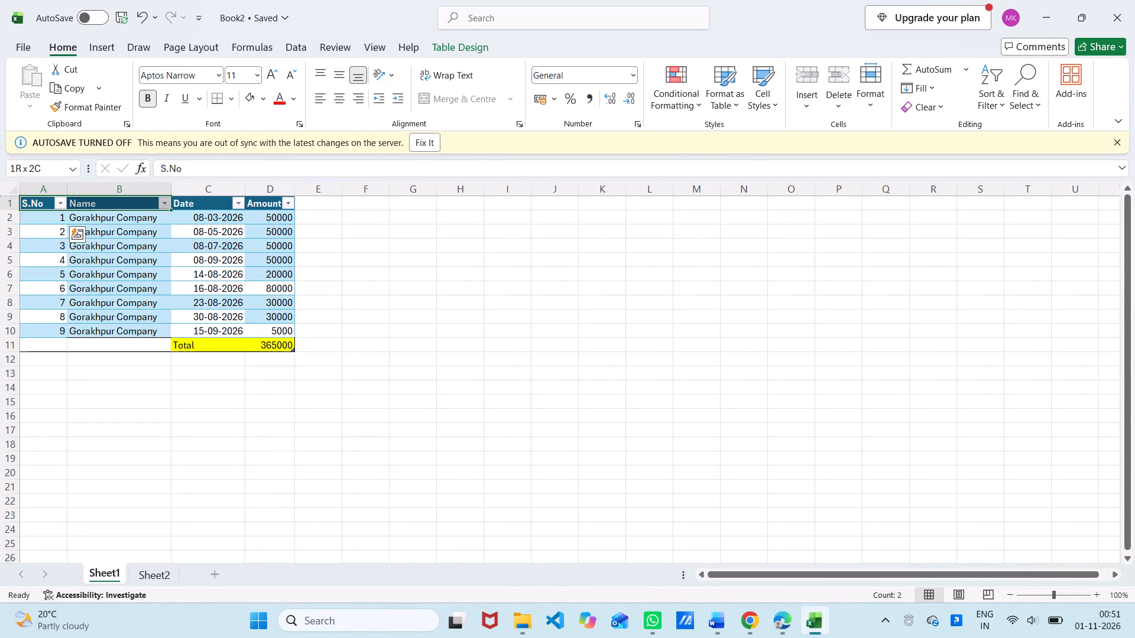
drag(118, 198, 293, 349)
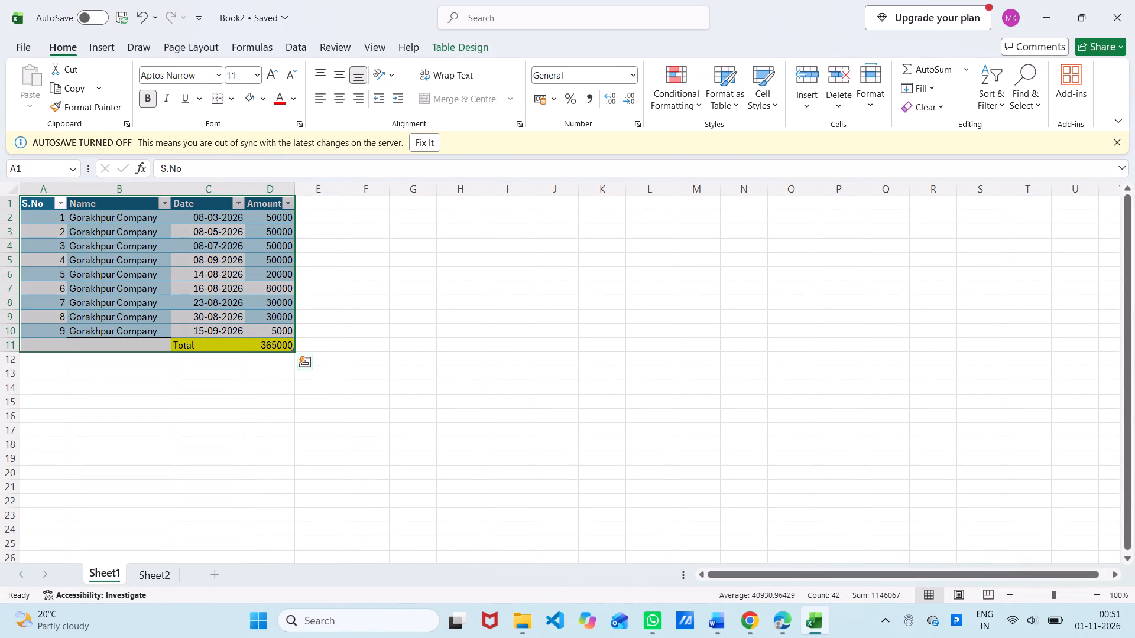
Delete all table columns of the names, dates and amounts table on Sheet2.
click(162, 575)
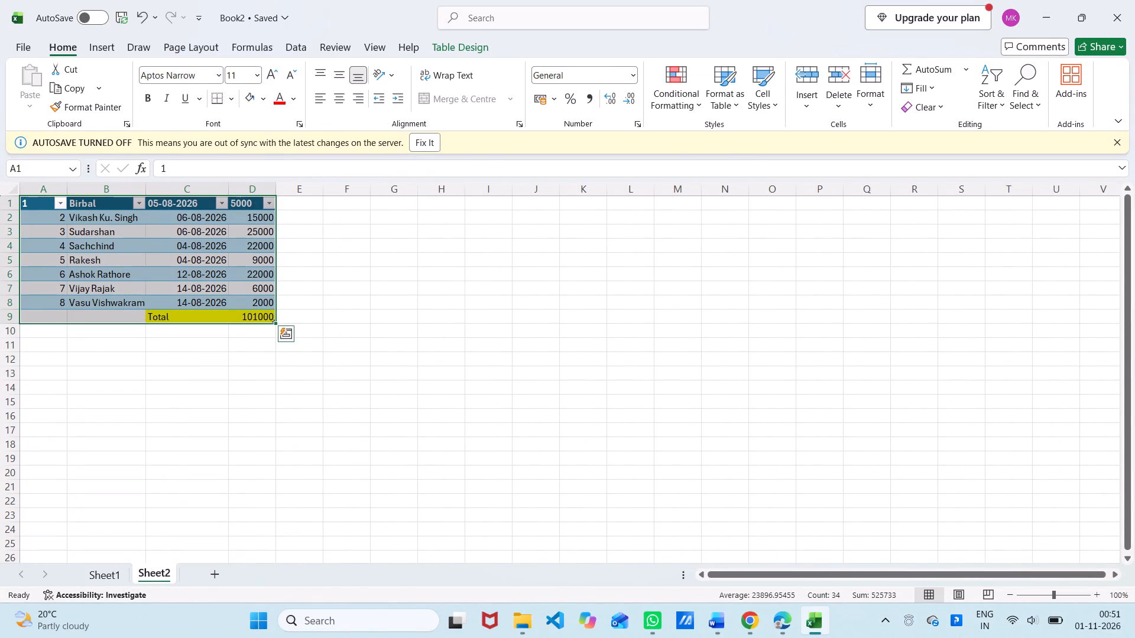
right_click(108, 276)
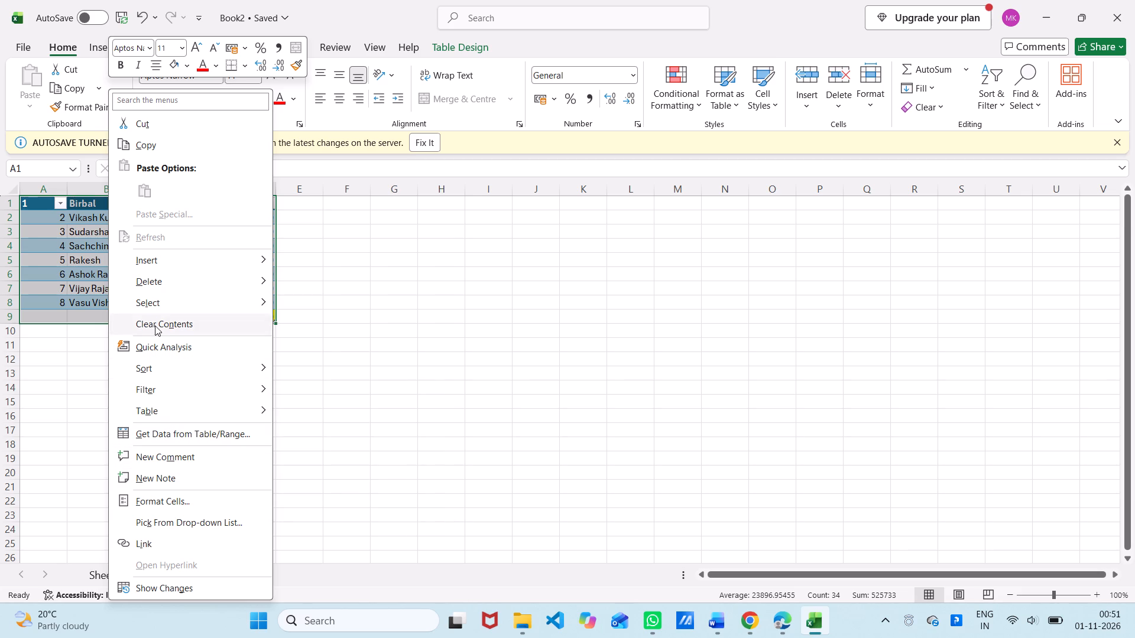
click(167, 282)
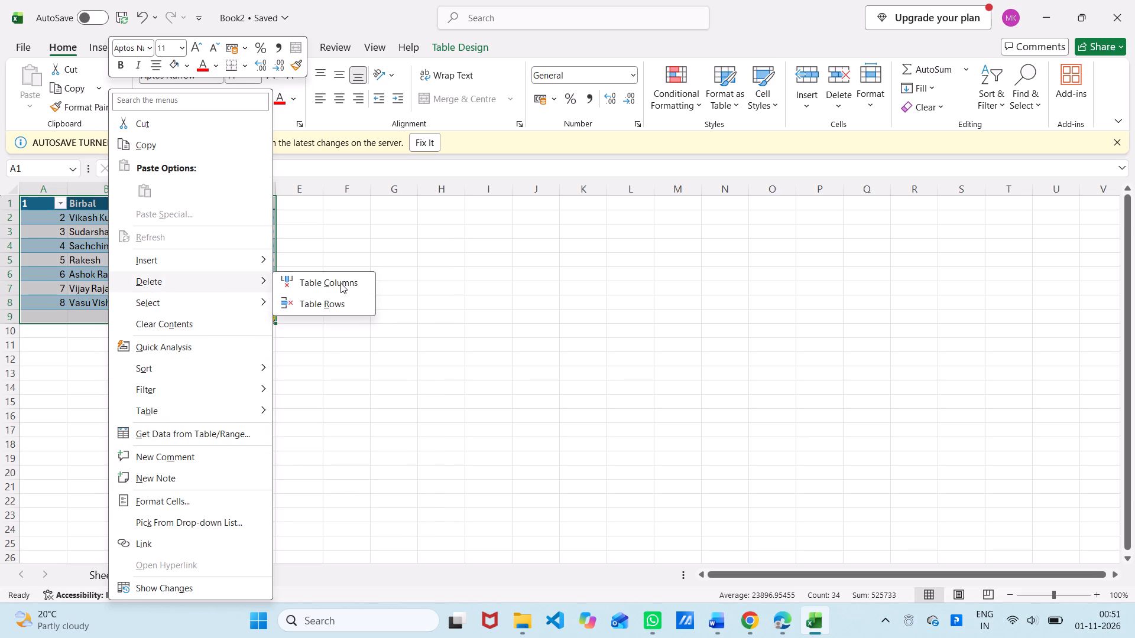
click(340, 283)
click(91, 275)
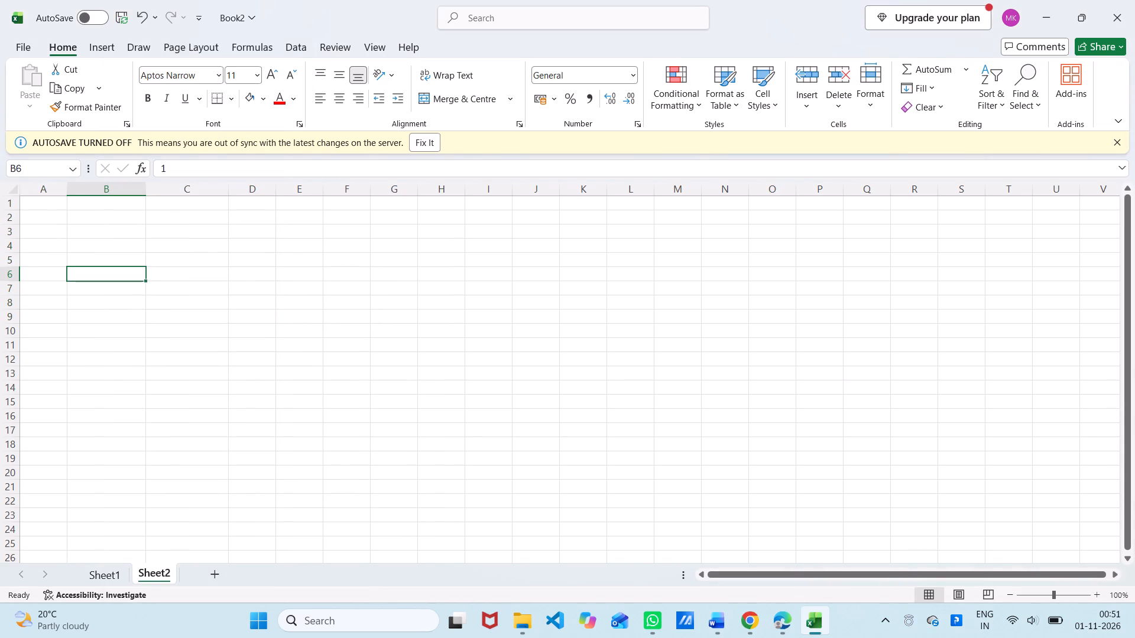
Enter the column headers S.No in cell A1 and Name in cell B1 of Sheet2.
click(48, 205)
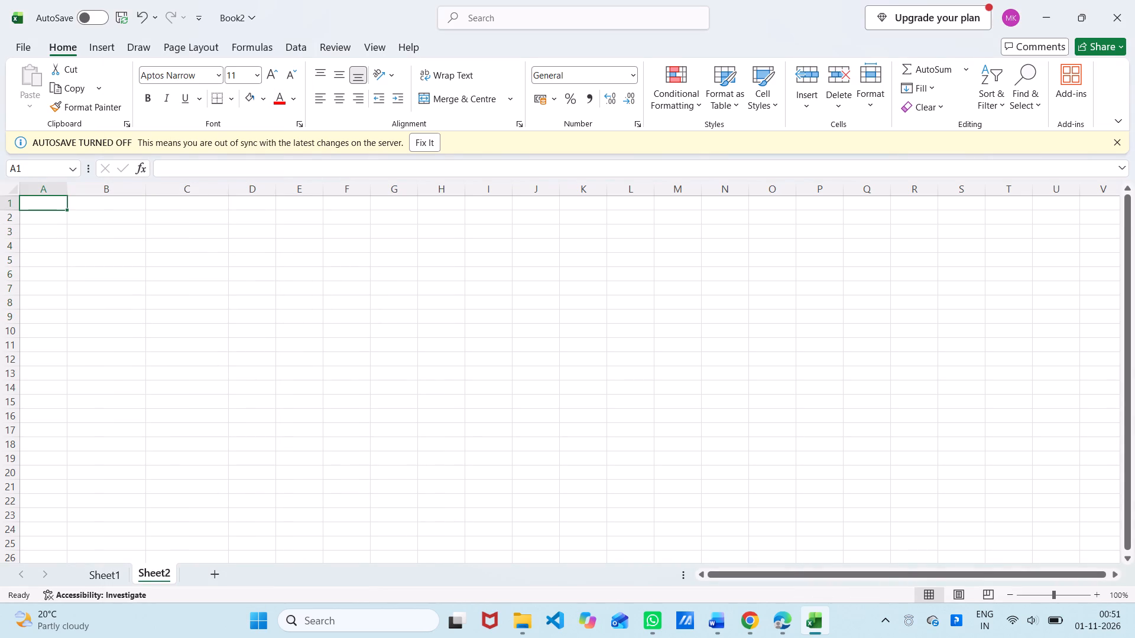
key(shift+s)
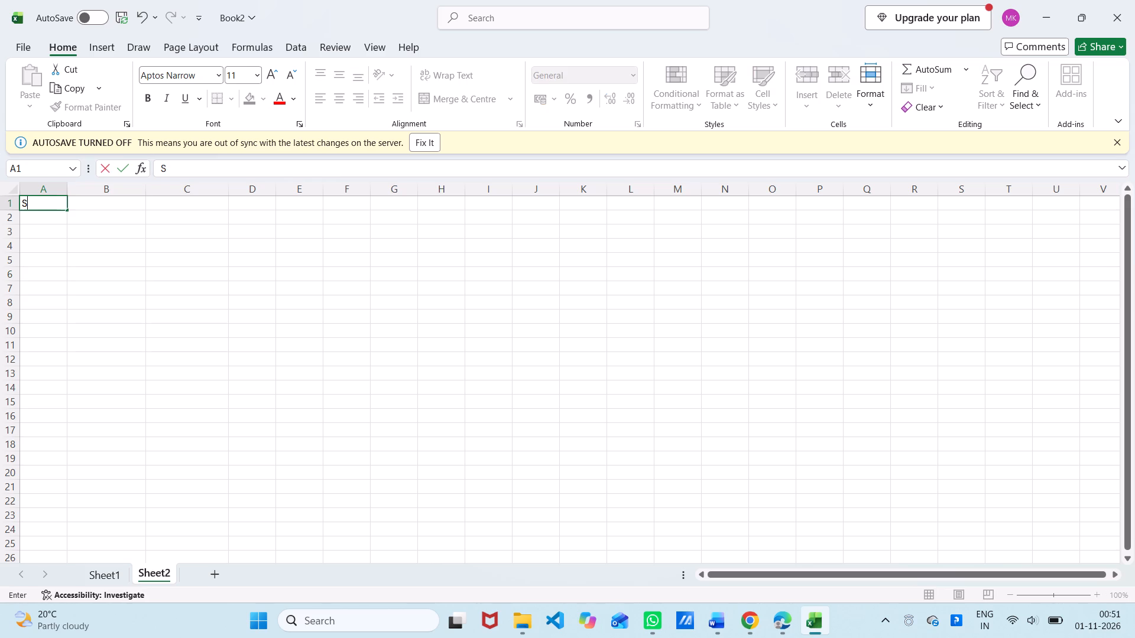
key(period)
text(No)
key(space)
click(121, 212)
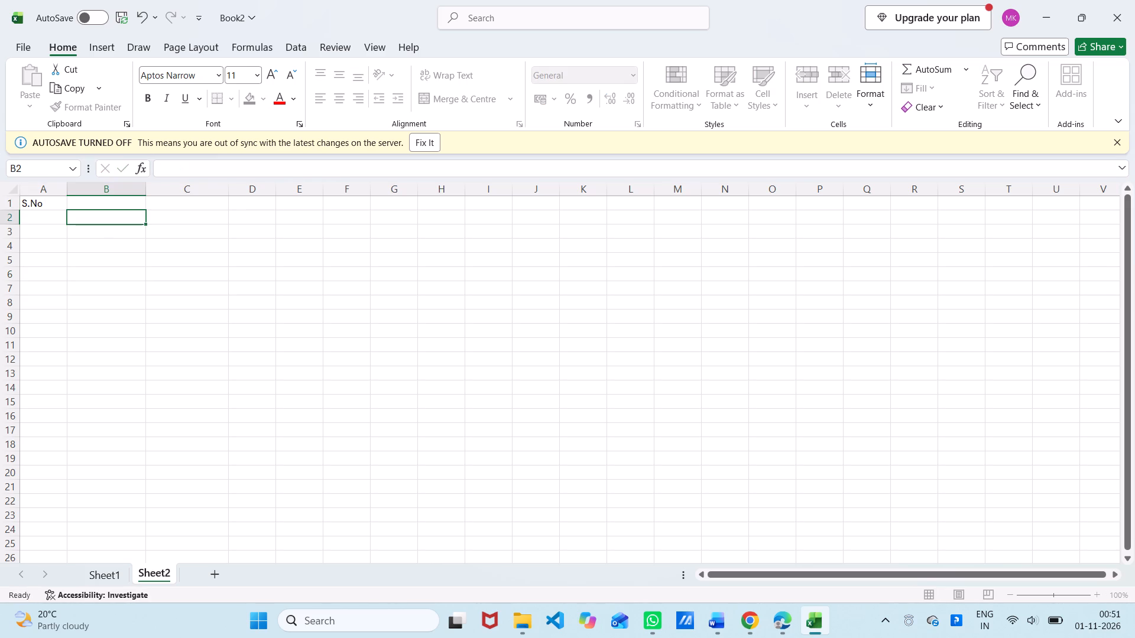
click(123, 206)
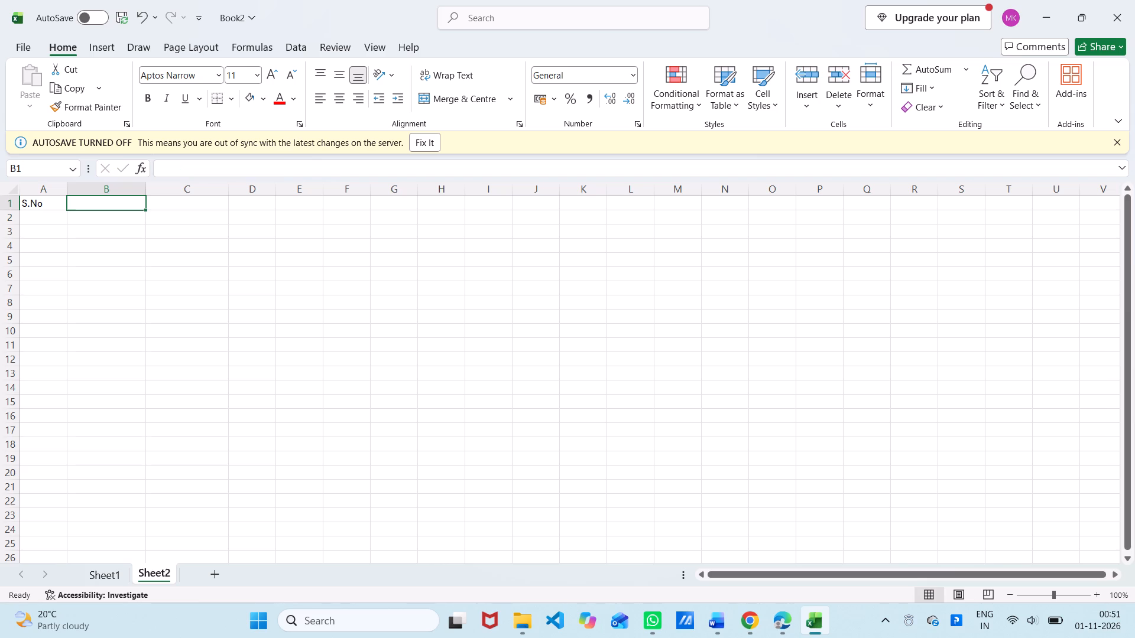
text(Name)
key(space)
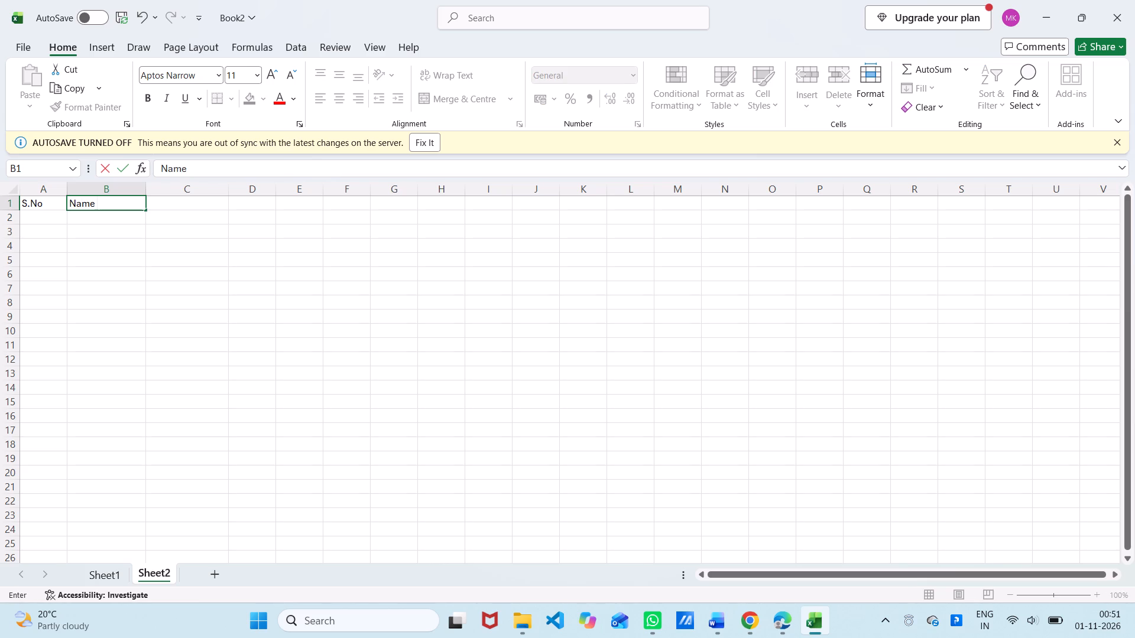
Enter the column headers date in cell C1 and Amount in cell D1.
click(180, 197)
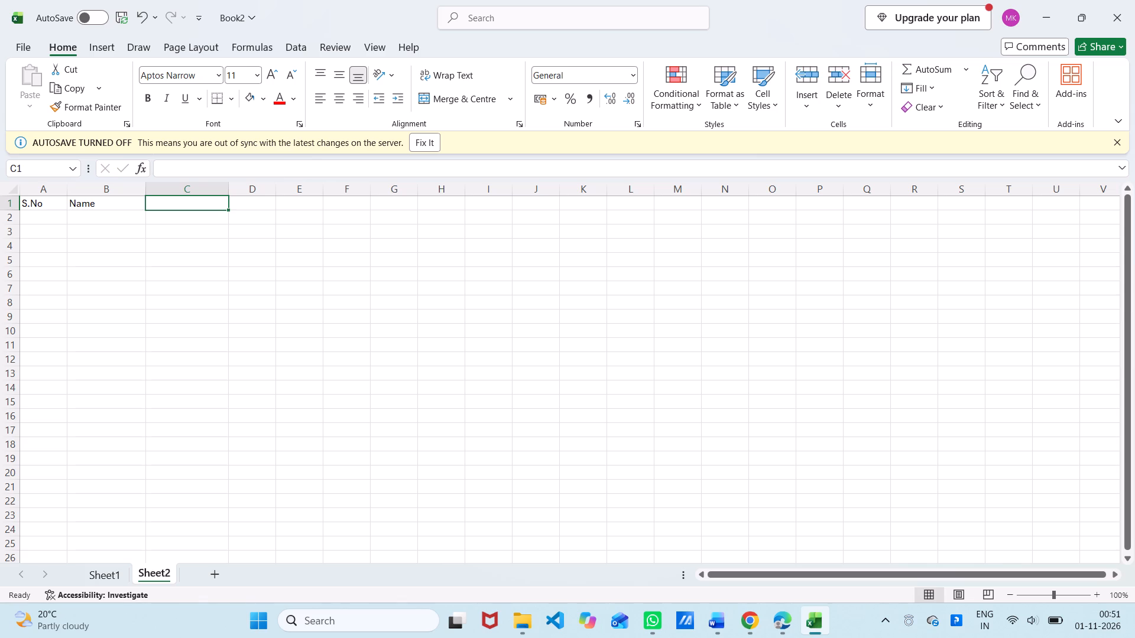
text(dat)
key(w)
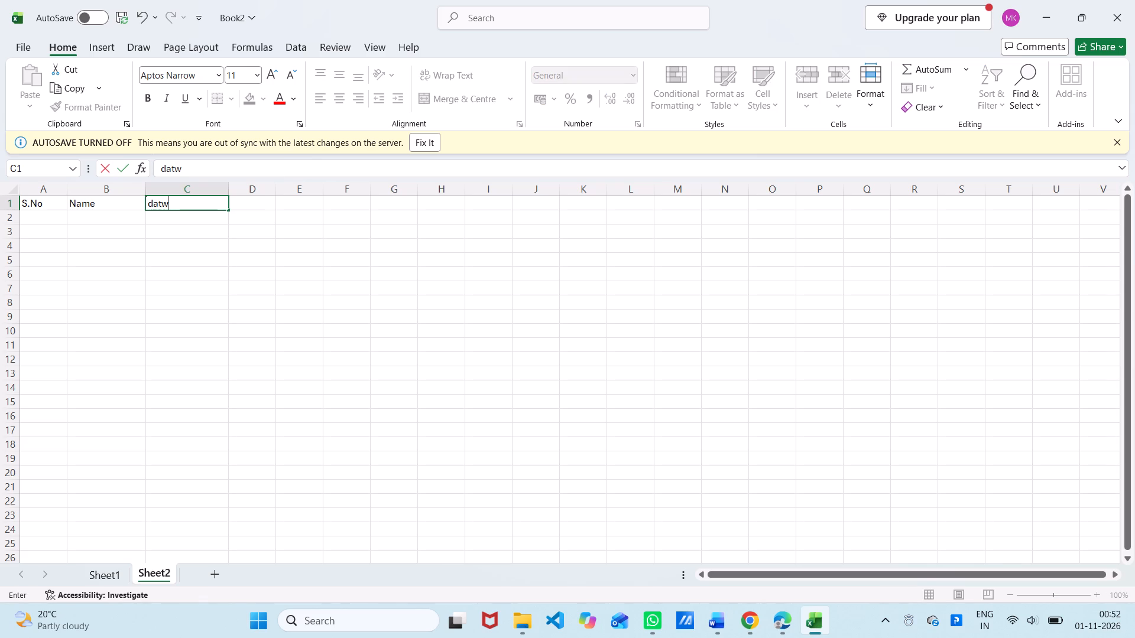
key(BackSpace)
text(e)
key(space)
click(272, 203)
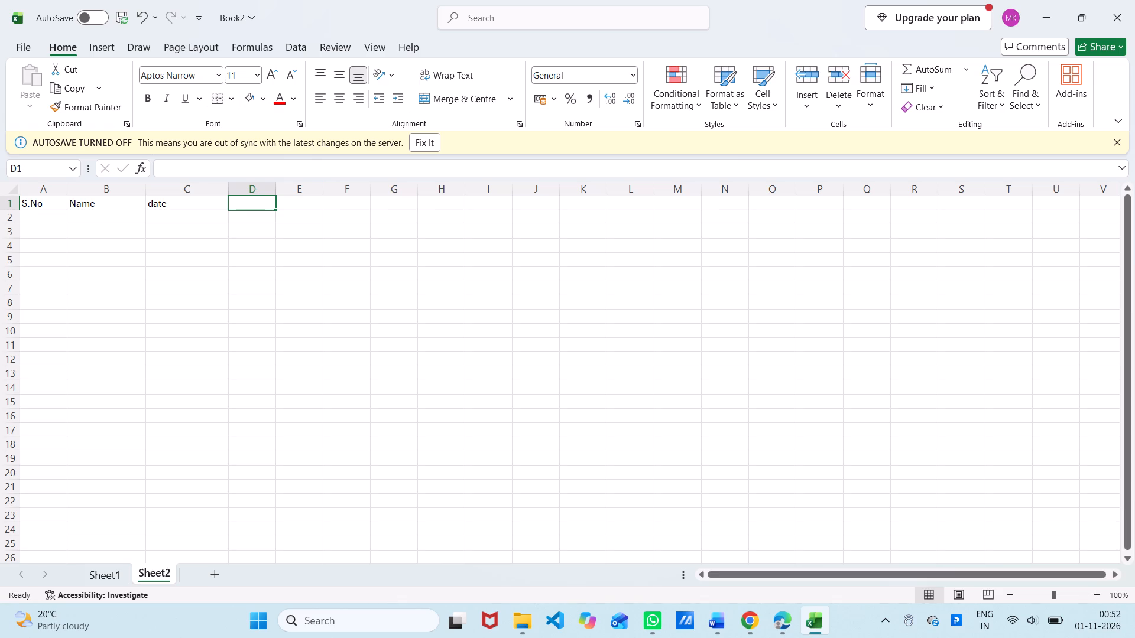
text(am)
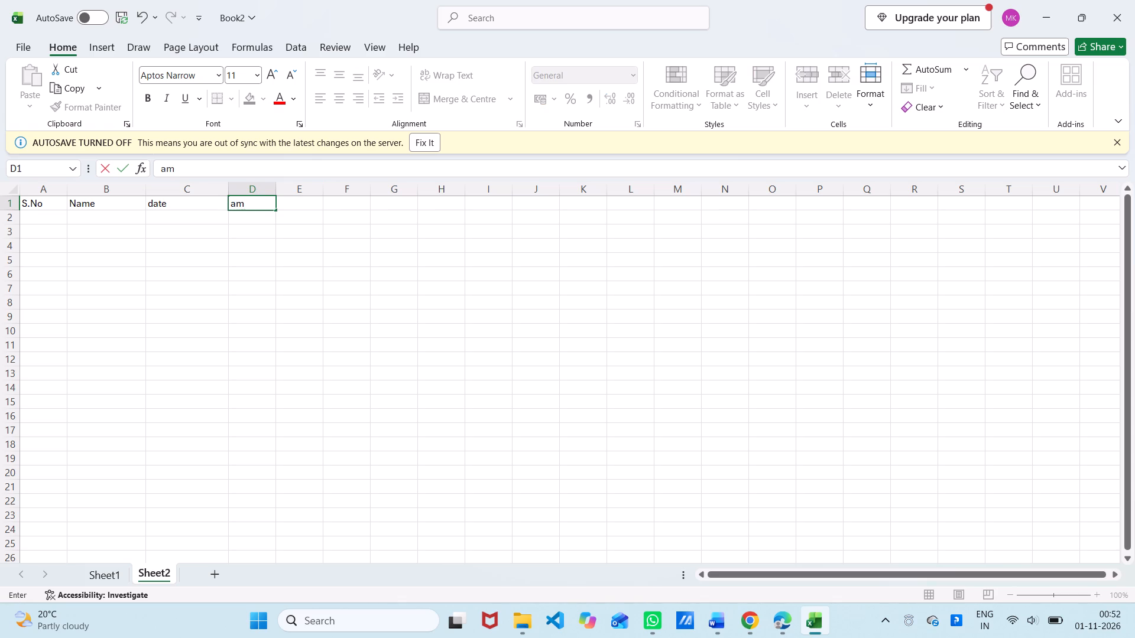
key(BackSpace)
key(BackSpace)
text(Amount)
Enter the serial numbers 1 and 2 in cells A2 and A3 under S.No.
click(34, 211)
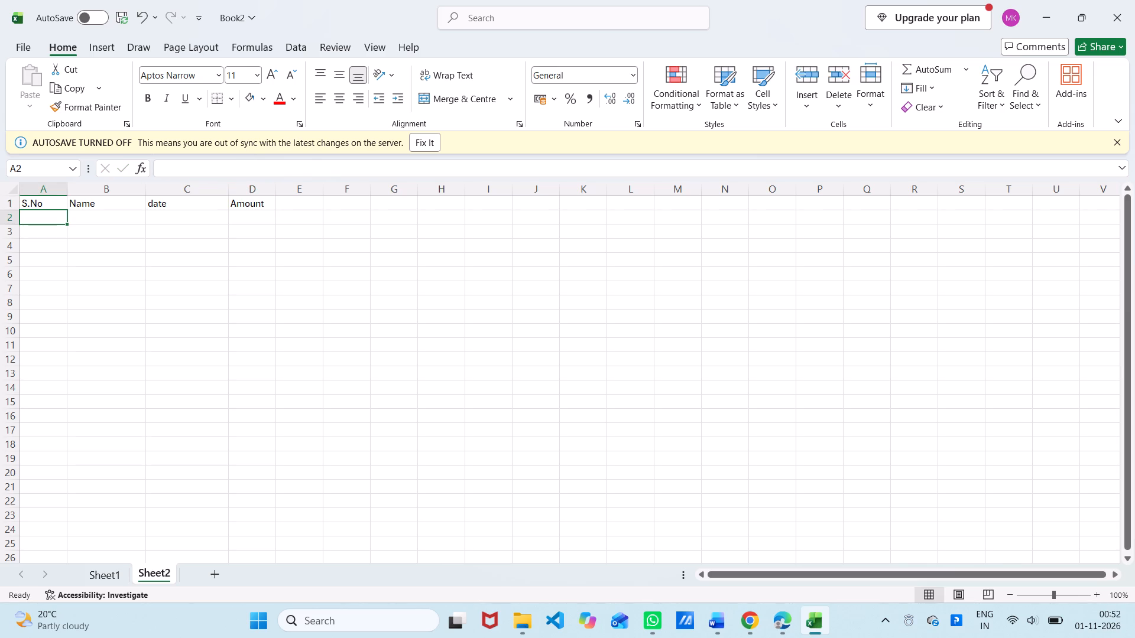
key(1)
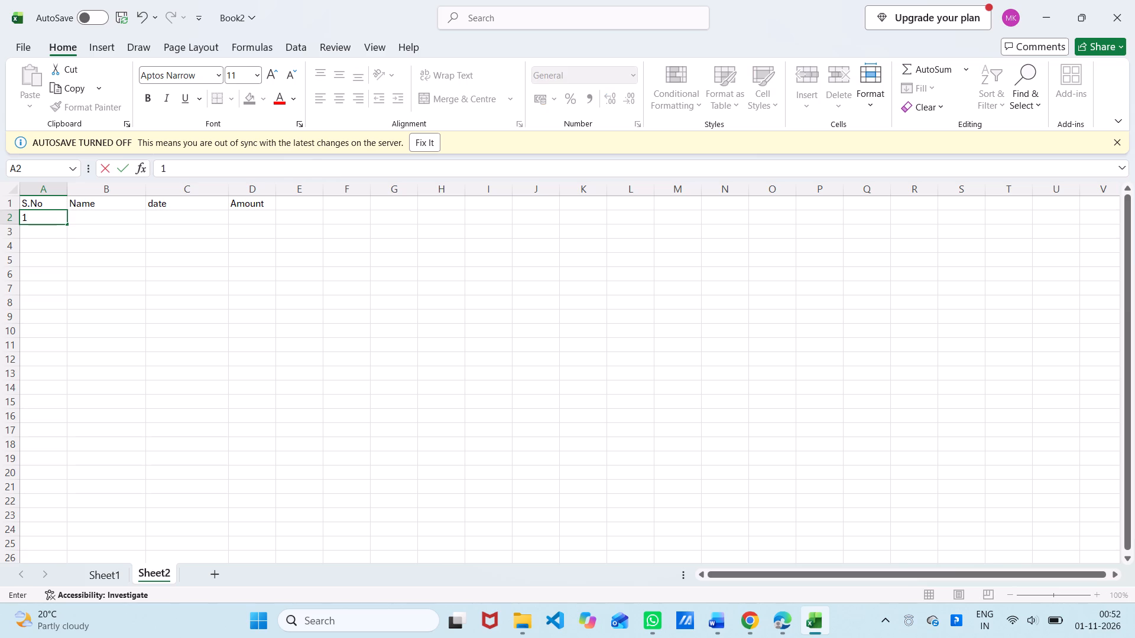
key(Down)
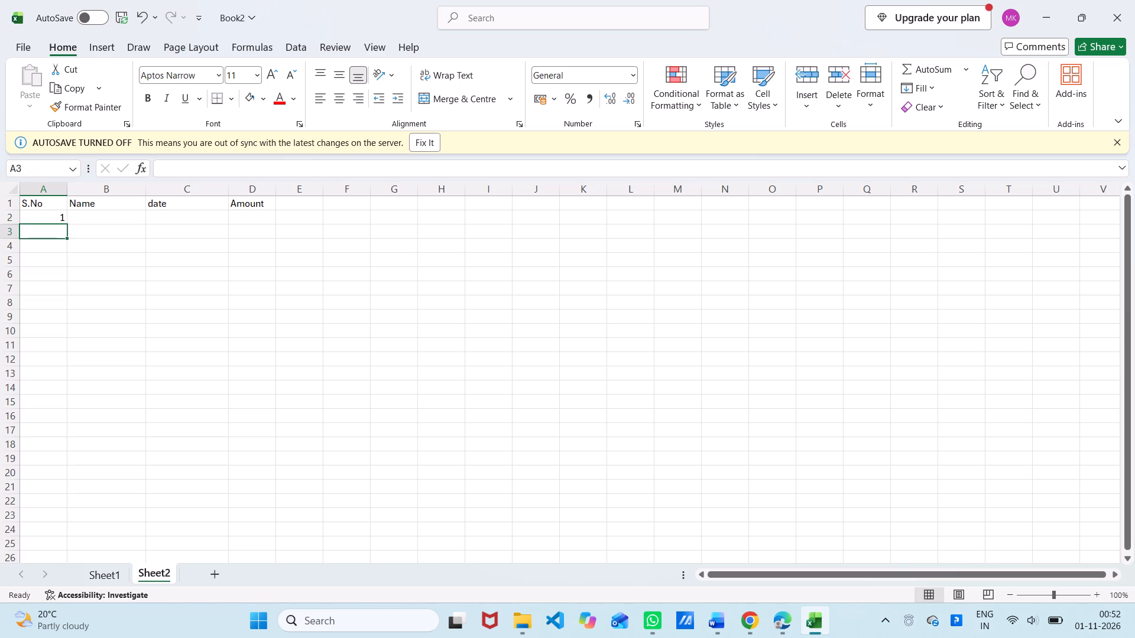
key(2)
Fill the value of cell A2 down the S.No column to row 34.
click(45, 217)
drag(65, 221, 82, 571)
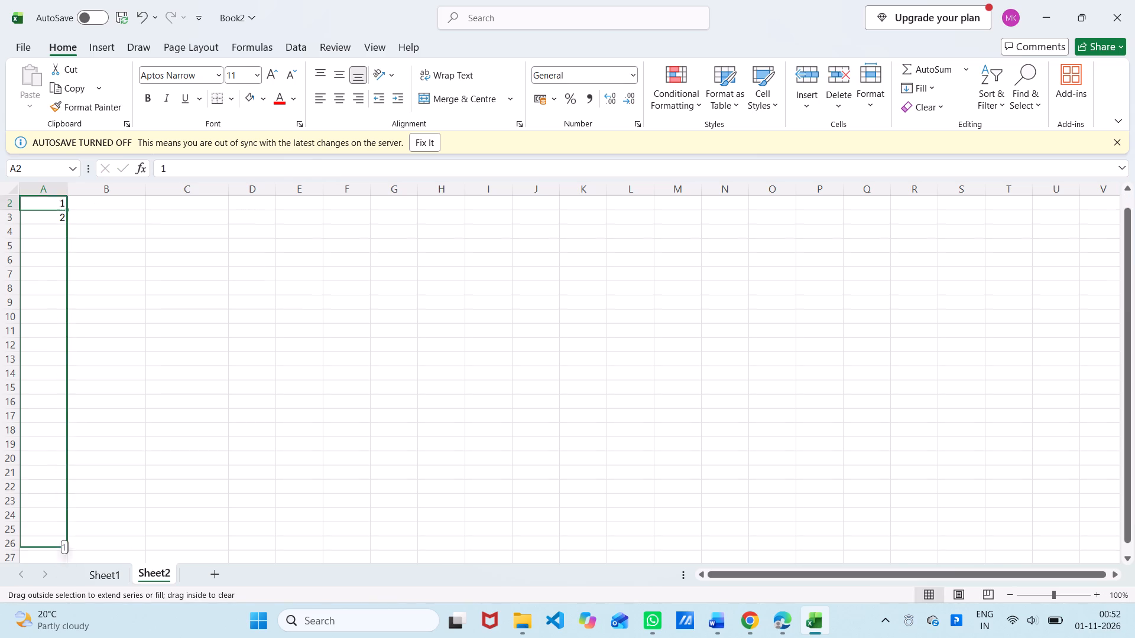
drag(82, 571, 83, 571)
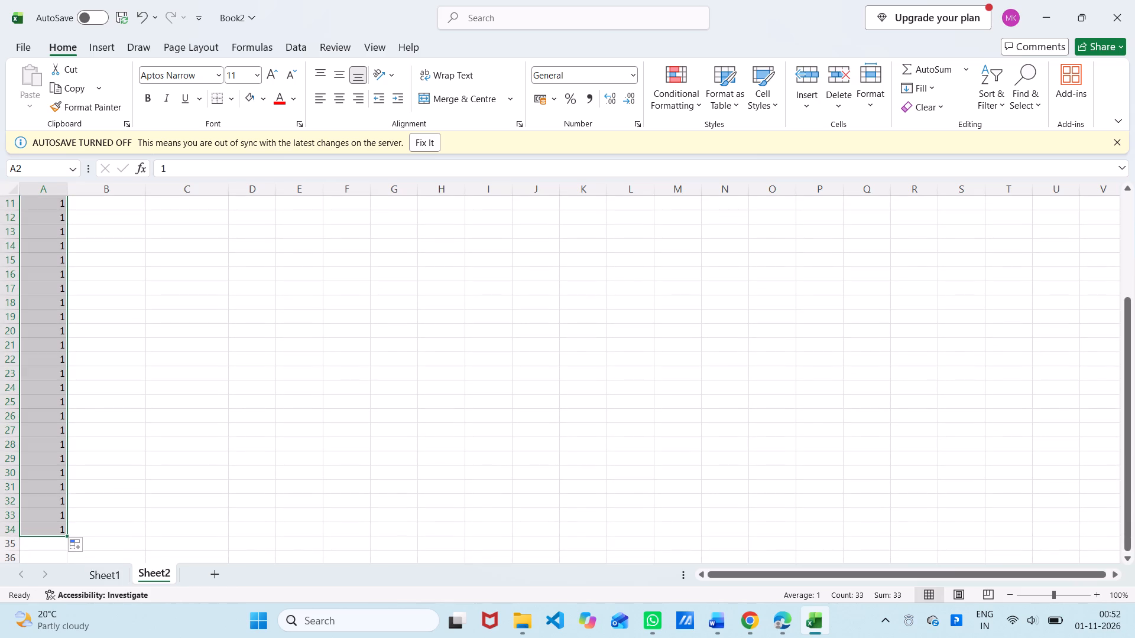
click(30, 453)
Replace the filled values in cells A3 to A6 with the serial numbers 2, 3, 4 and 5.
scroll(58, 323, up, 2)
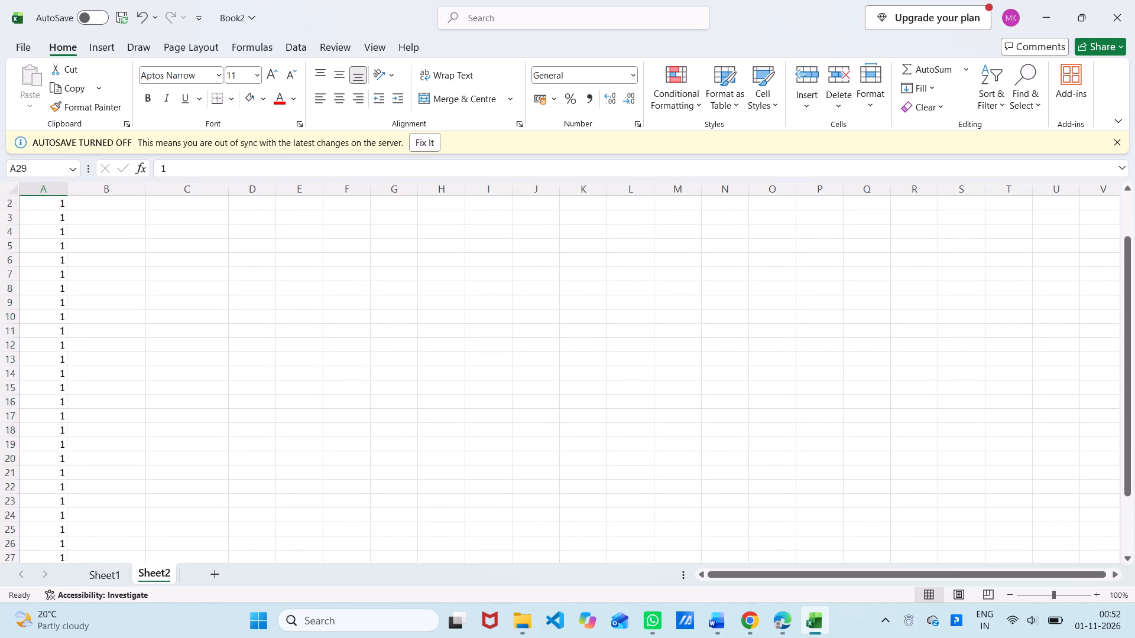
scroll(59, 323, up, 14)
scroll(41, 219, up, 4)
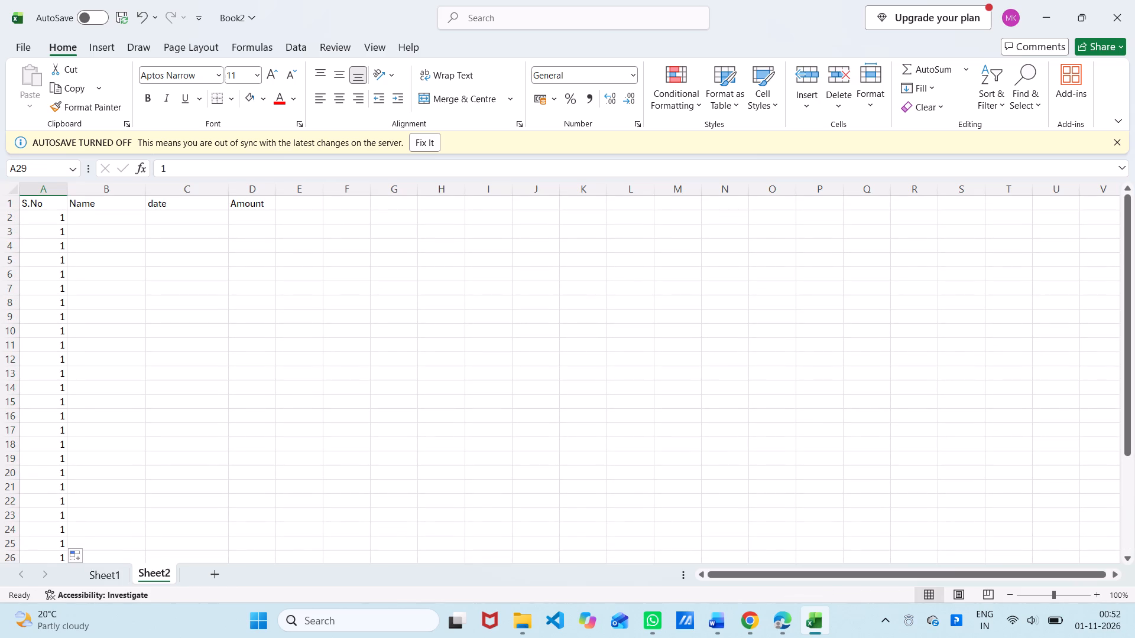
scroll(41, 219, up, 1)
click(57, 213)
click(62, 240)
click(54, 222)
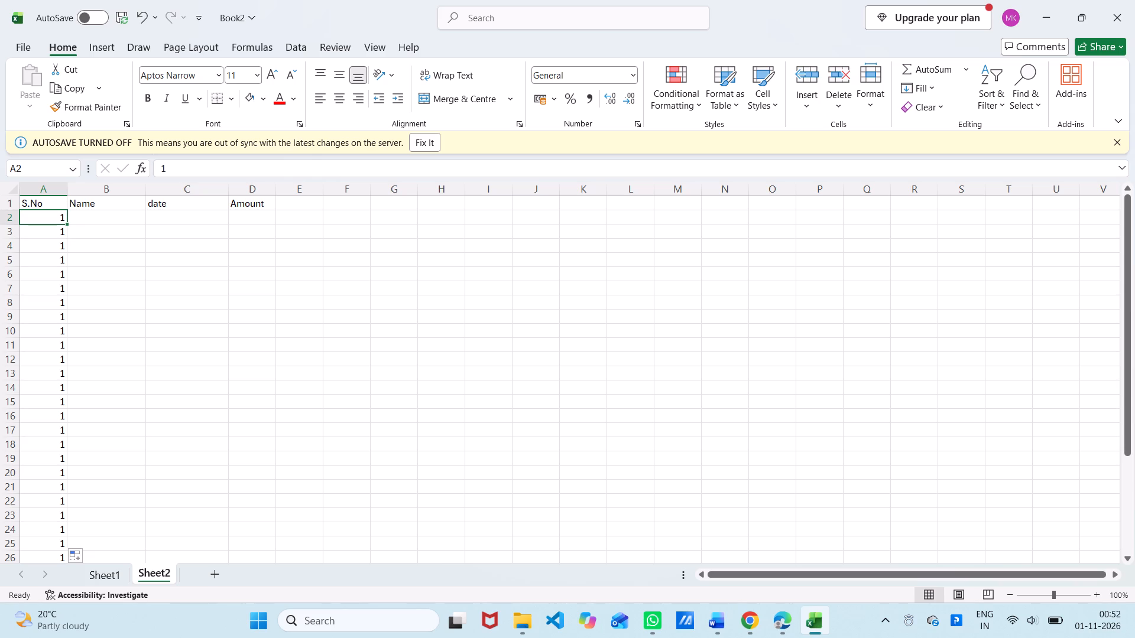
click(55, 229)
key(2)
key(Down)
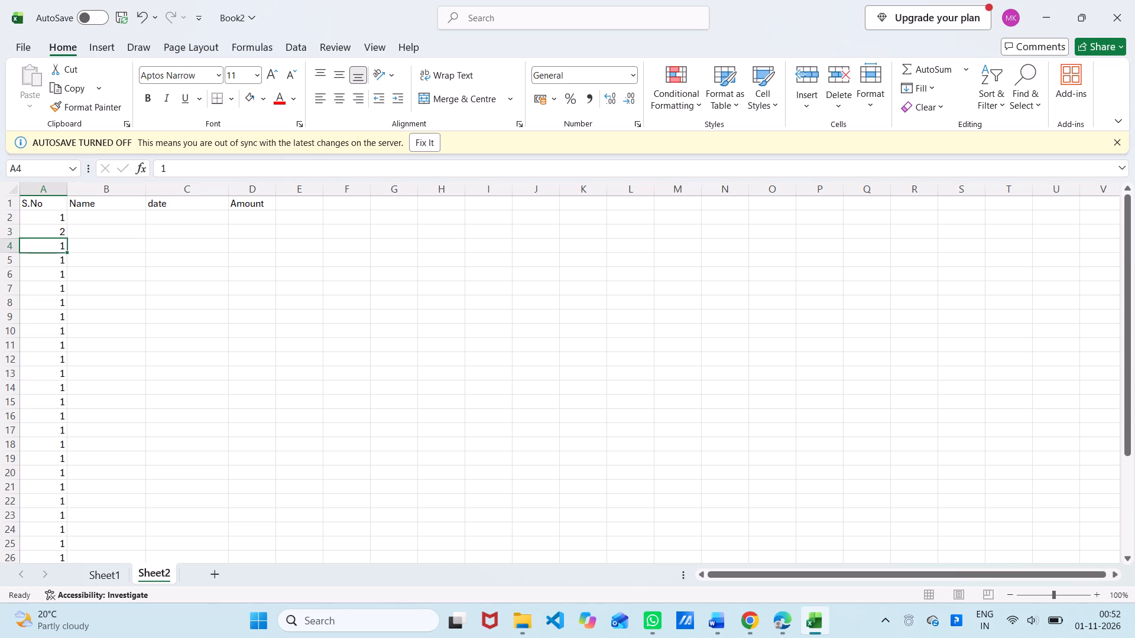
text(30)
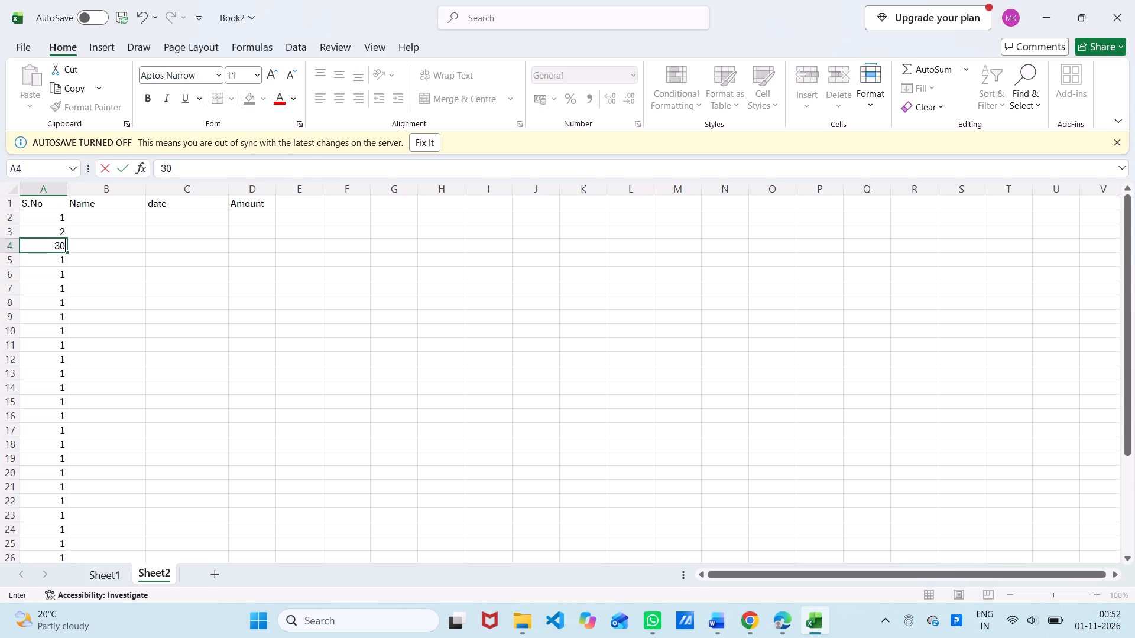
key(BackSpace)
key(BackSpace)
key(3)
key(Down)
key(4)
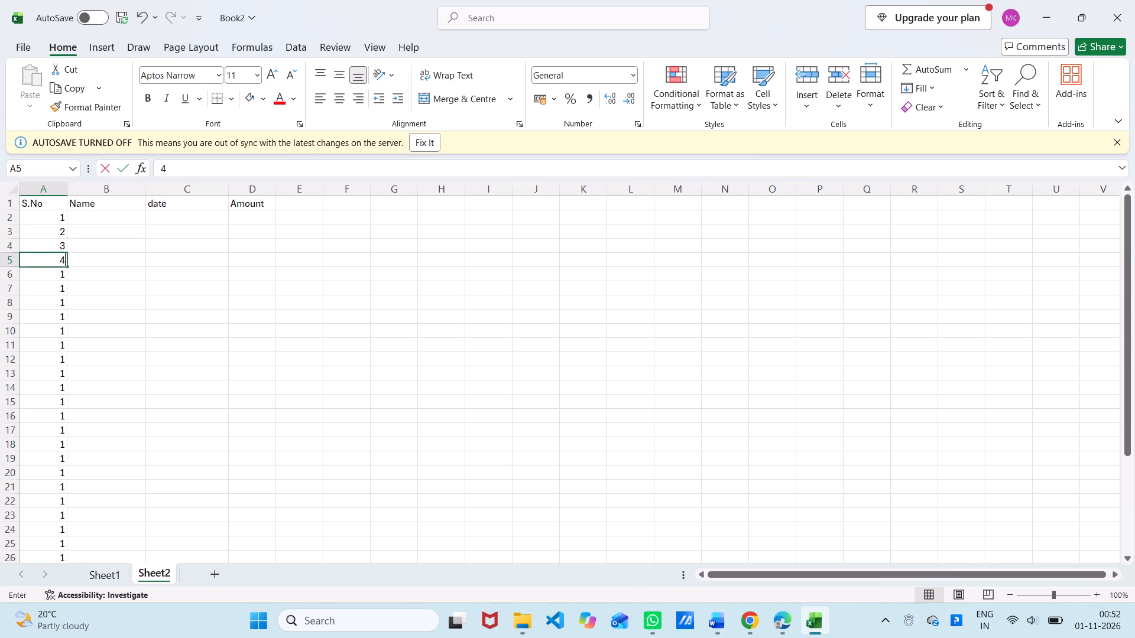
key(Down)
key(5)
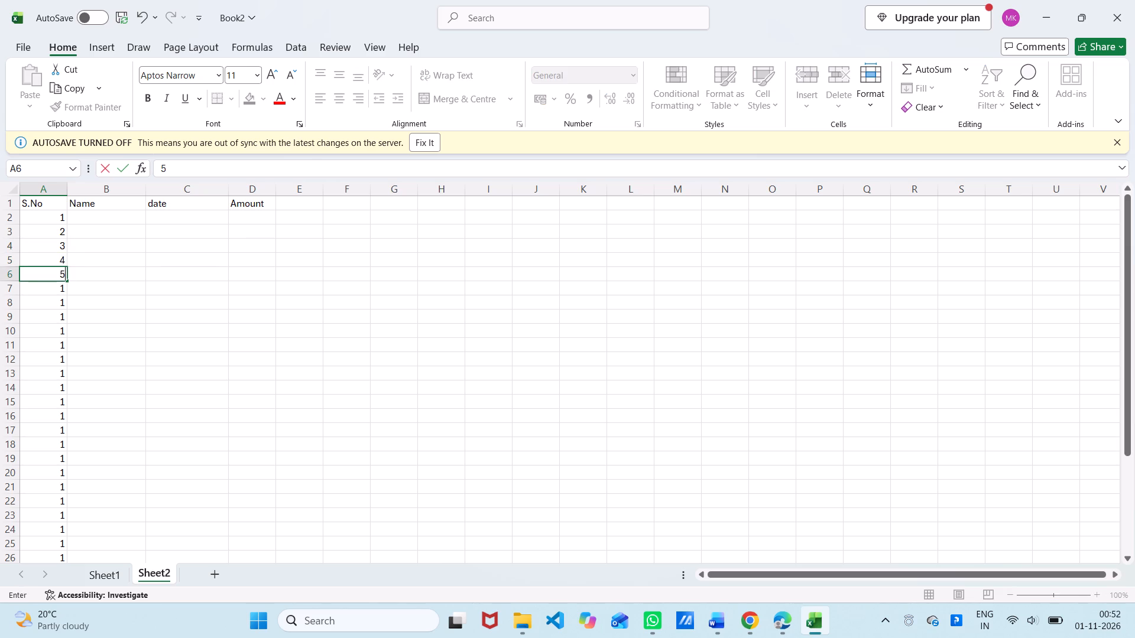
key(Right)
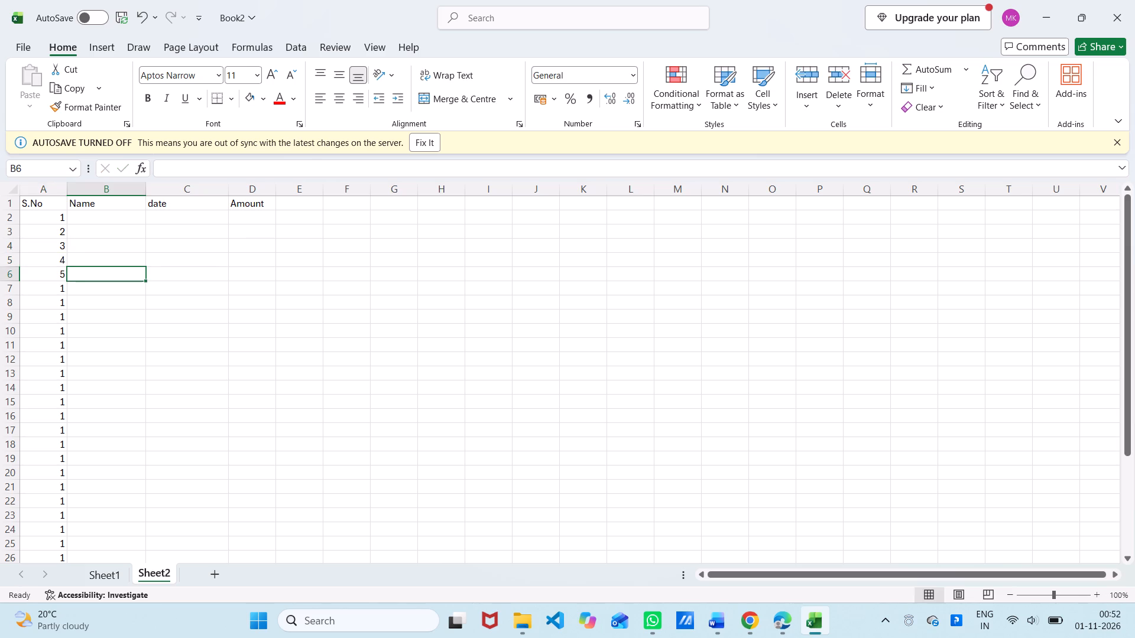
Continue the S.No column with the serial numbers 6 to 10 in cells A7 to A11.
click(49, 289)
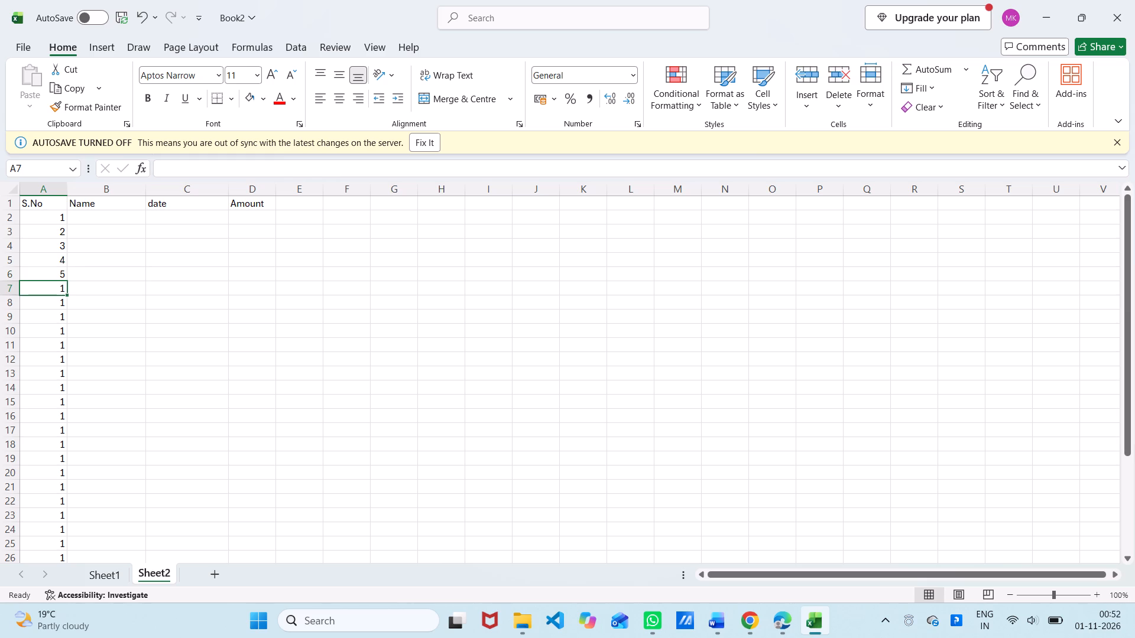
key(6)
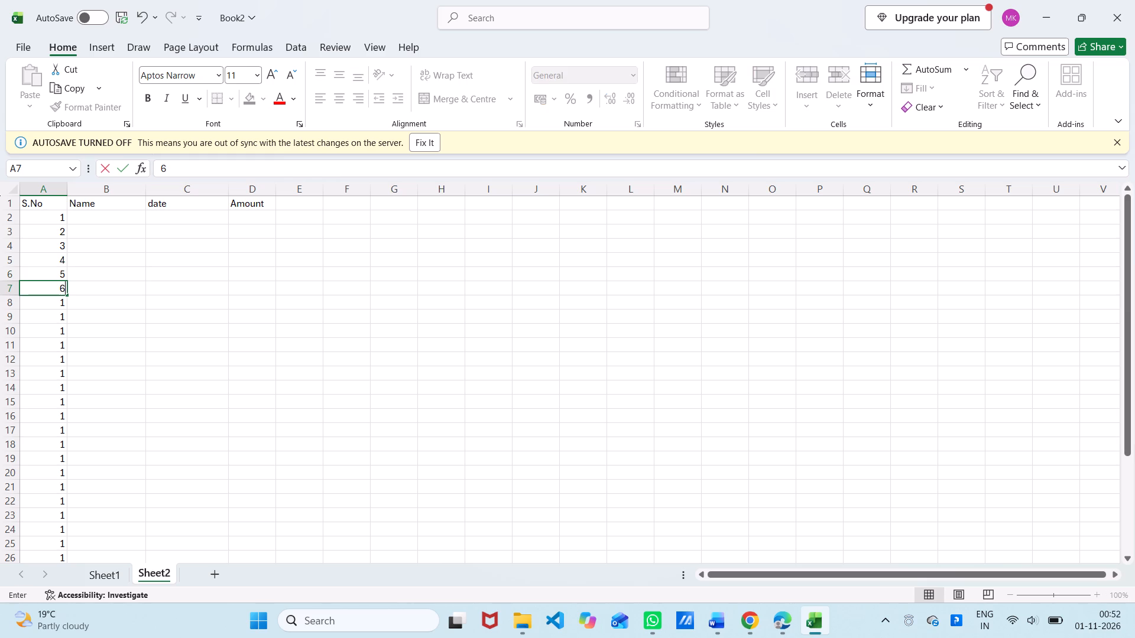
key(Down)
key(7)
key(Down)
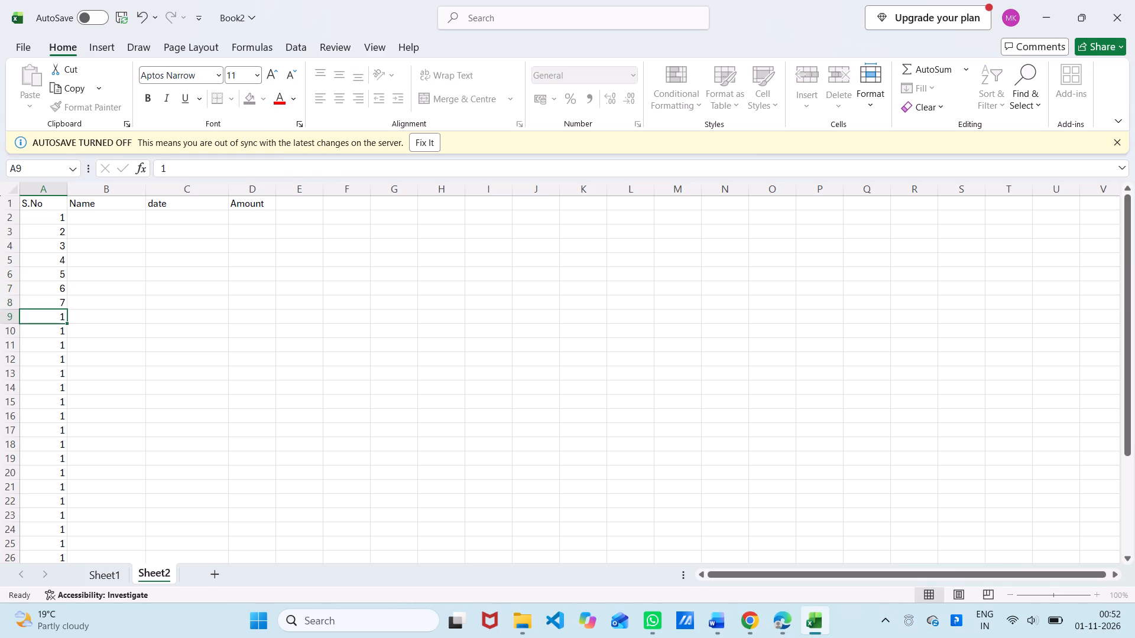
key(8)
key(Down)
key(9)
key(Down)
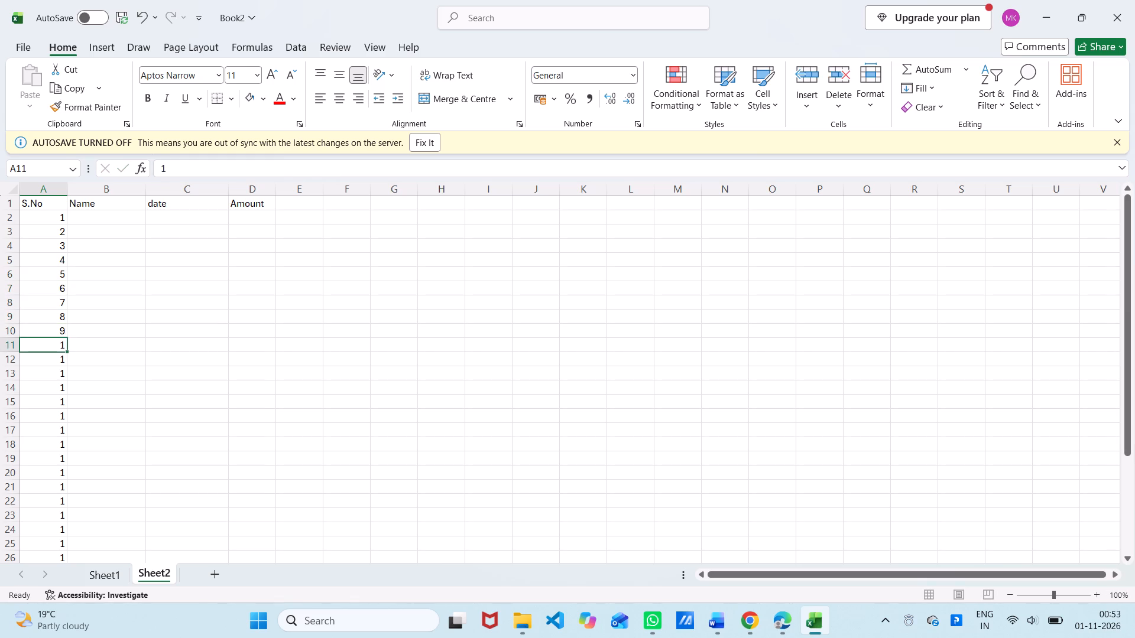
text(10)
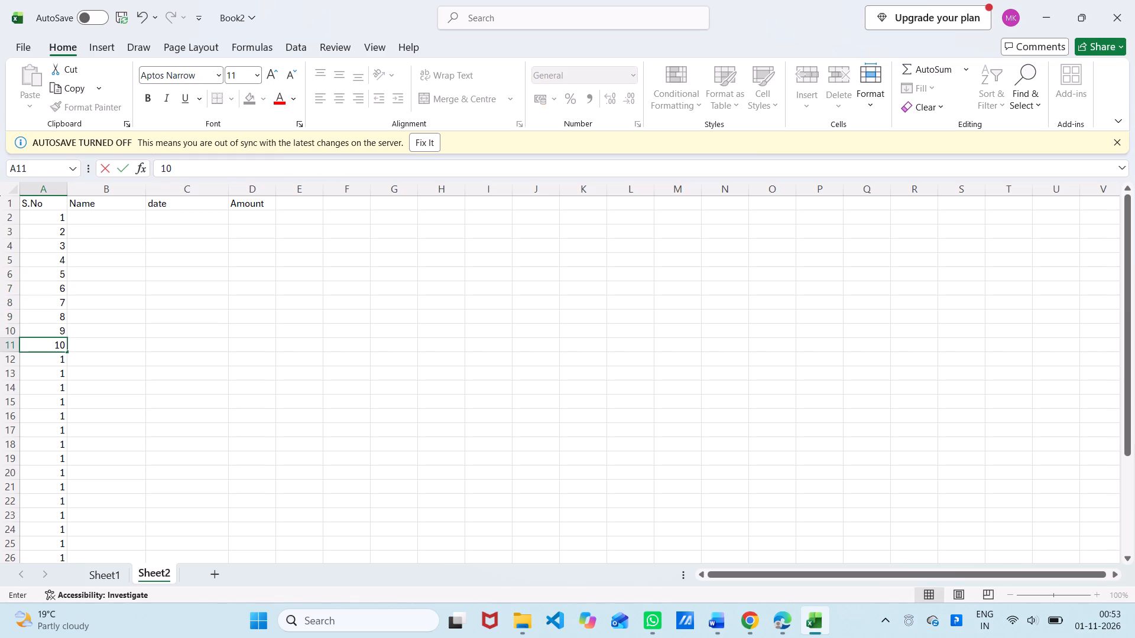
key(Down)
Continue the S.No column with the serial numbers 11 to 14 in cells A12 to A15.
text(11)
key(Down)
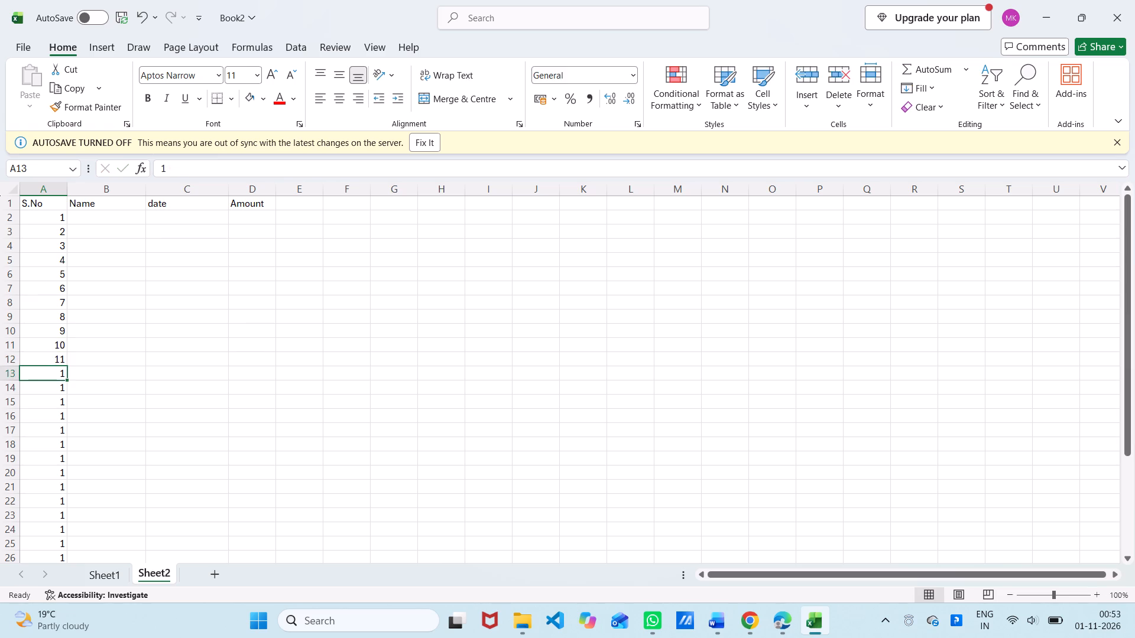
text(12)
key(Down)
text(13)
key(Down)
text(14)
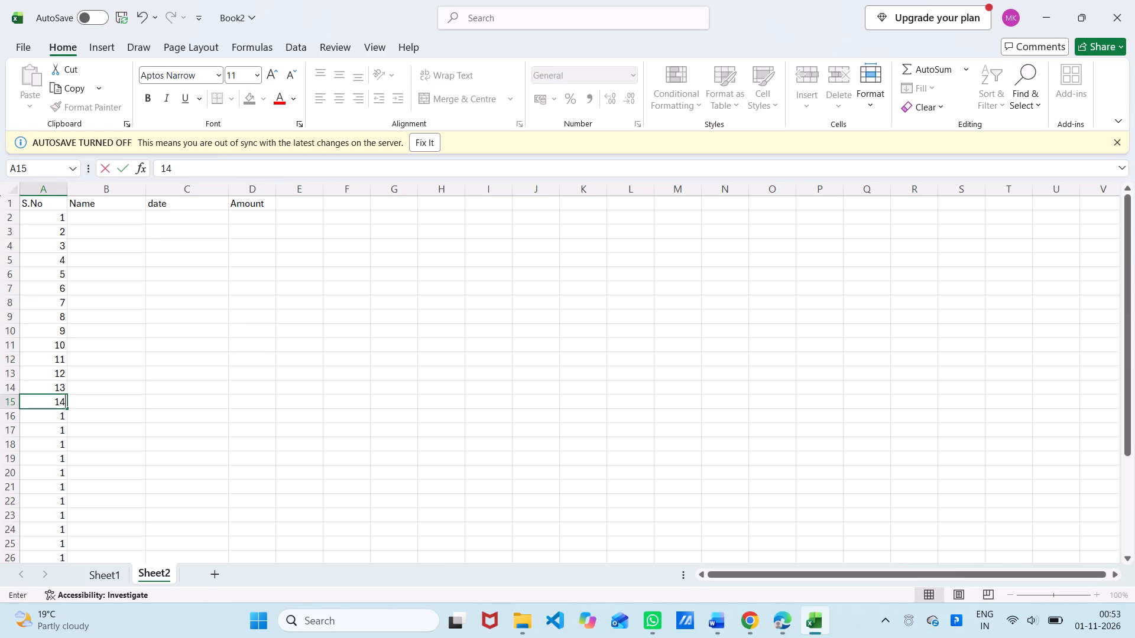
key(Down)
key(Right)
Enter the serial numbers 15, 16 and 17 in cells A16 to A18 of the S.No column.
scroll(52, 288, up, 1)
scroll(75, 289, down, 2)
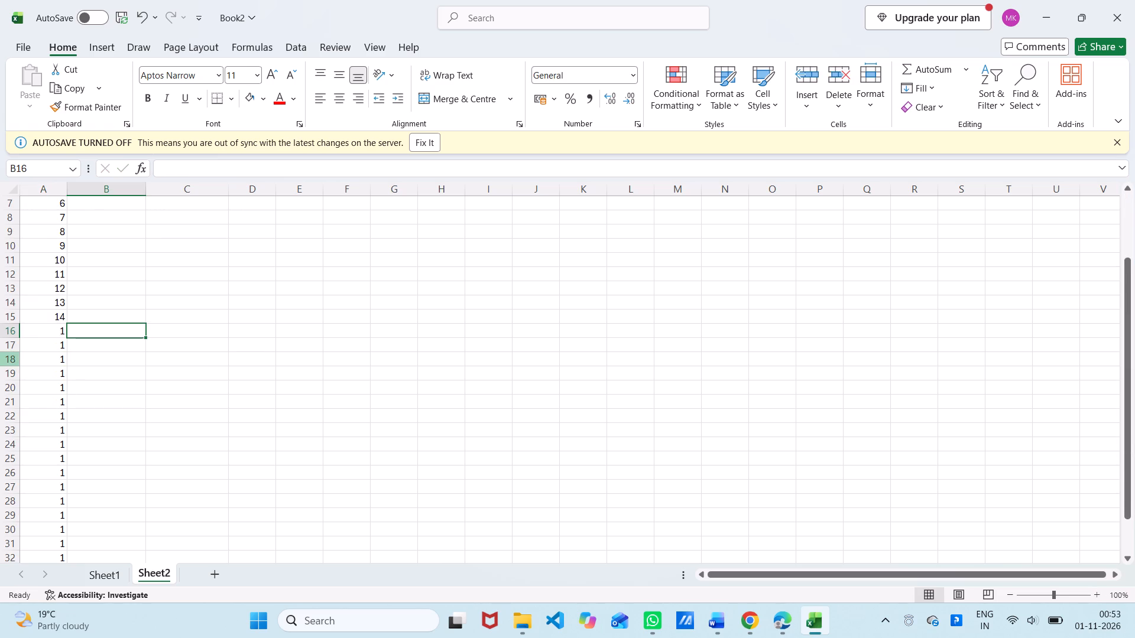
click(44, 331)
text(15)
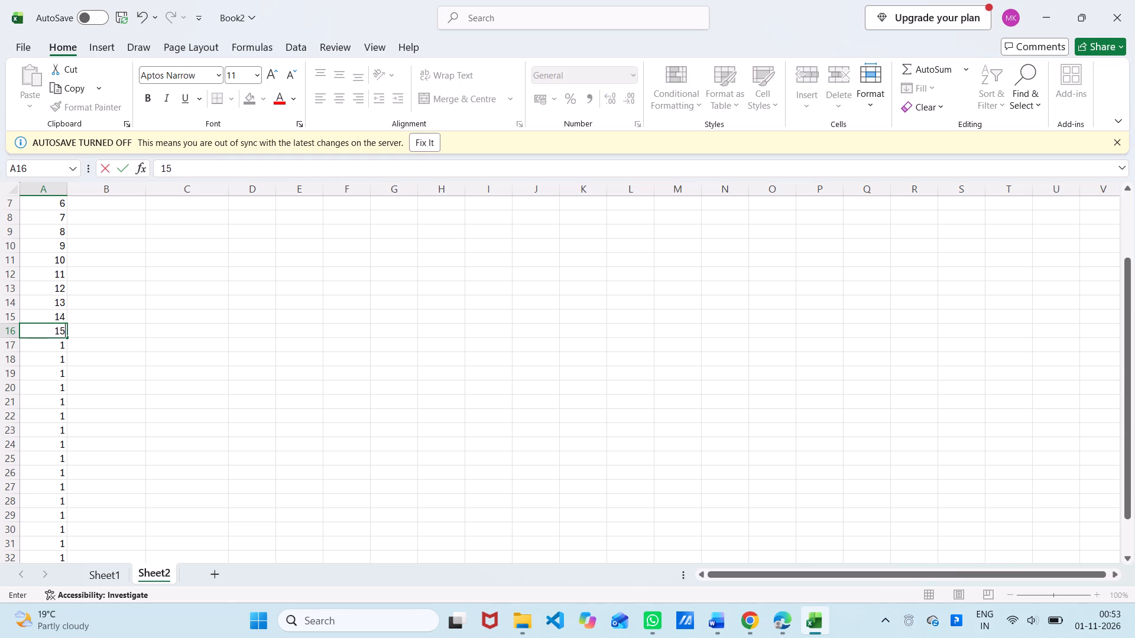
click(51, 353)
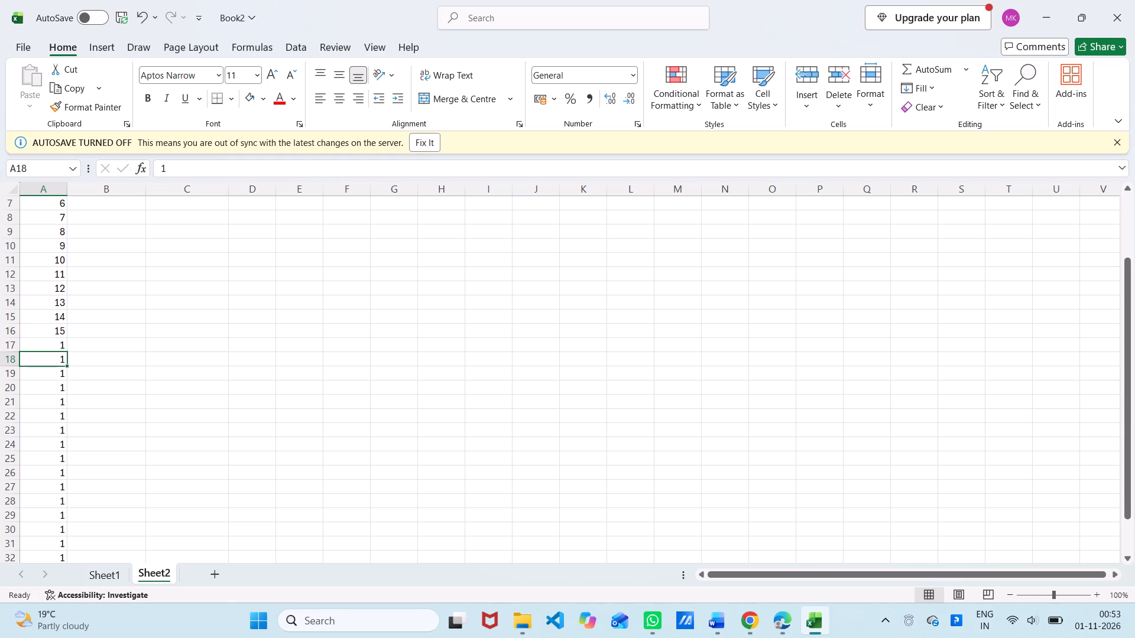
click(53, 349)
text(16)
click(53, 357)
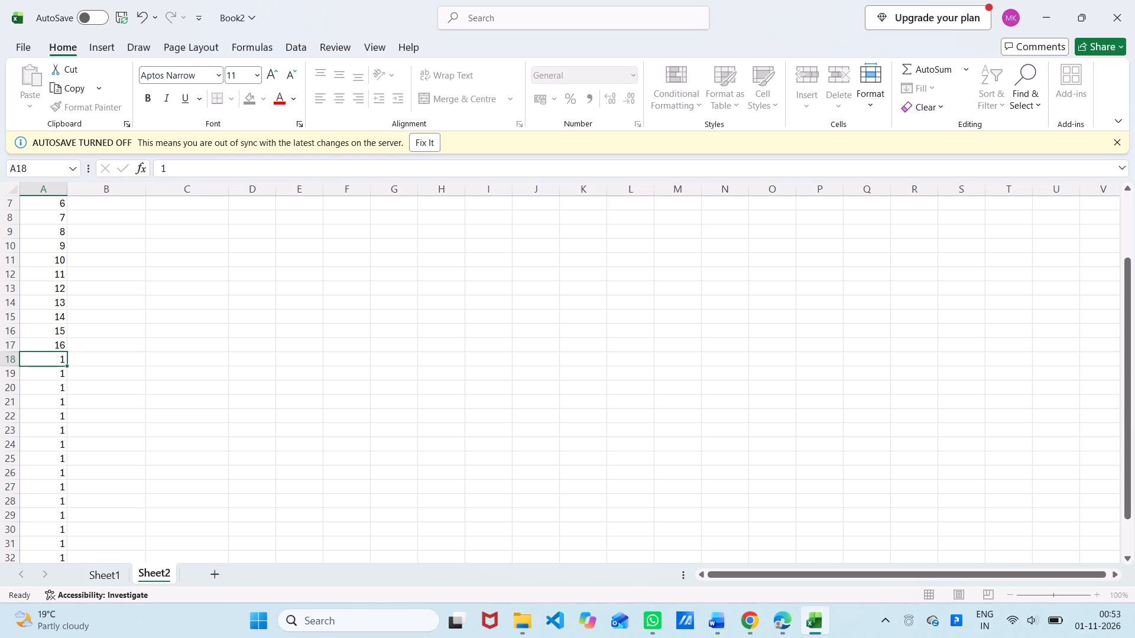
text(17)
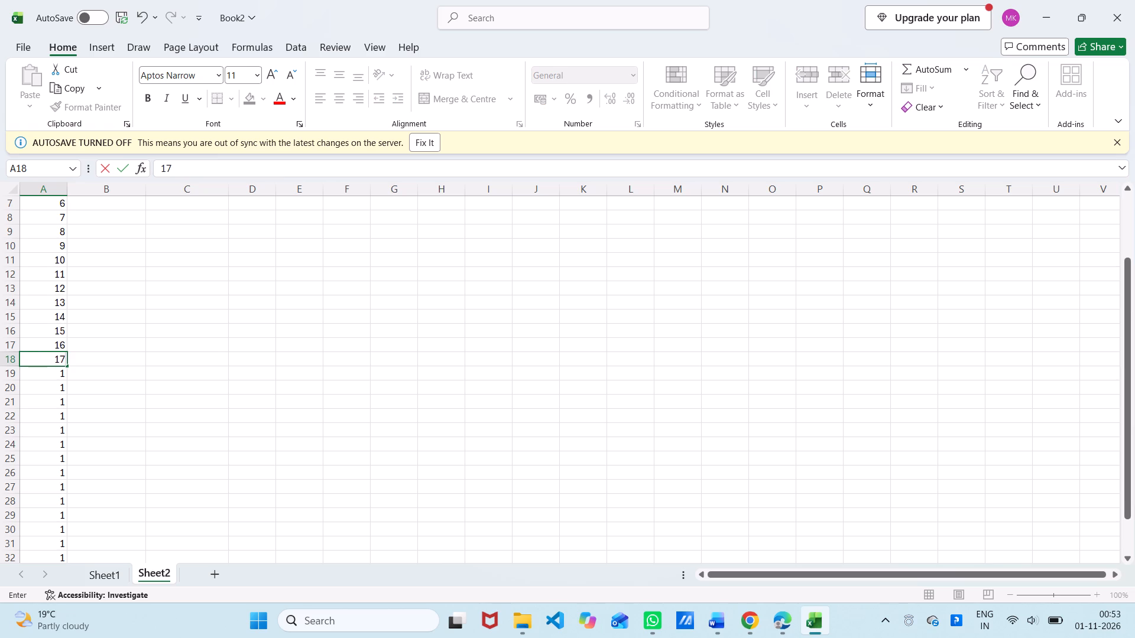
Enter the serial numbers 18, 19 and 20 in cells A19 to A21 of the S.No column.
click(54, 377)
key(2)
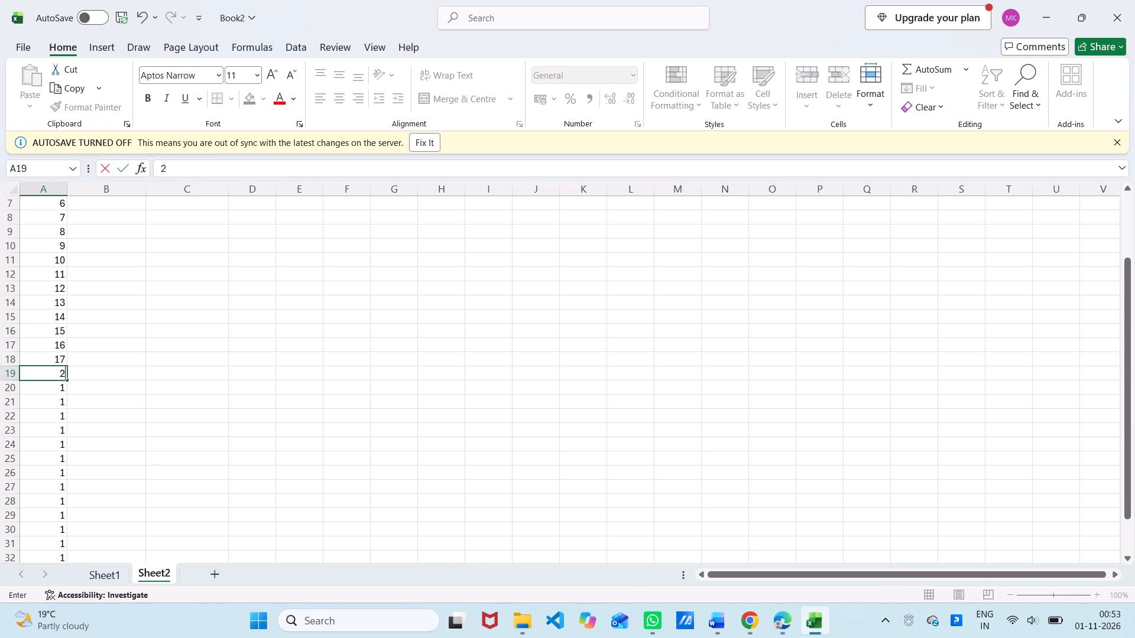
key(BackSpace)
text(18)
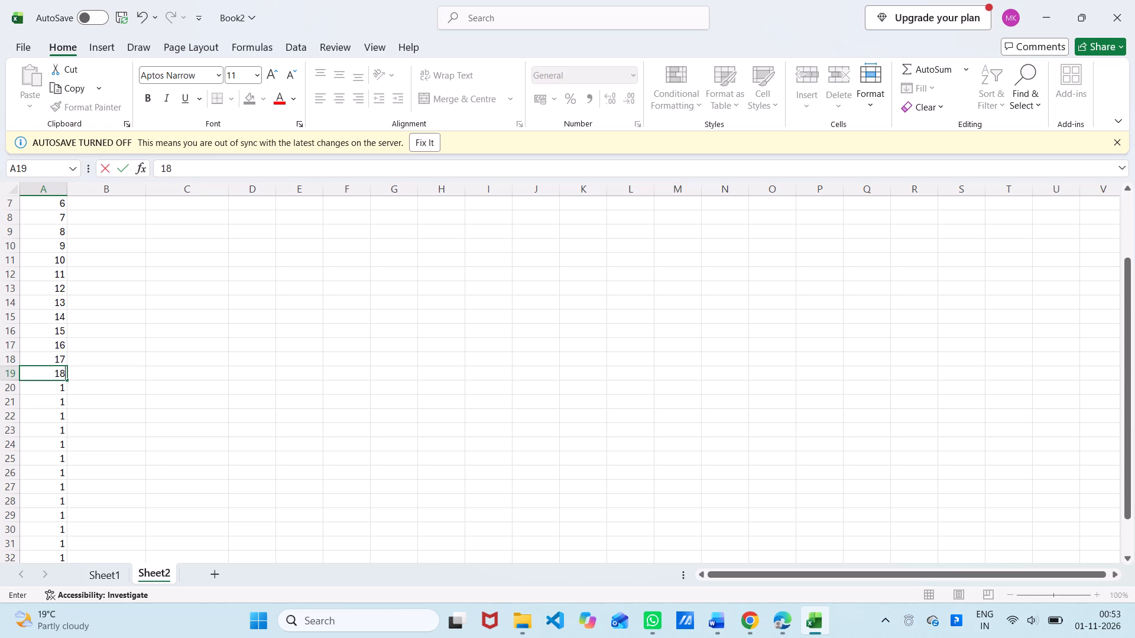
click(56, 389)
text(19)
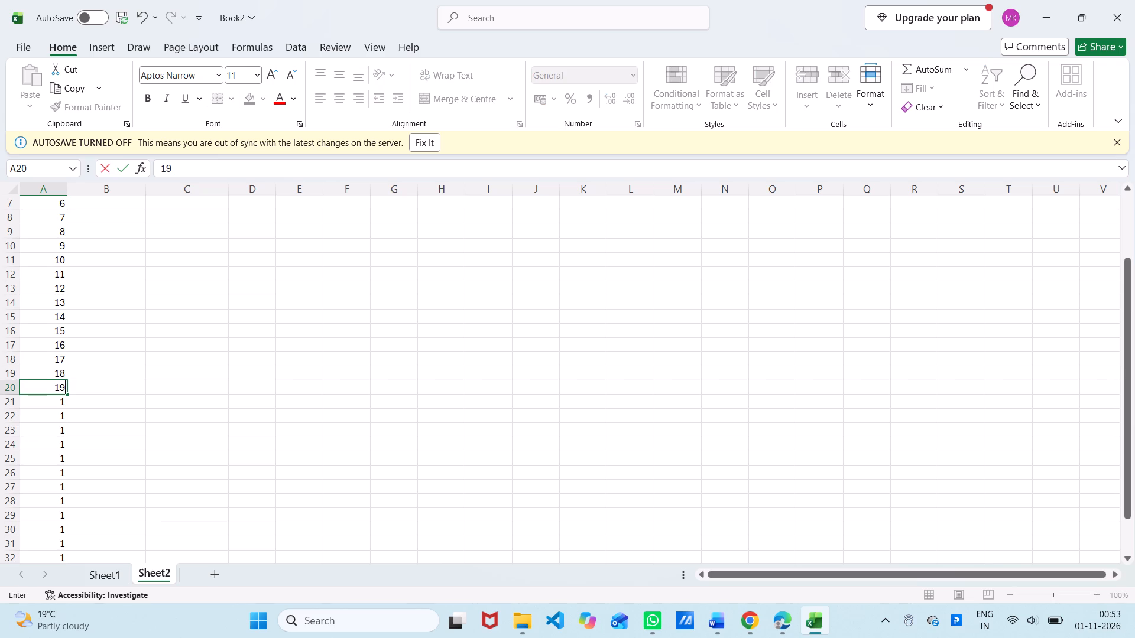
click(59, 407)
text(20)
scroll(61, 405, up, 8)
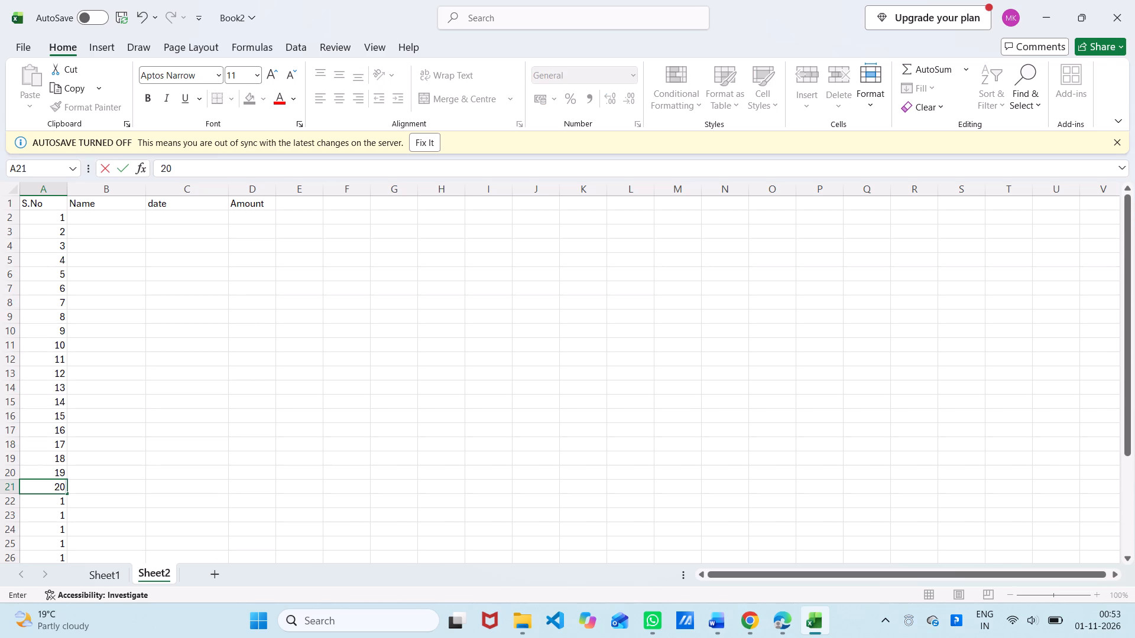
click(107, 219)
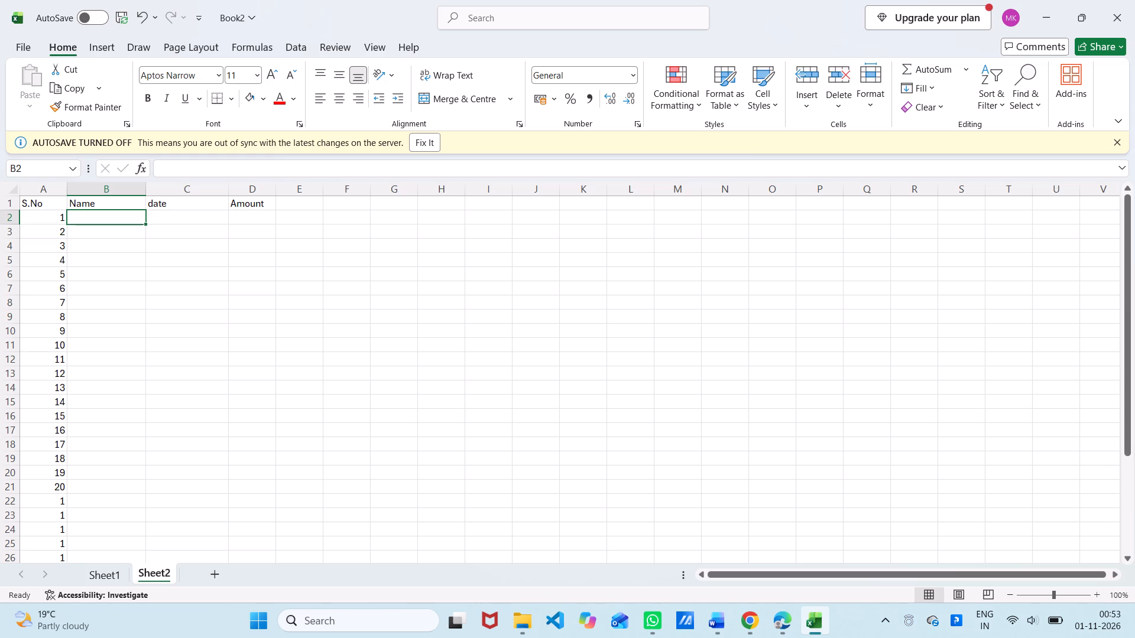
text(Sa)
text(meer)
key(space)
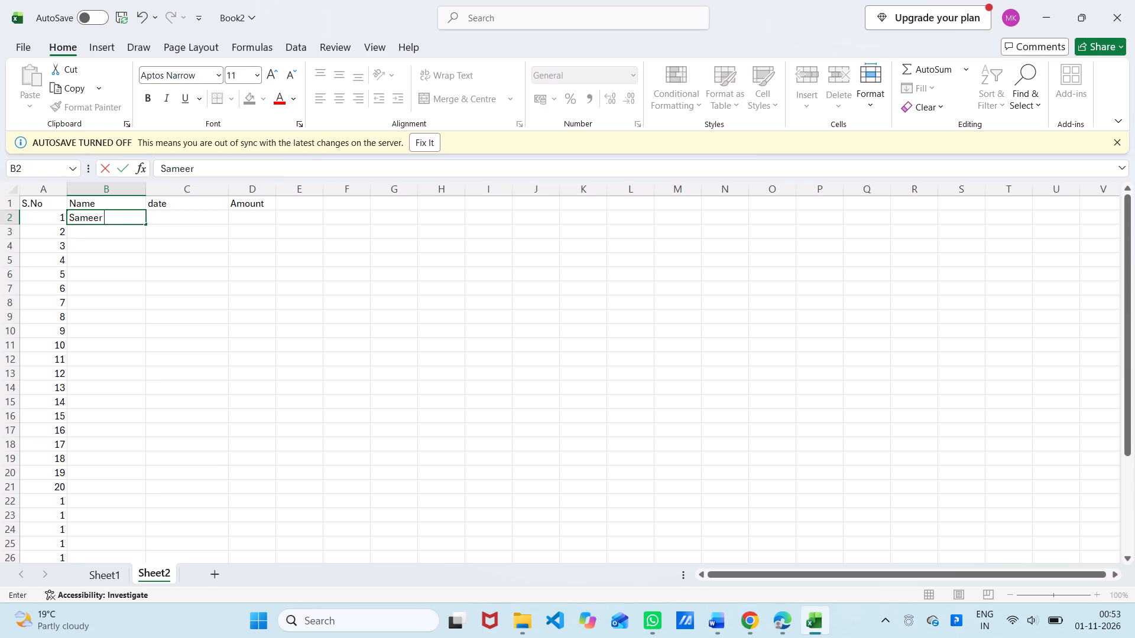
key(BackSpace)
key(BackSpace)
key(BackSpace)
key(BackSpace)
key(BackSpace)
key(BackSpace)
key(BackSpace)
Enter the first person's full name in cell B2 under the Name header.
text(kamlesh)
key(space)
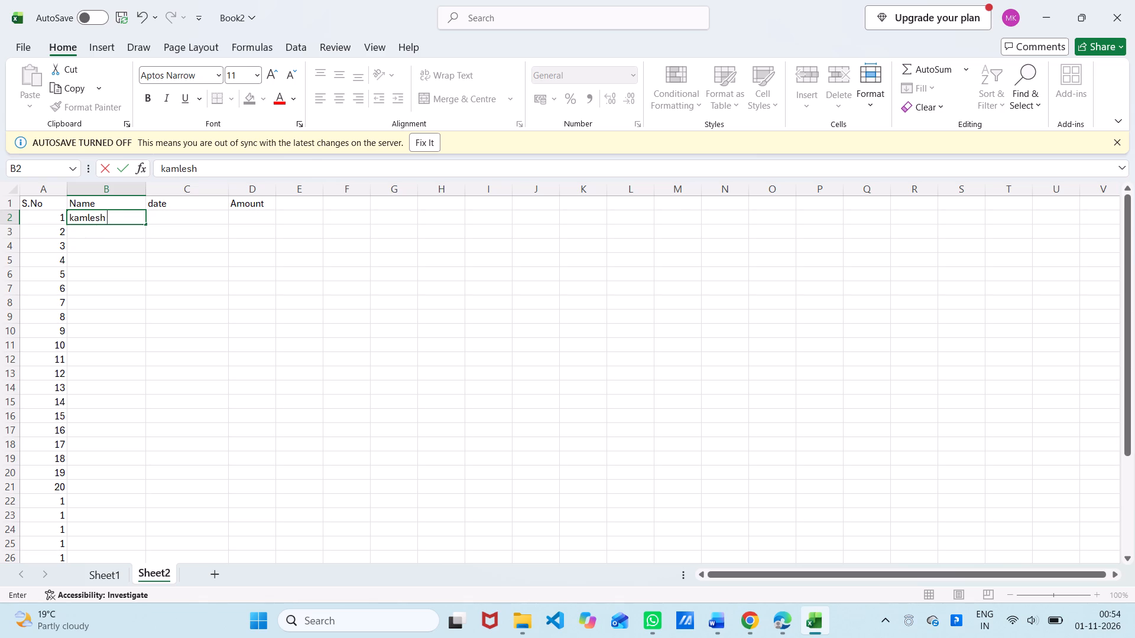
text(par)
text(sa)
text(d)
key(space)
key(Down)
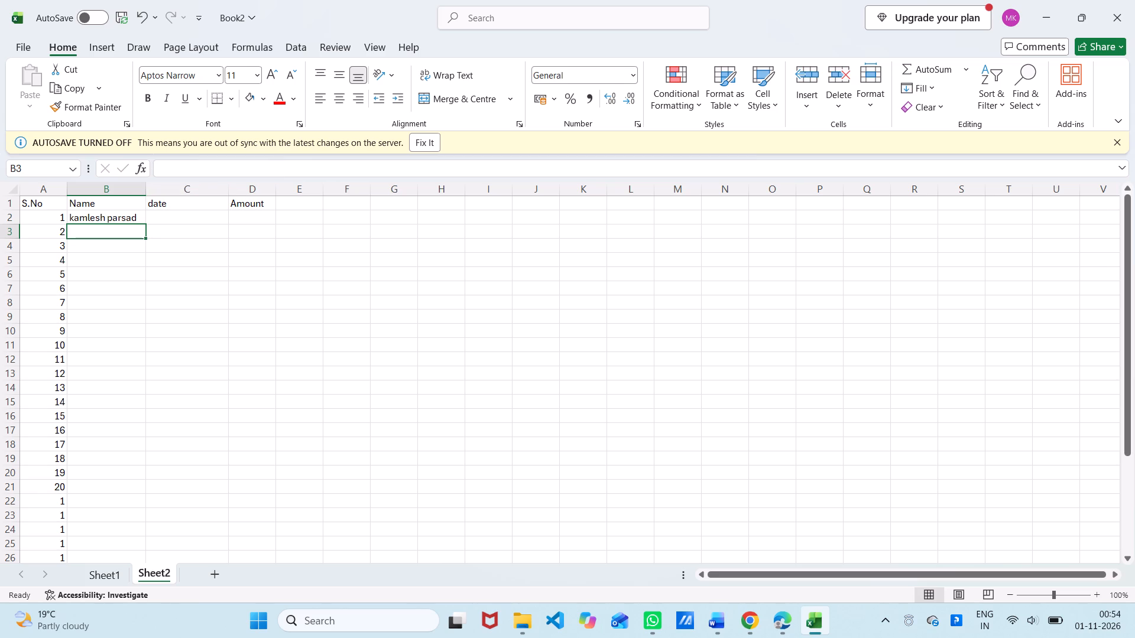
Enter the second person's full name in cell B3 of the Name column, beside serial number 2.
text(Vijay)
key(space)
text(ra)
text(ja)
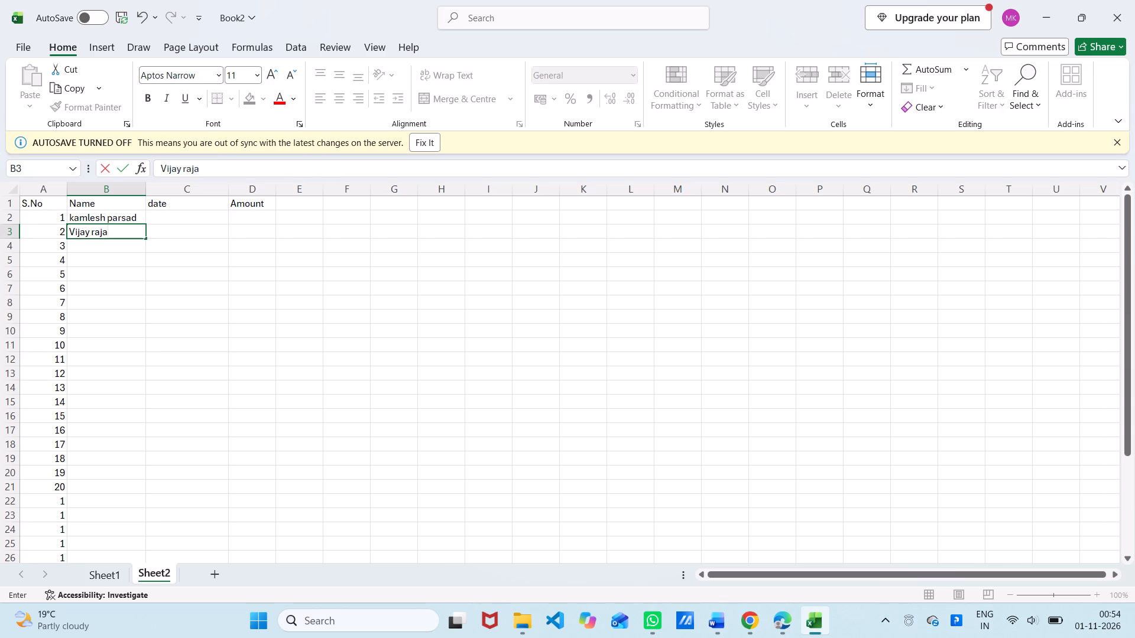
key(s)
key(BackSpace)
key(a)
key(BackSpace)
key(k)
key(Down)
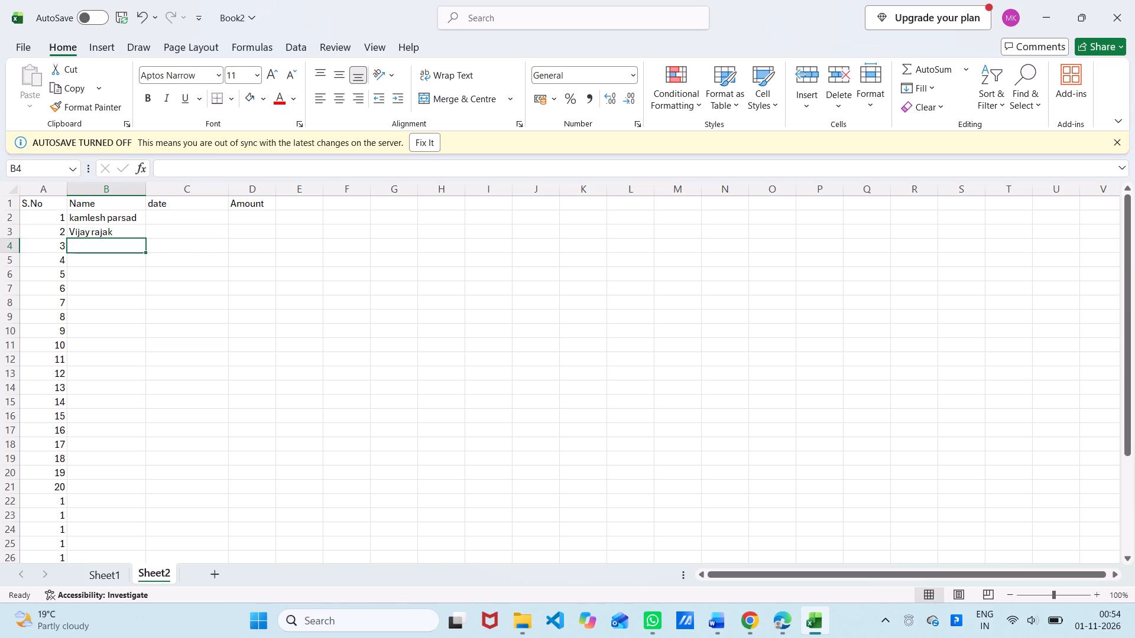
Enter the name Molchand in cell B4 of the Name column, beside serial number 3.
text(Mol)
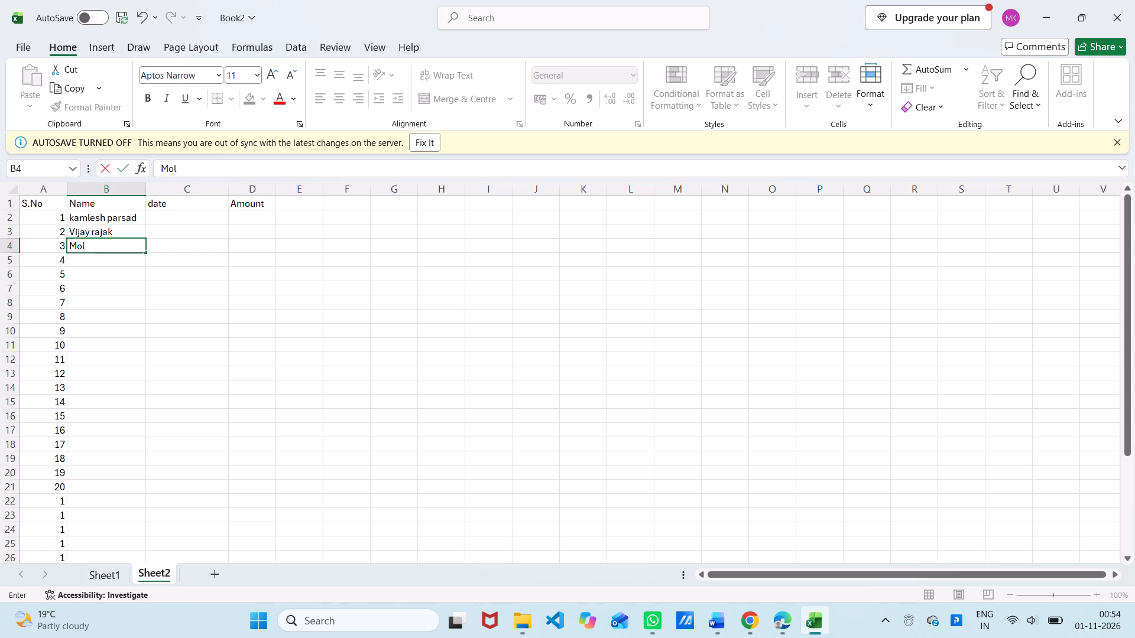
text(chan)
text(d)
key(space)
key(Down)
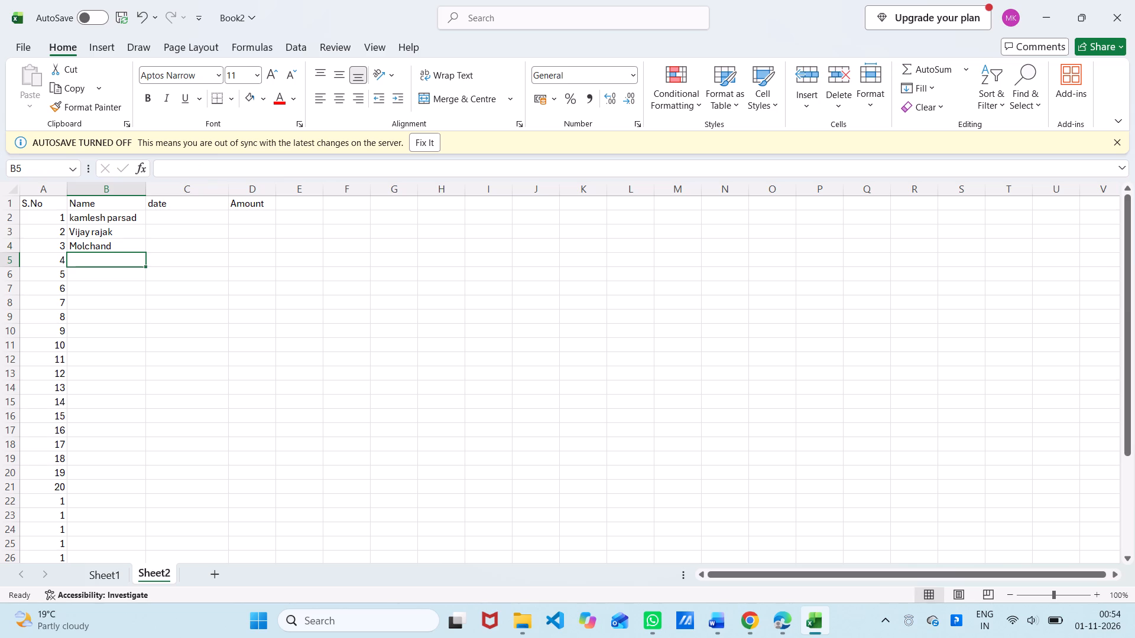
Enter the fourth person's full name in cell B5 of the Name column, beside serial number 4.
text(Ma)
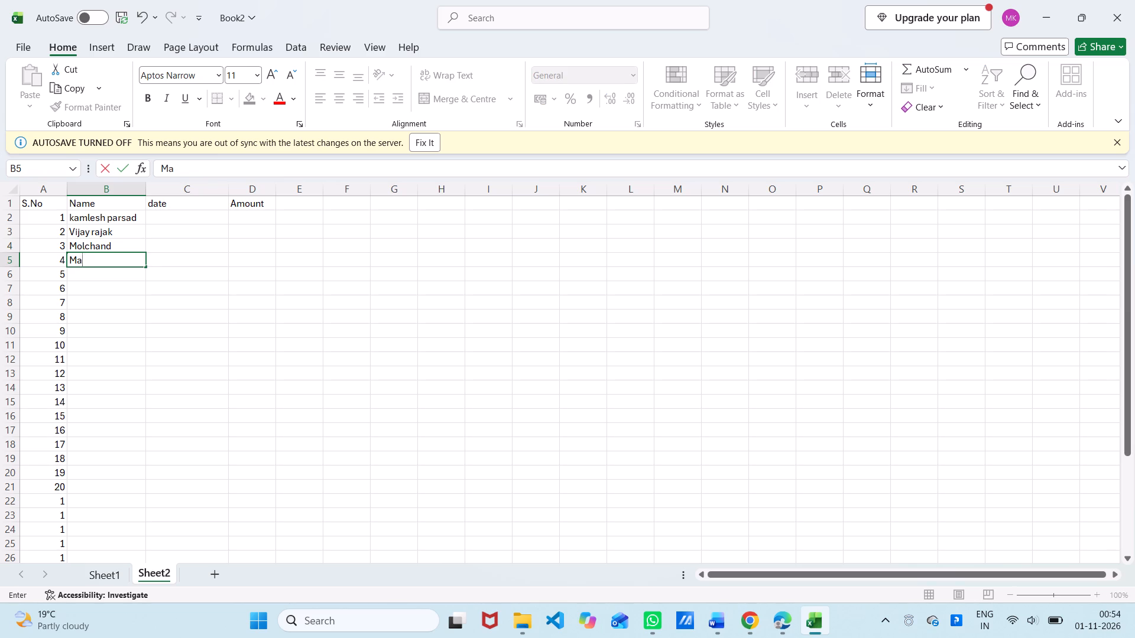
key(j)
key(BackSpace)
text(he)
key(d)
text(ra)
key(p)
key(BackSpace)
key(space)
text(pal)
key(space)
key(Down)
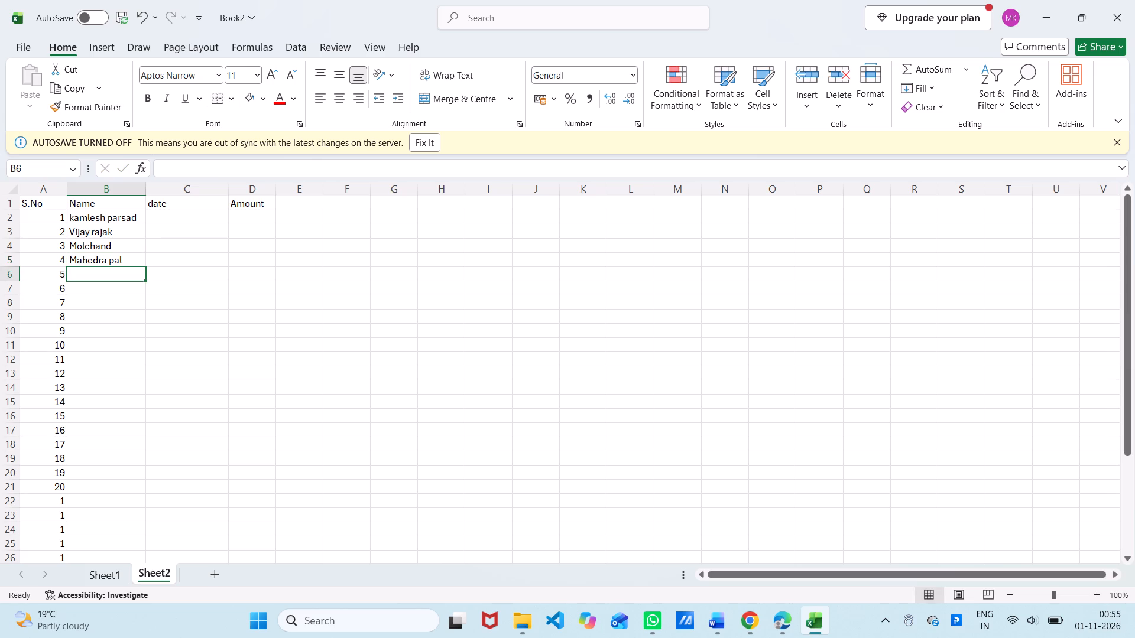
Enter the name Sohan in cell B6 of the Name column, beside serial number 5.
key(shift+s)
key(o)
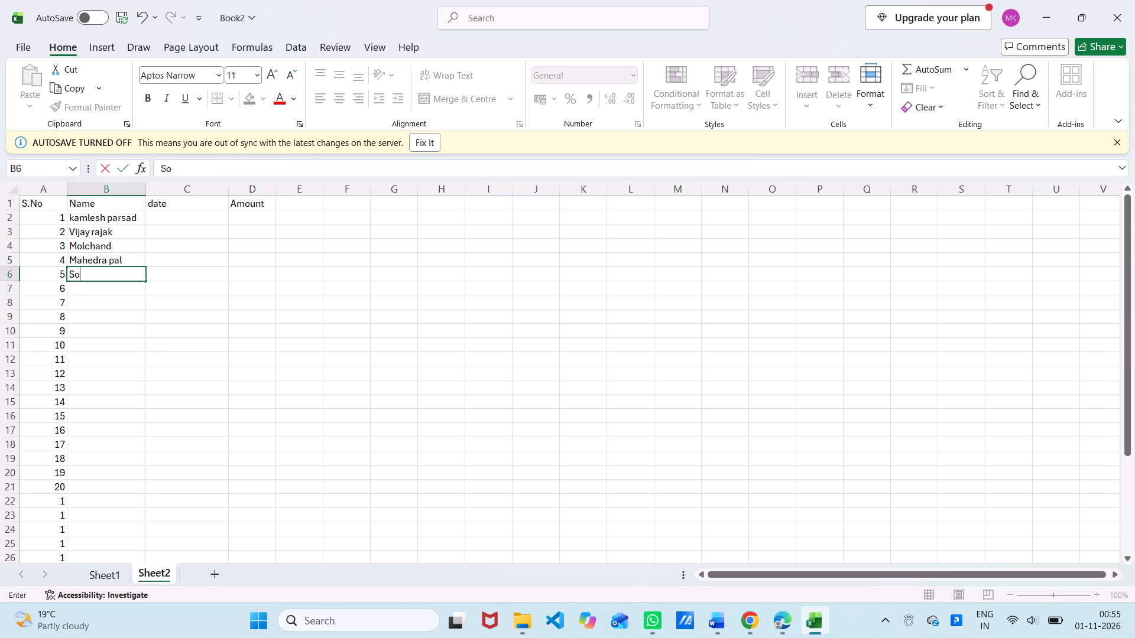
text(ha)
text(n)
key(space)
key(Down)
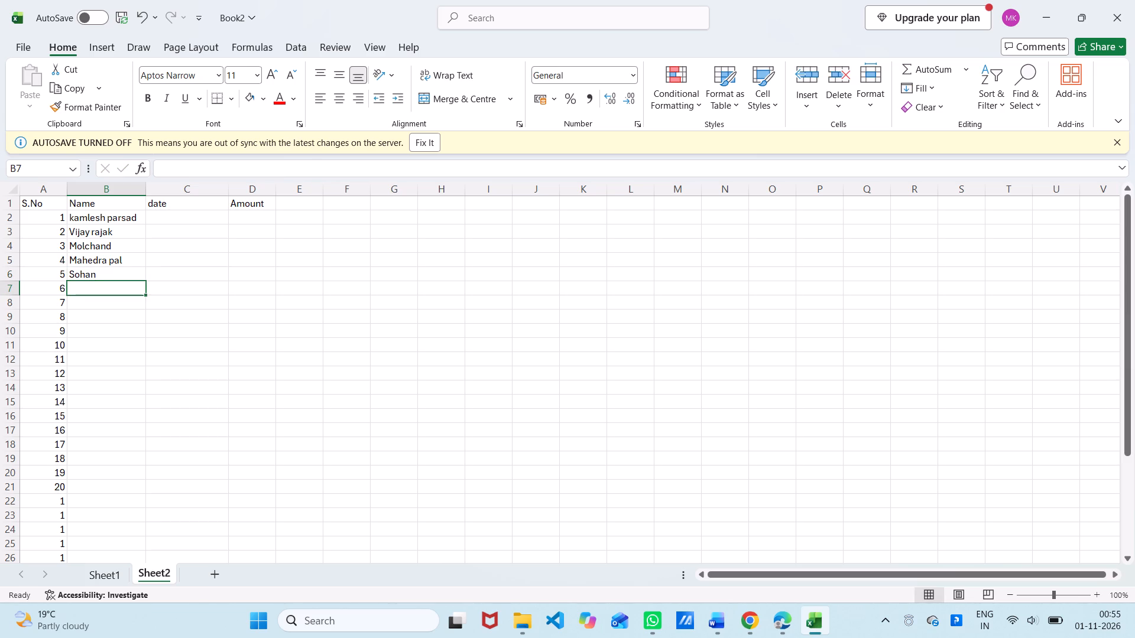
Enter the names Anurag and Rajkumar in cells B7 and B8 of the Name column.
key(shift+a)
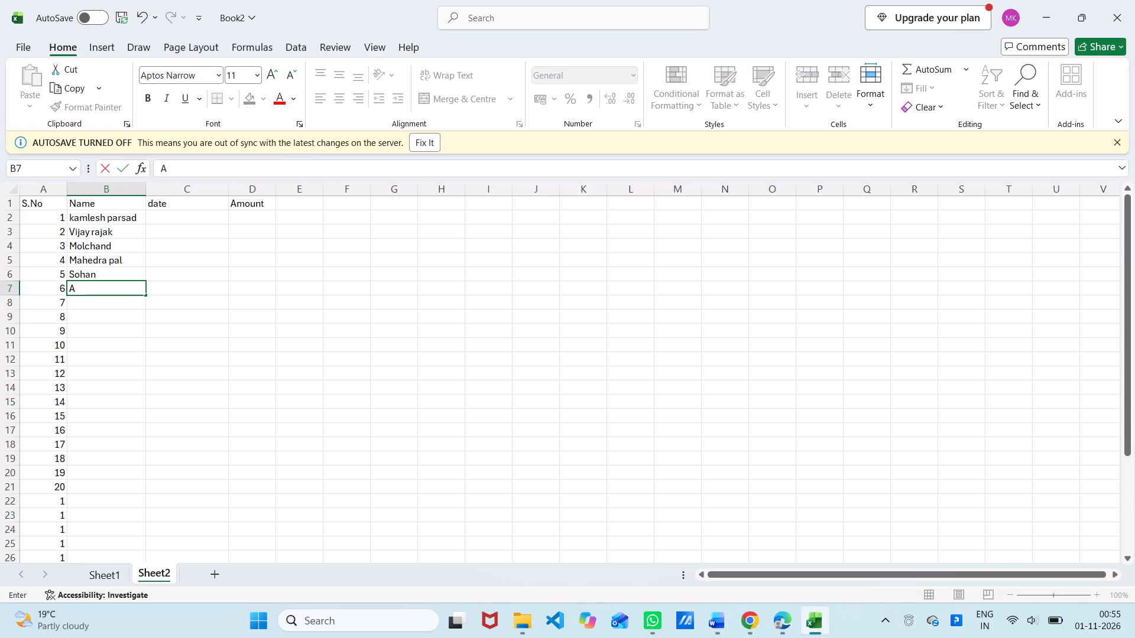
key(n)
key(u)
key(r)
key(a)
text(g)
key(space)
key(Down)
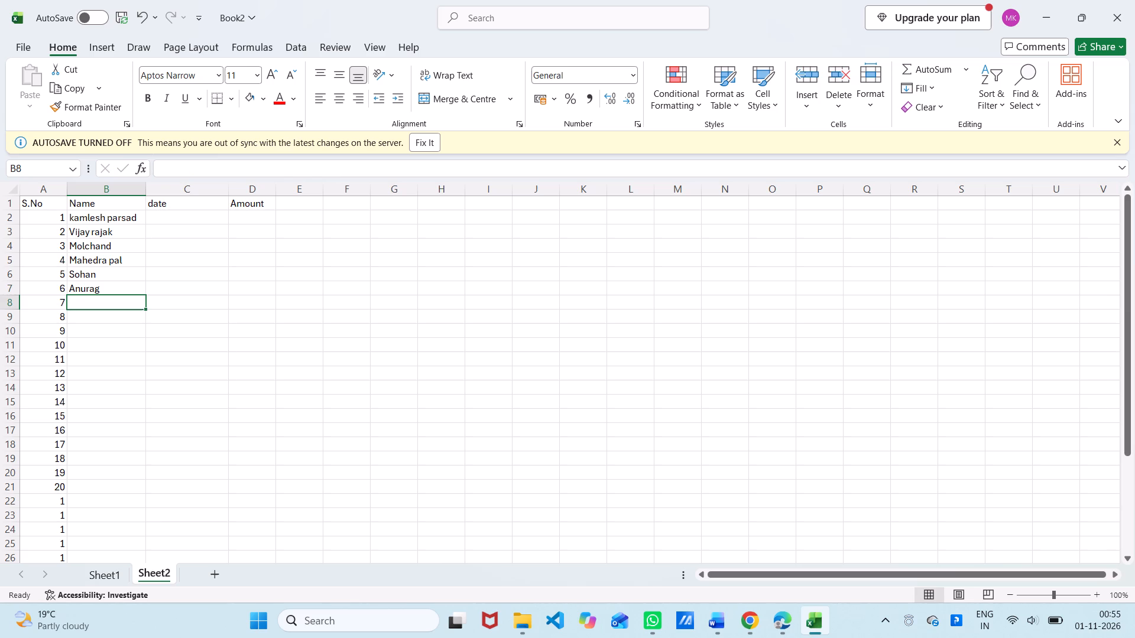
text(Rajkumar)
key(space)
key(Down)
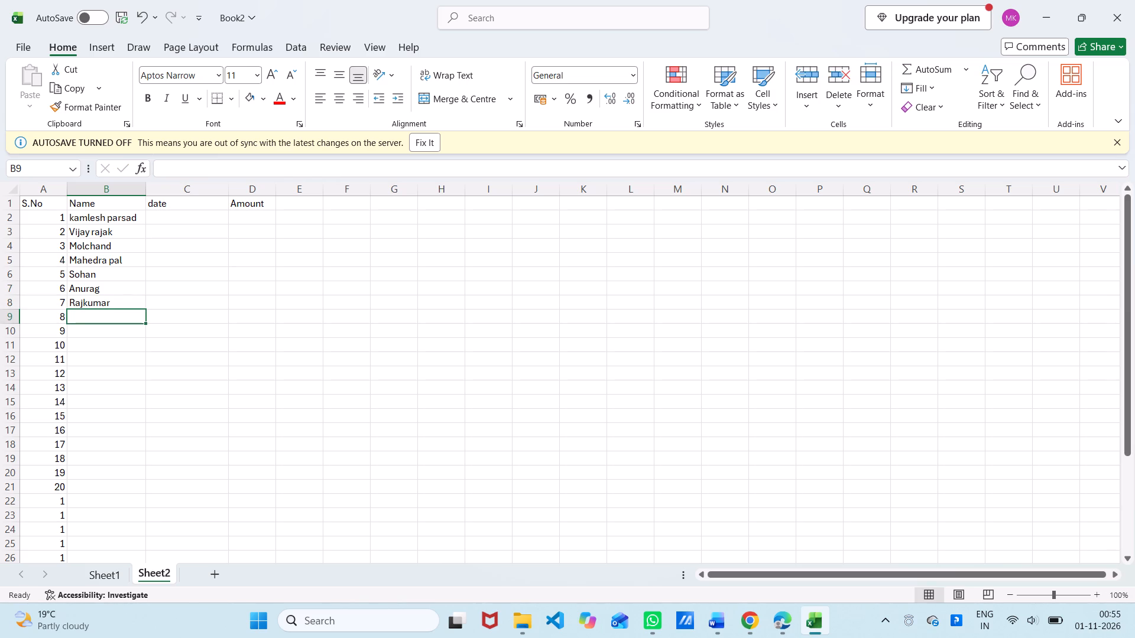
Enter the eighth person's full name in cell B9 of the Name column, beside serial number 8.
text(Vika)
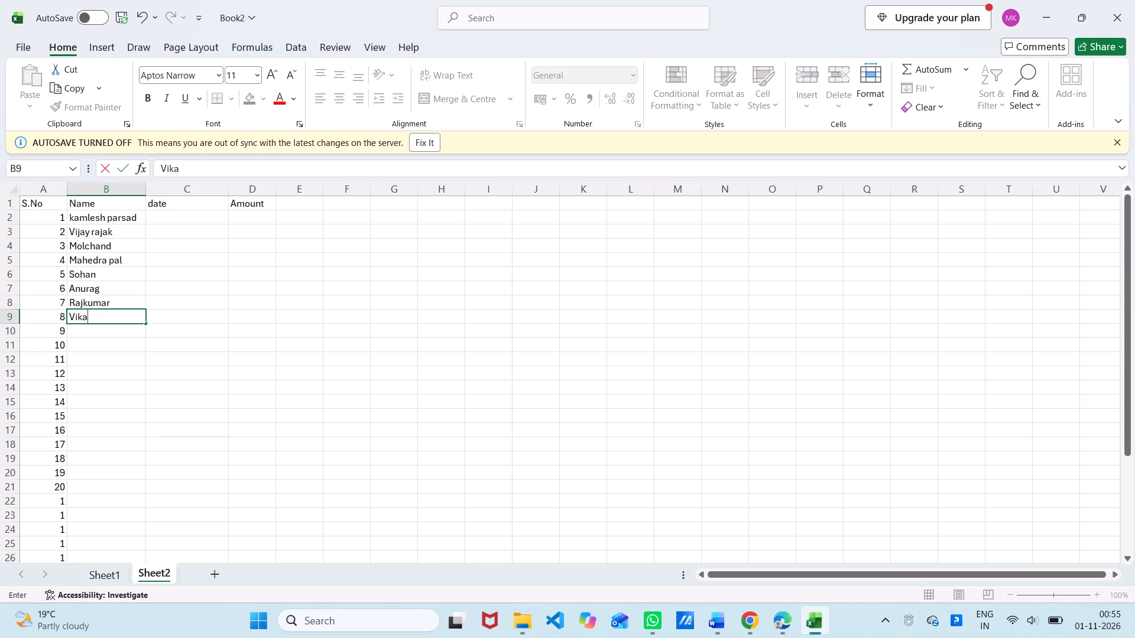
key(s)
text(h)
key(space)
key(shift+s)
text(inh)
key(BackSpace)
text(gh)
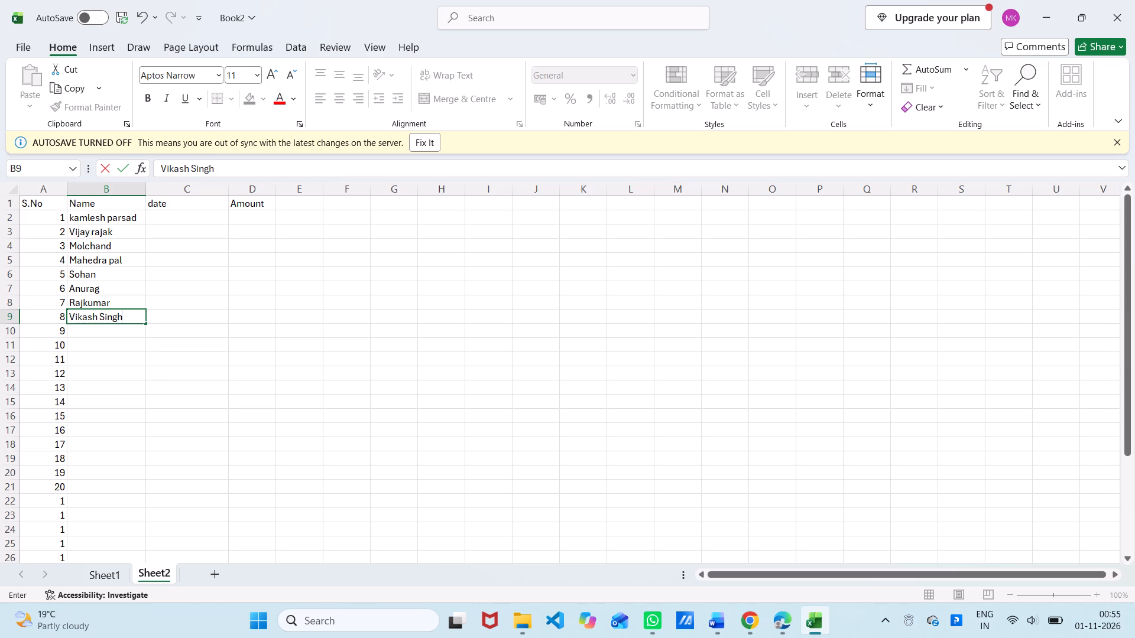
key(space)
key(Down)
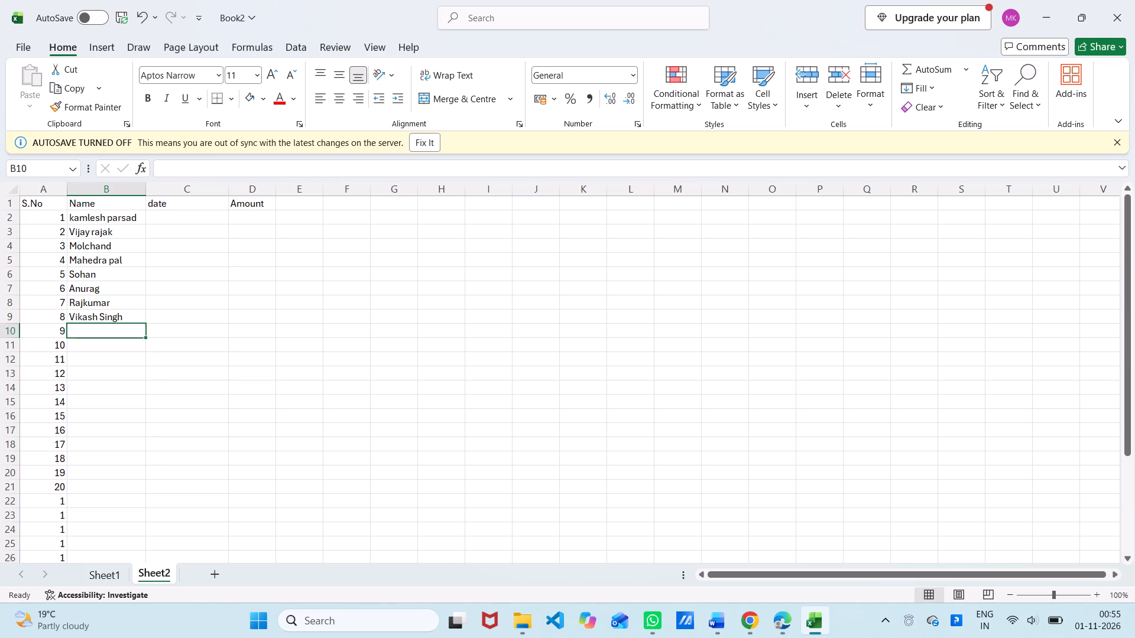
Enter the name Kishan in cell B10 of the Name column, beside serial number 9.
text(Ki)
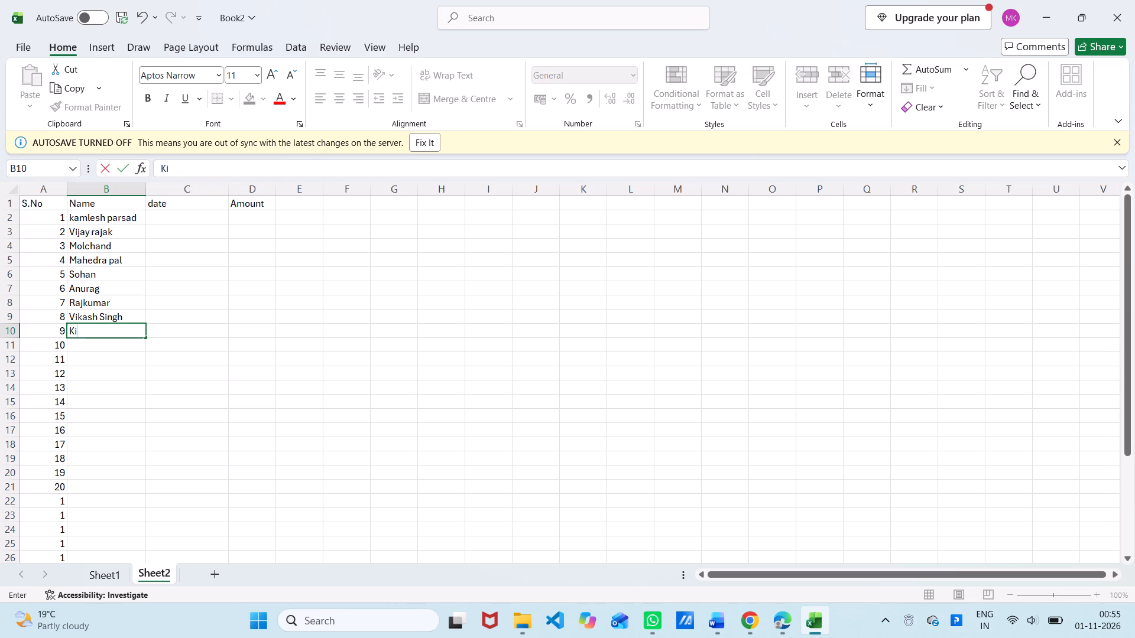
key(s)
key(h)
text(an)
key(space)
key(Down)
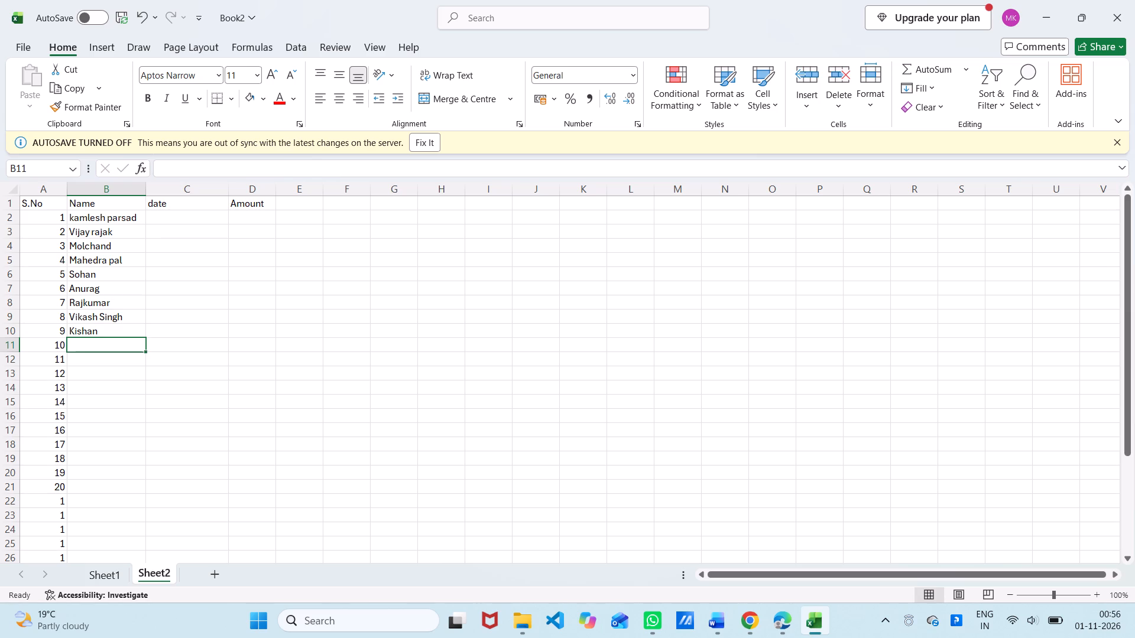
Enter the tenth person's full name in cell B11 of the Name column, beside serial number 10.
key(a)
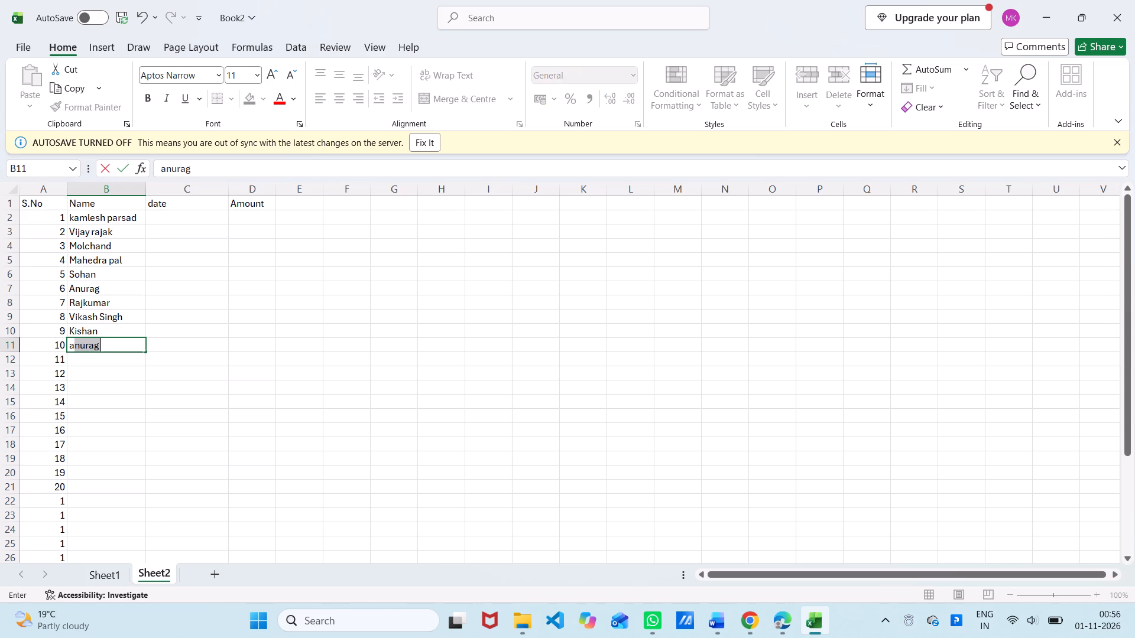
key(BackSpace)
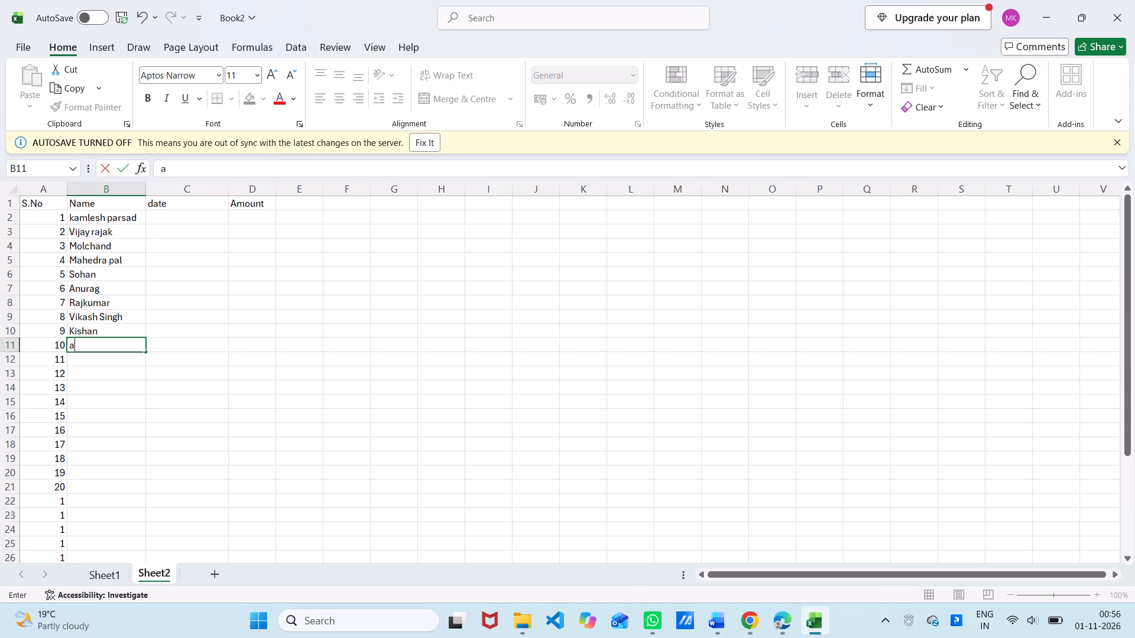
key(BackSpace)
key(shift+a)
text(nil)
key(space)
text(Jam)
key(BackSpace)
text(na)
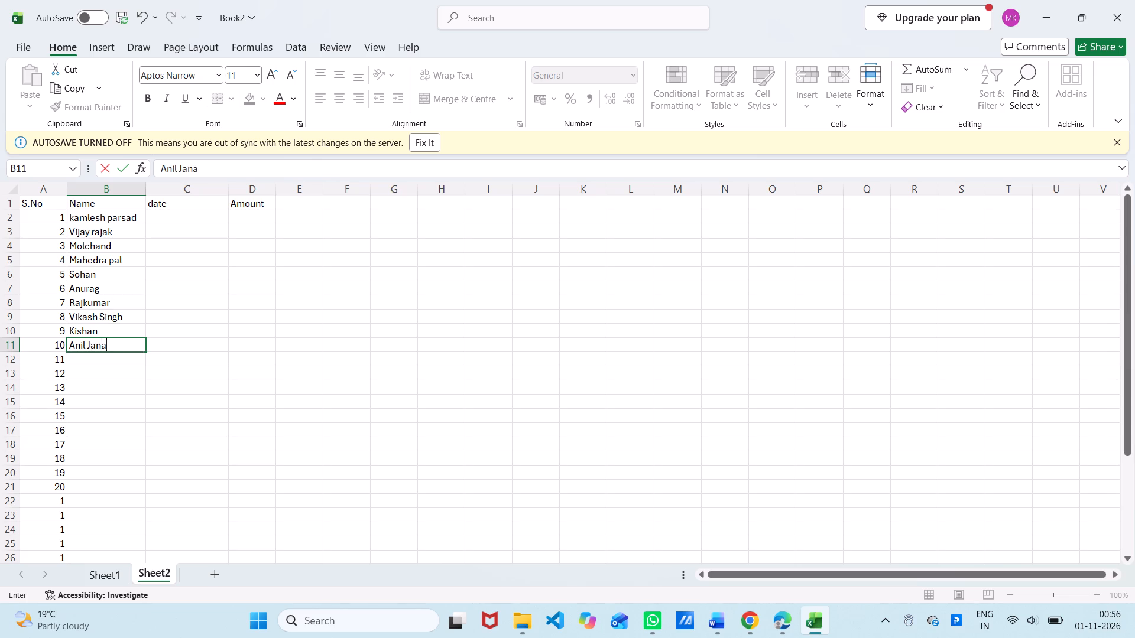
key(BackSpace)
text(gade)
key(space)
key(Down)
Enter the name Sudarshan in cell B12 of the Name column, beside serial number 11.
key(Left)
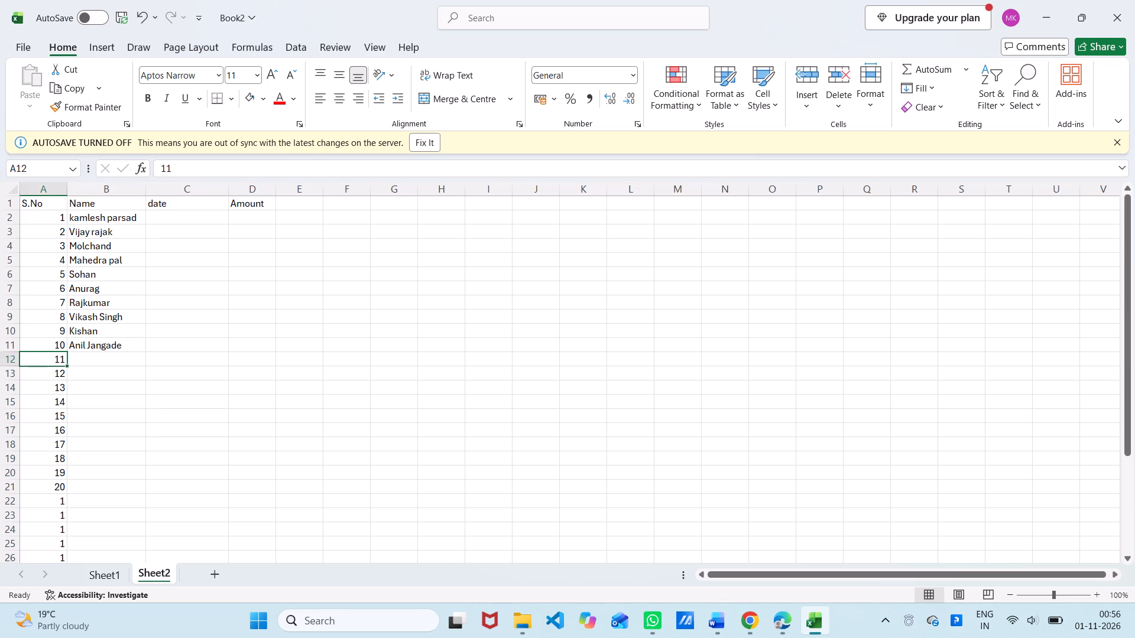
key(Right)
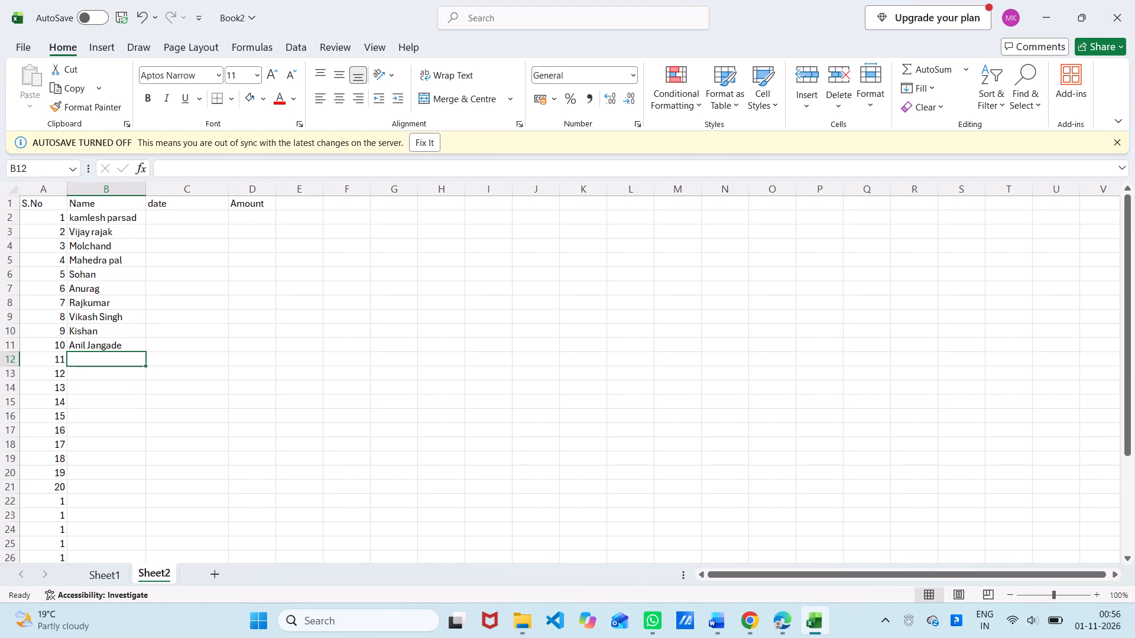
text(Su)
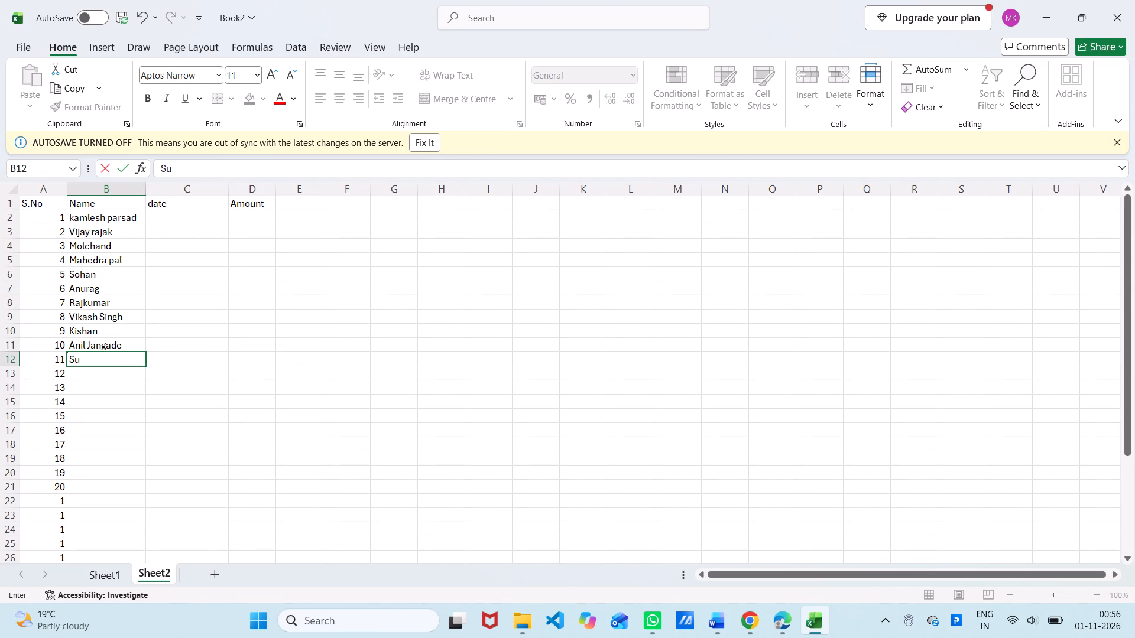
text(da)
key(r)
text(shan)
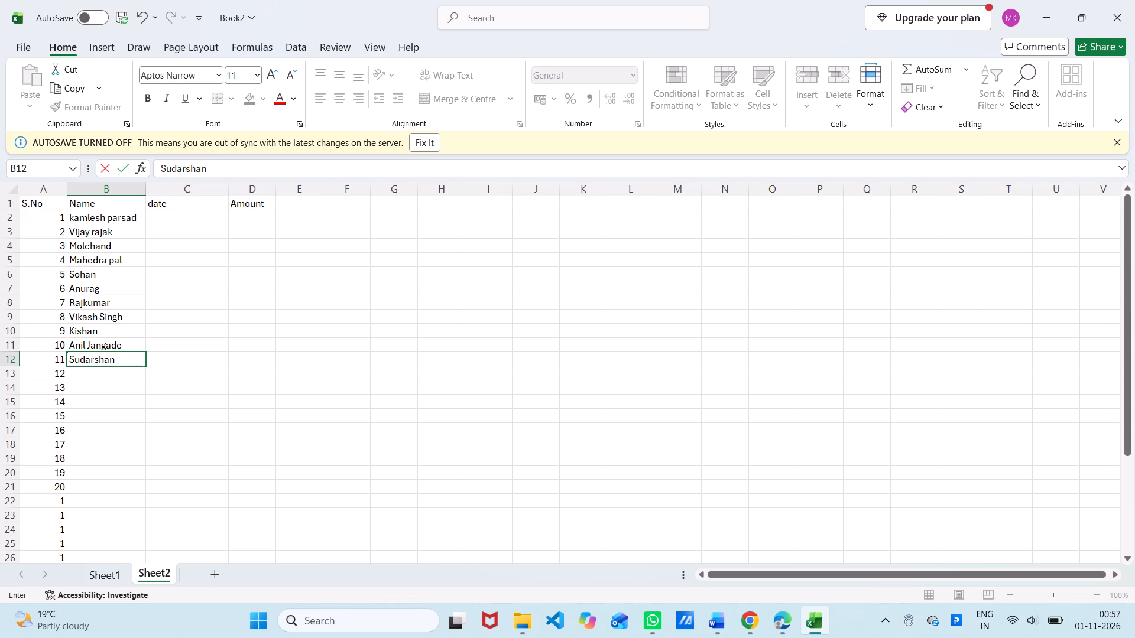
click(115, 374)
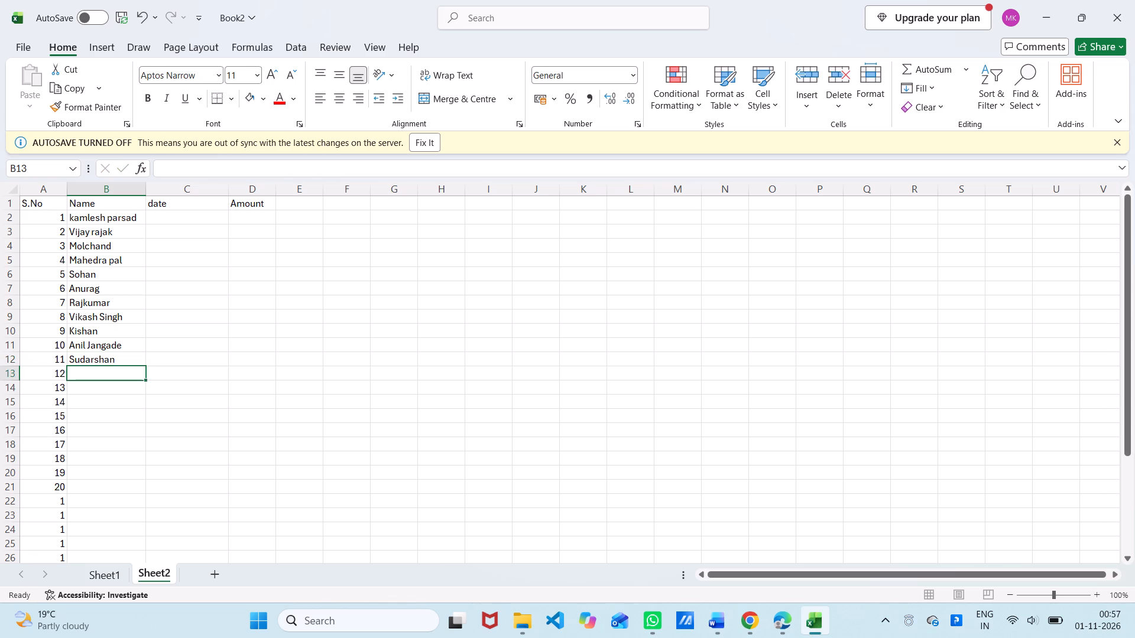
Enter the twelfth person's full name in cell B13 of the Name column, beside serial number 12.
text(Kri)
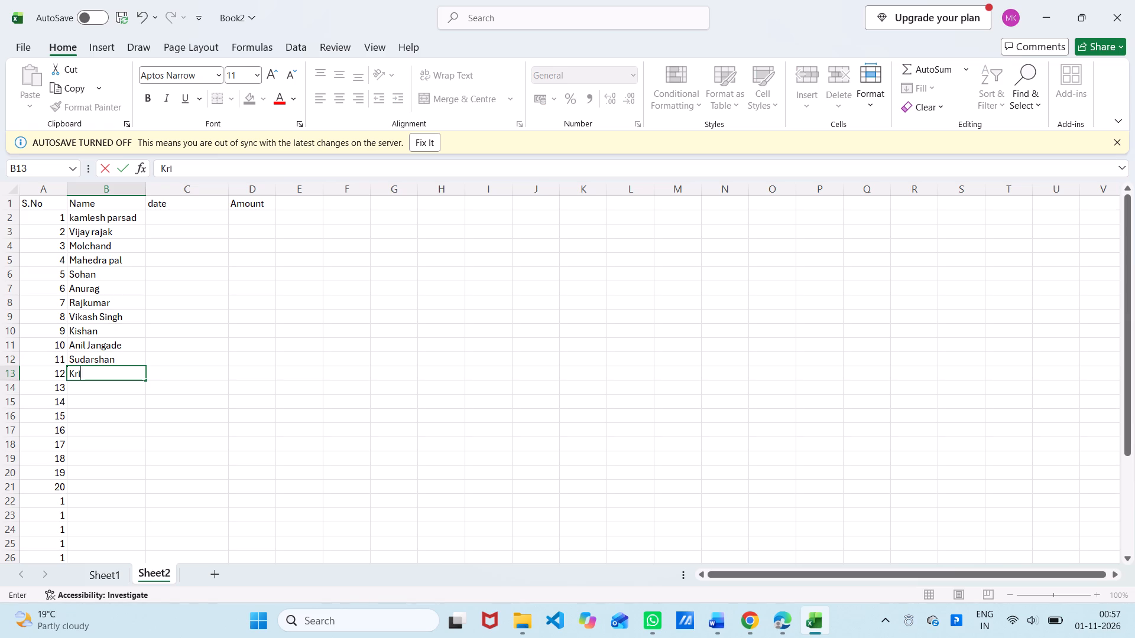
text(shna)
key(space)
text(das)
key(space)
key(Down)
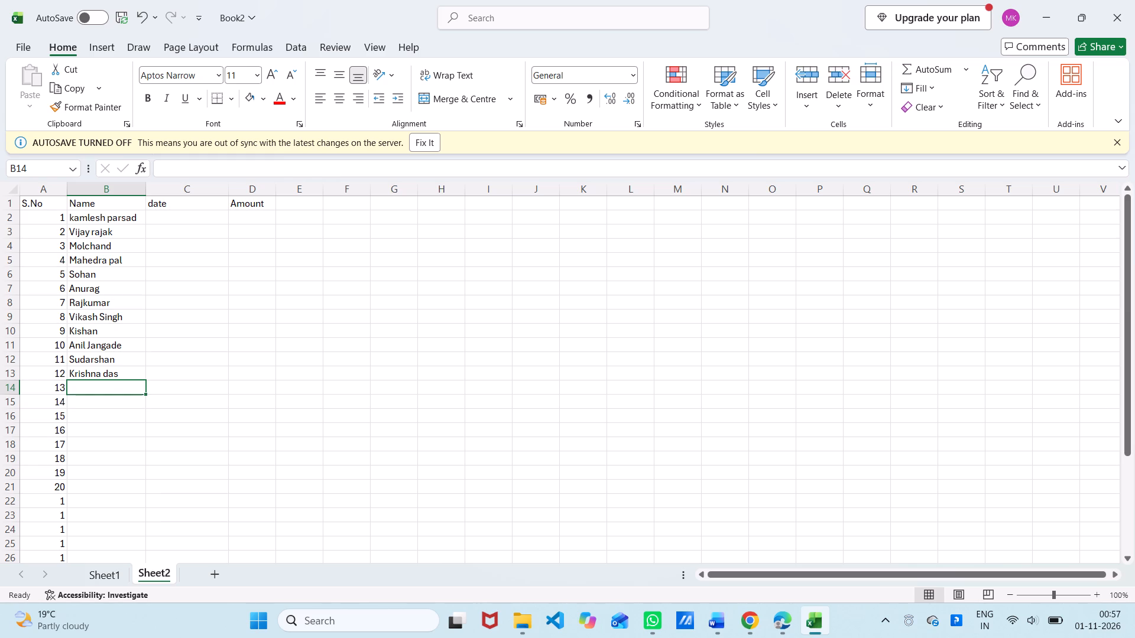
Enter the names Rambhu and birabal in cells B14 and B15 of the Name column.
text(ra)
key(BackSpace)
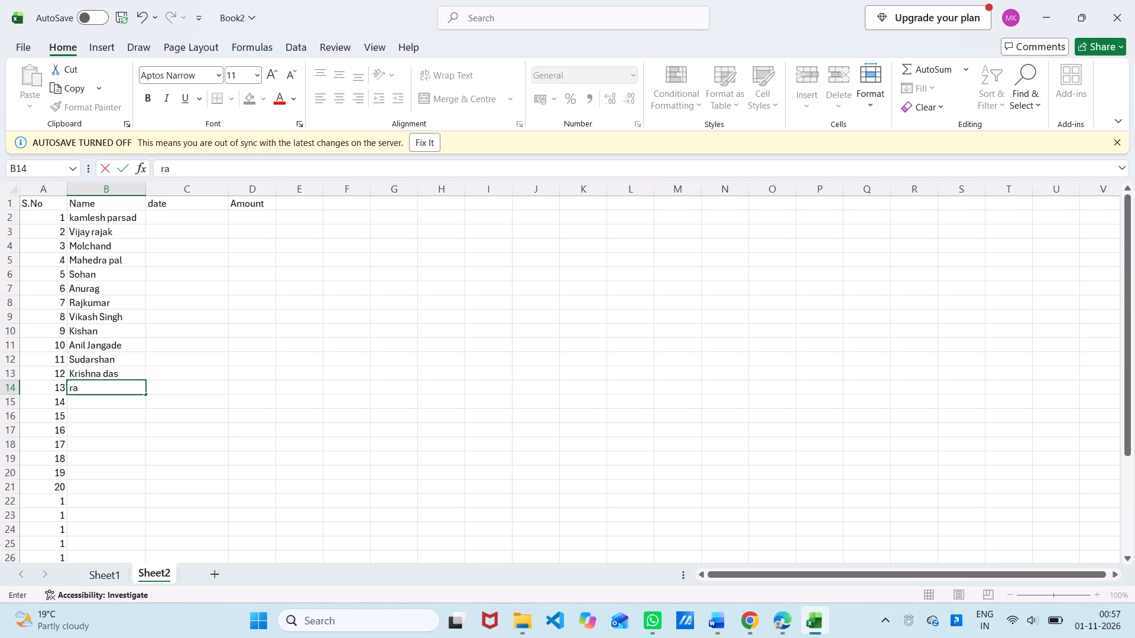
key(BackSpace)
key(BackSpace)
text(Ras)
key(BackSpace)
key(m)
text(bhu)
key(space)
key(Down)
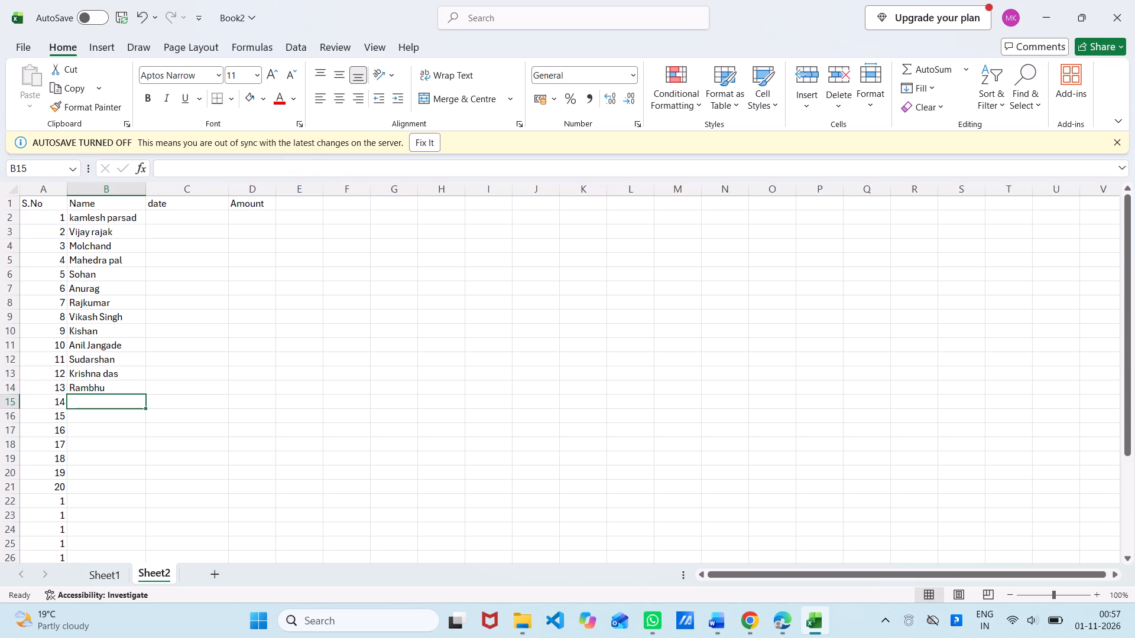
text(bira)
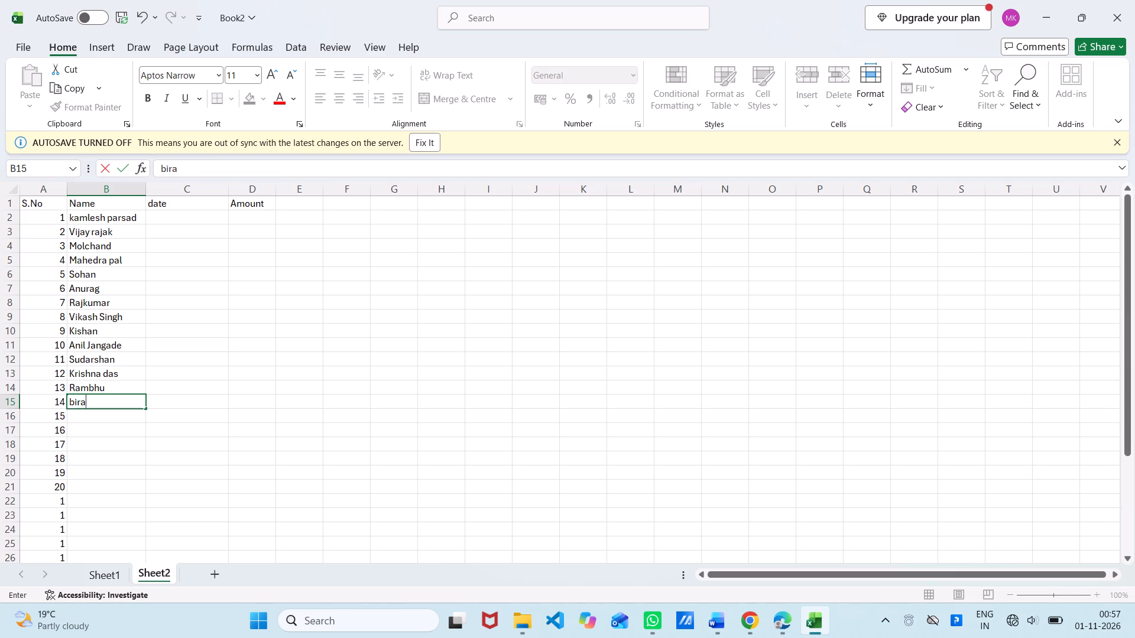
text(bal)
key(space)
click(179, 213)
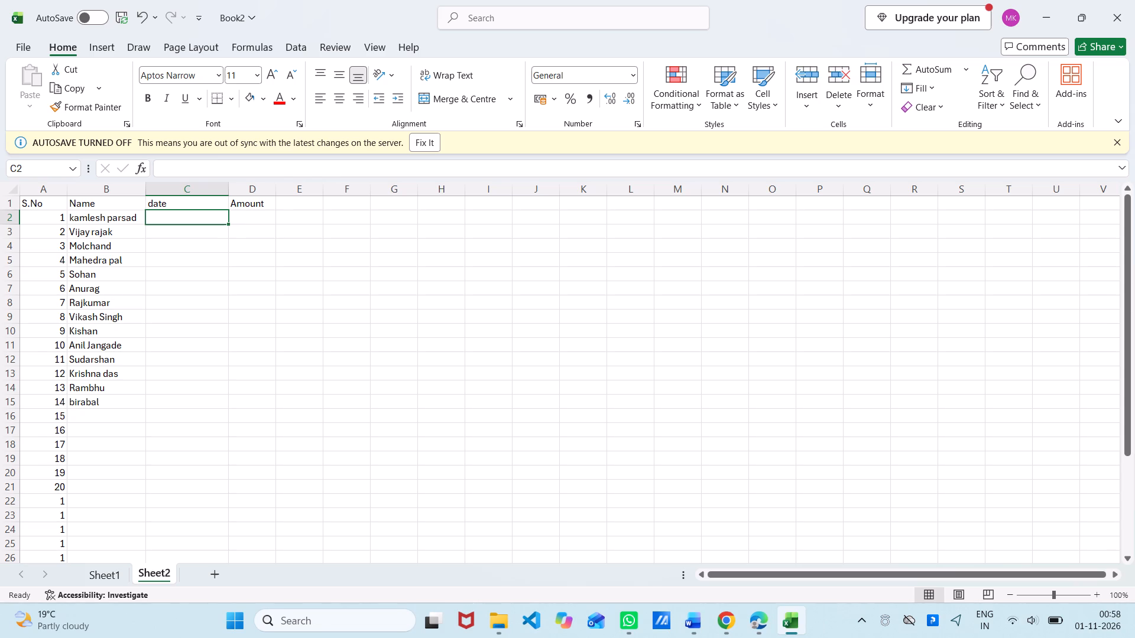
Enter the amounts 500 and 1000 in cells D2 and D3 of the Amount column.
key(Right)
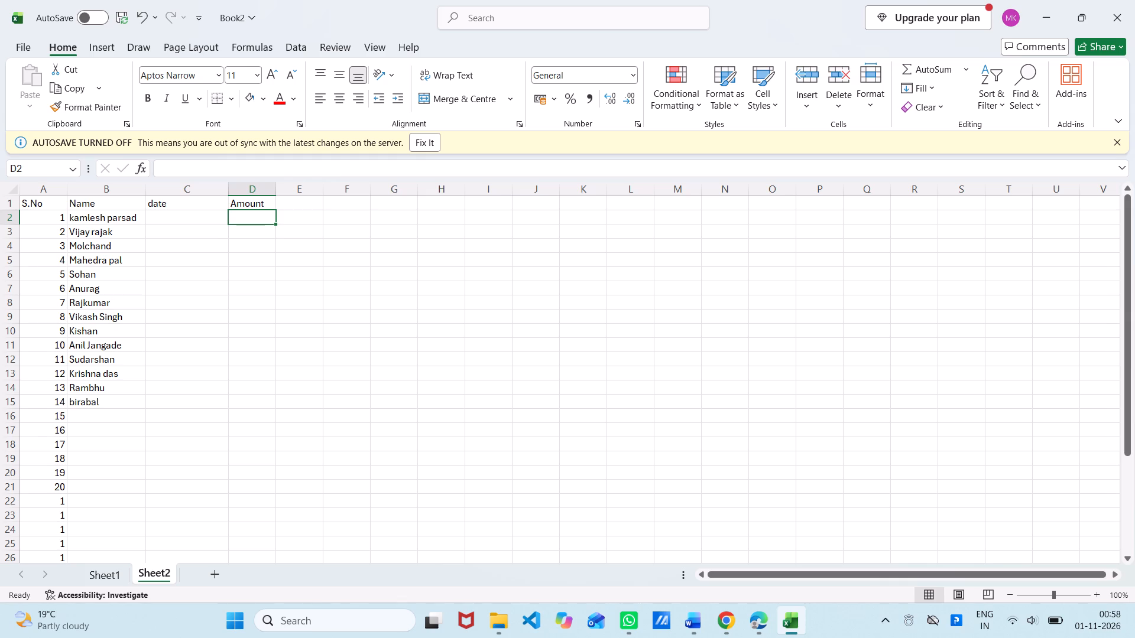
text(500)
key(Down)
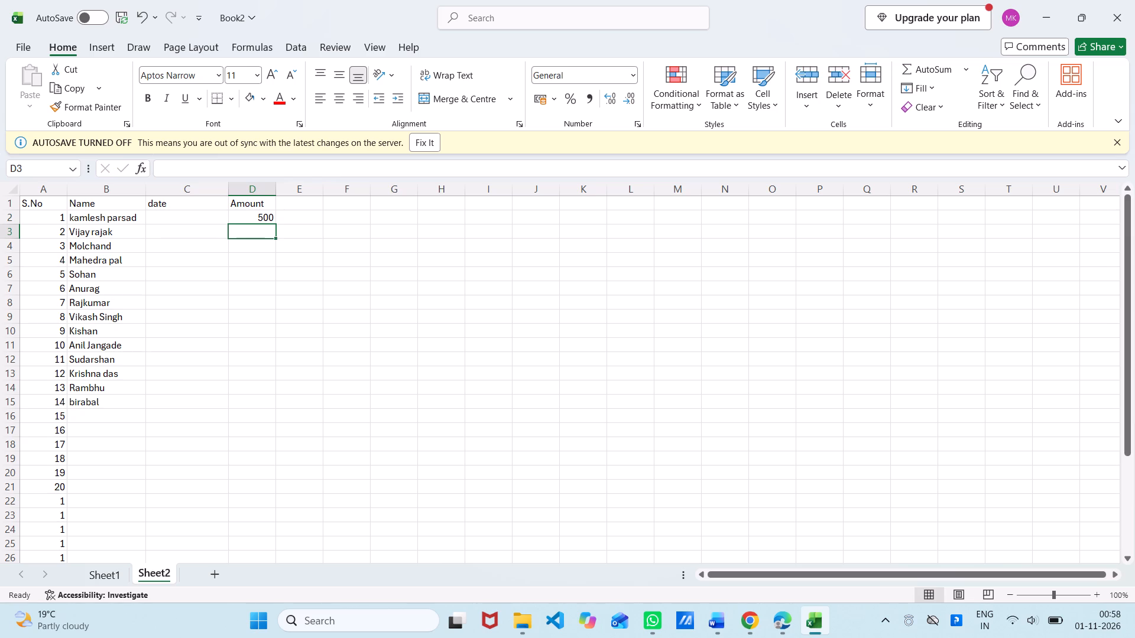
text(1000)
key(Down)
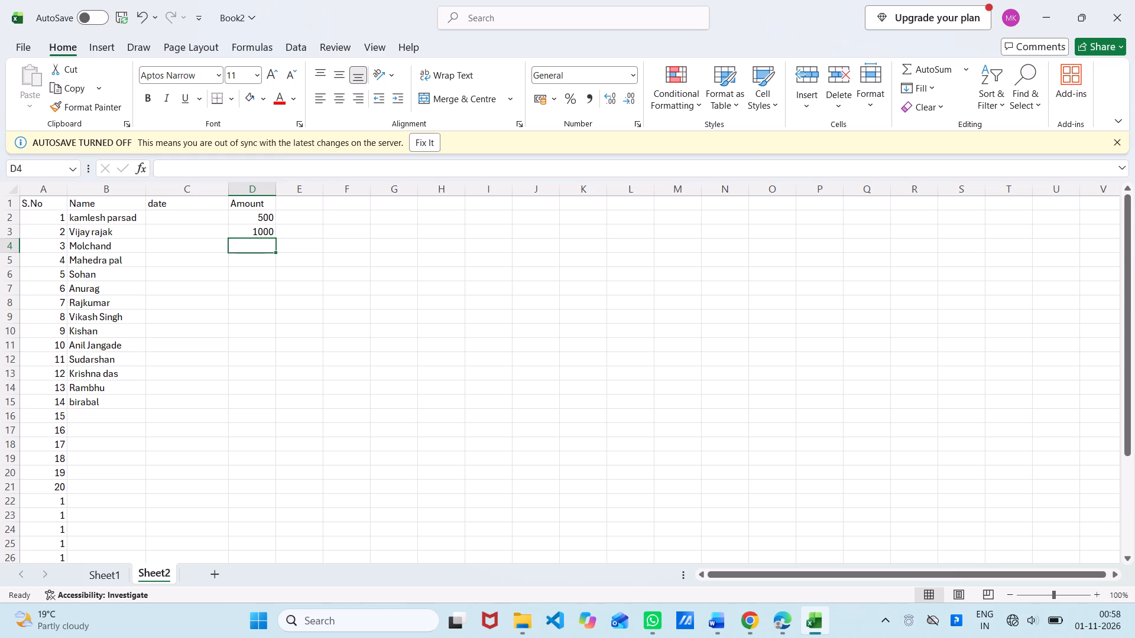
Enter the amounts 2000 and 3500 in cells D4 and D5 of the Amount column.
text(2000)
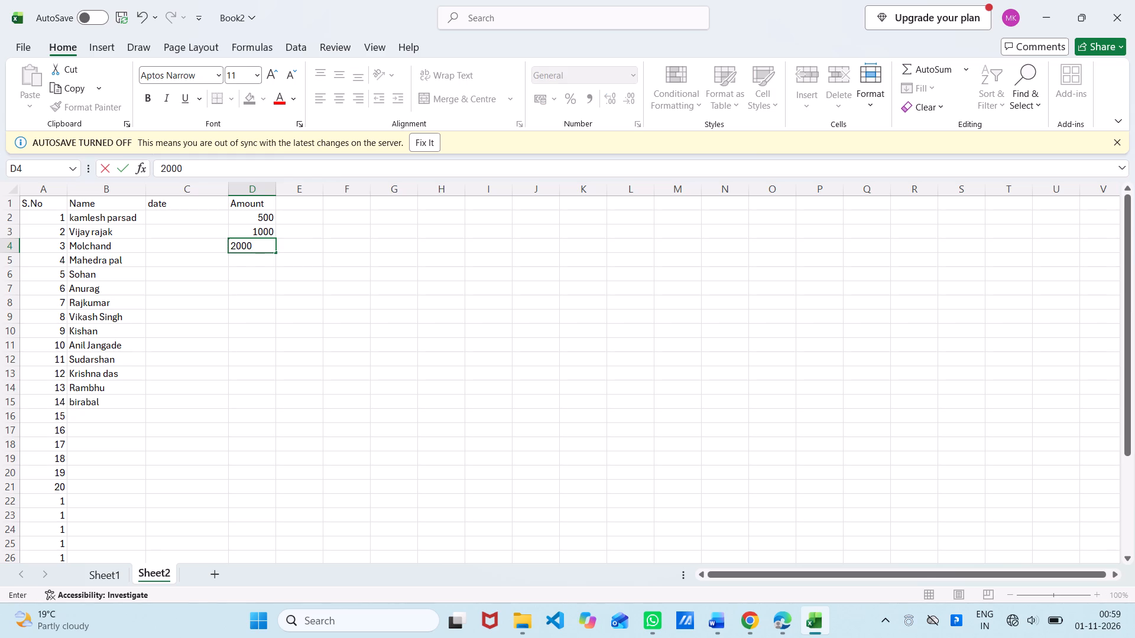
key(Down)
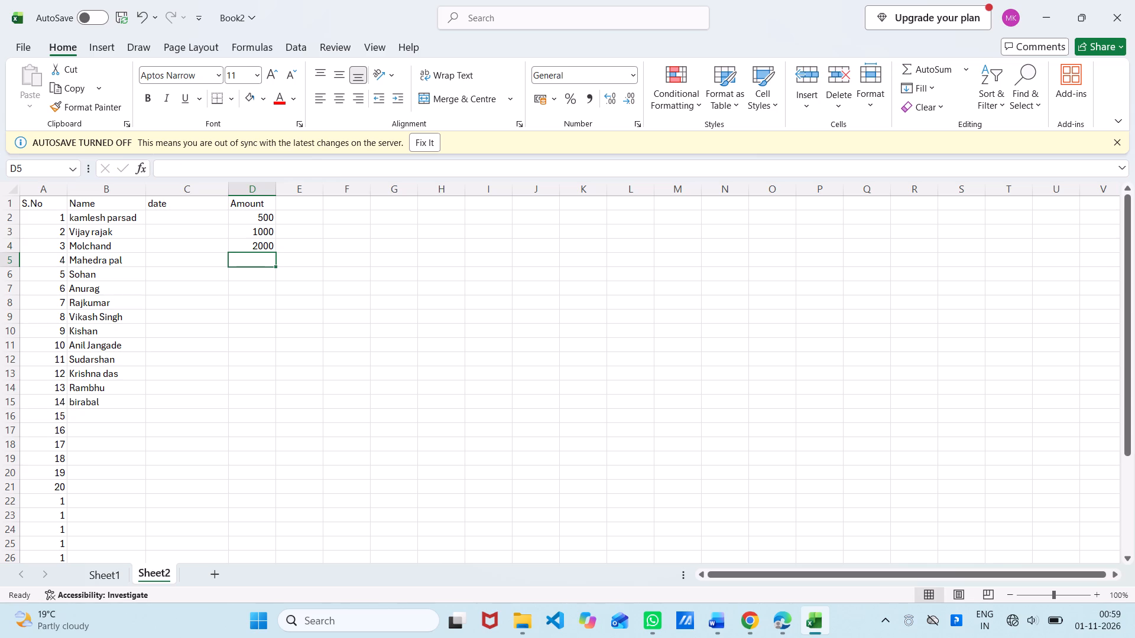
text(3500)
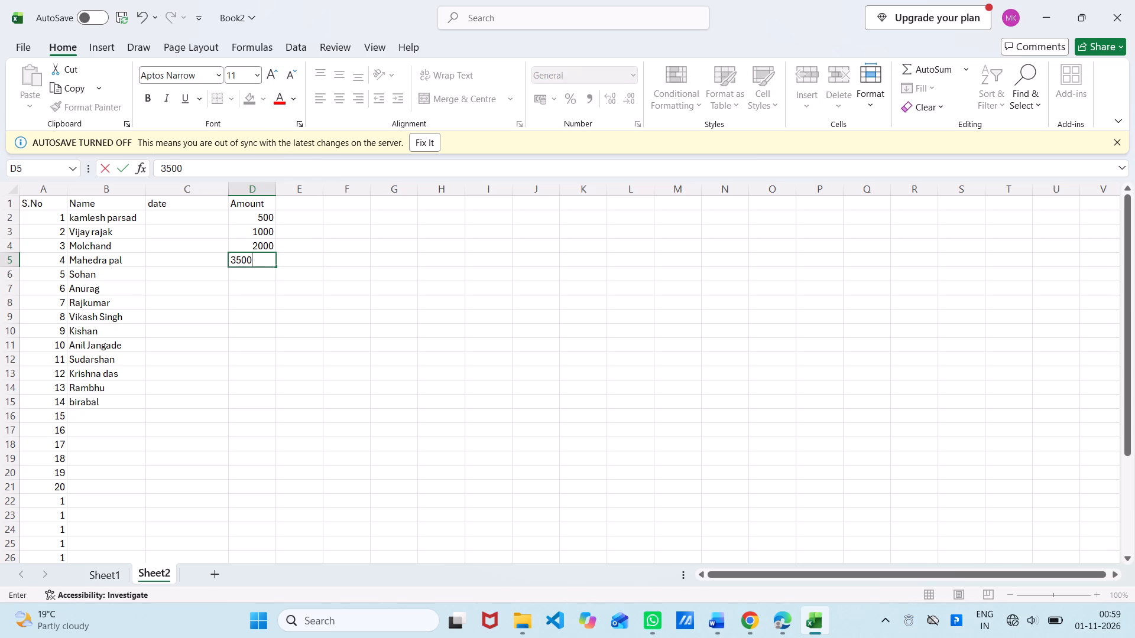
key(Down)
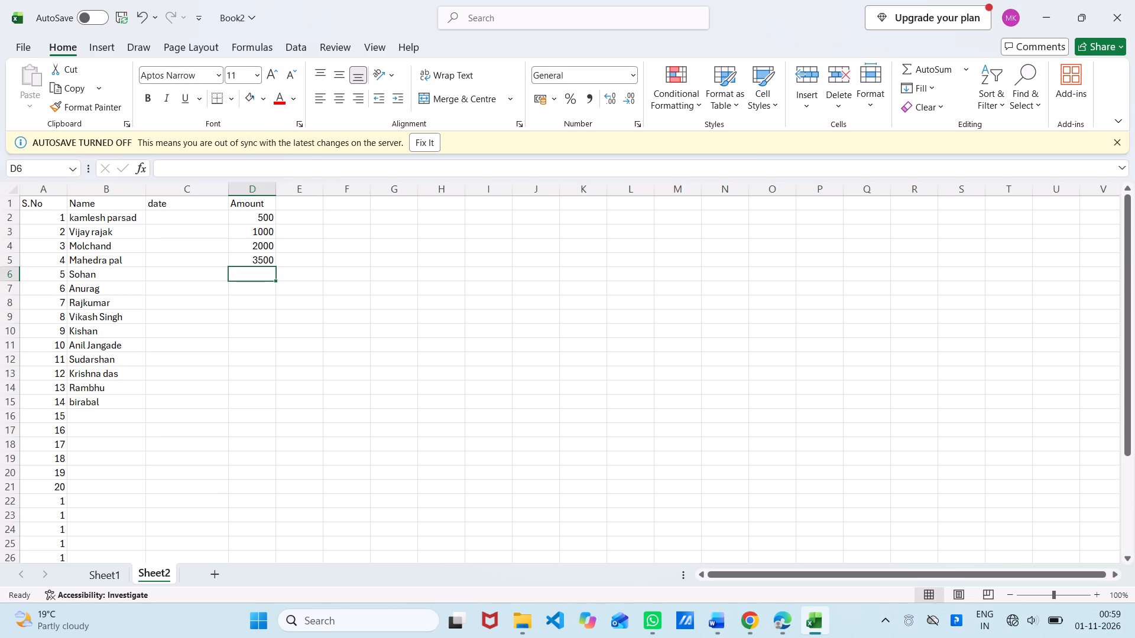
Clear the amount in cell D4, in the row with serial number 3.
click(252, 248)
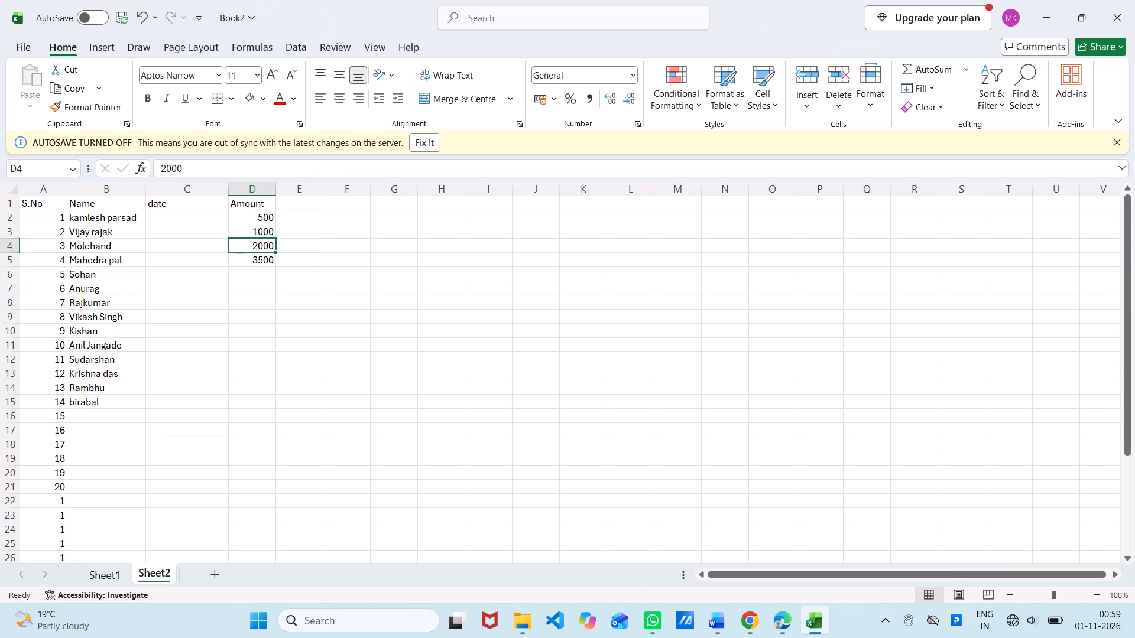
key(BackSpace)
Replace the amount in cell D5, for serial number 4, with 1000.
click(255, 263)
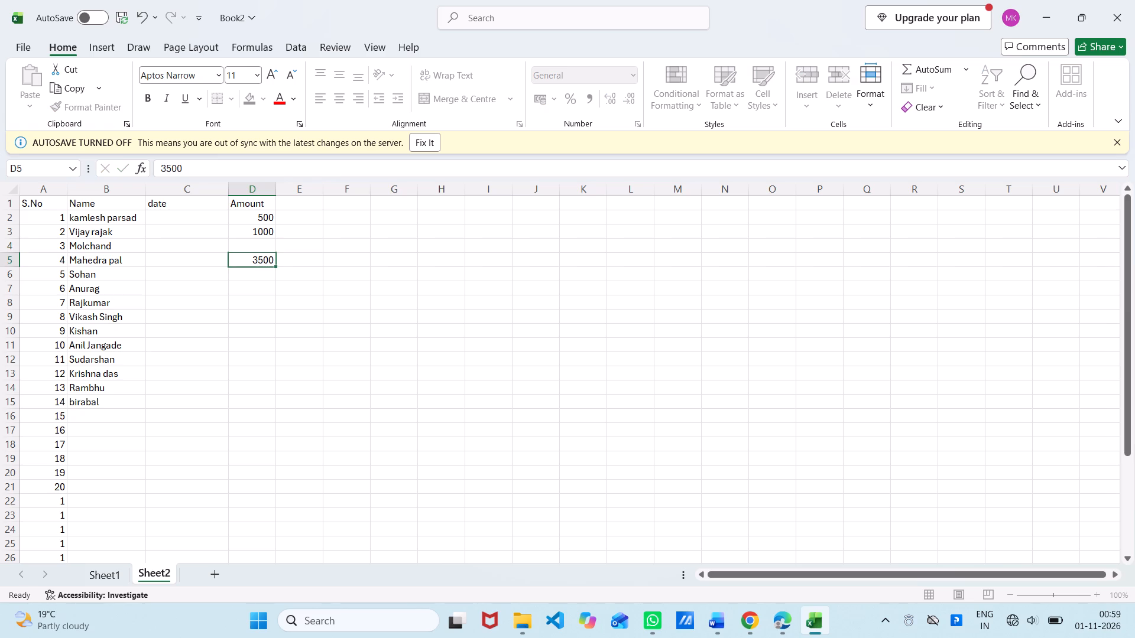
key(BackSpace)
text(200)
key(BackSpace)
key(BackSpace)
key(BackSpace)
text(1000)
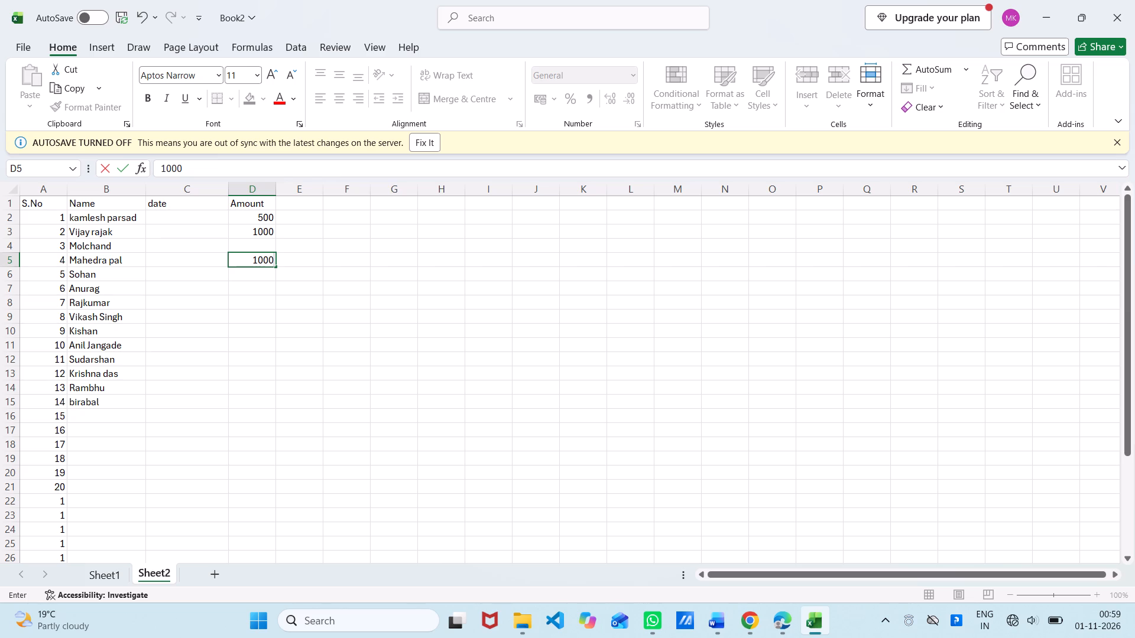
Enter the amounts 3500 in cell D11 and 2000 in cell D4 of the Amount column.
click(242, 343)
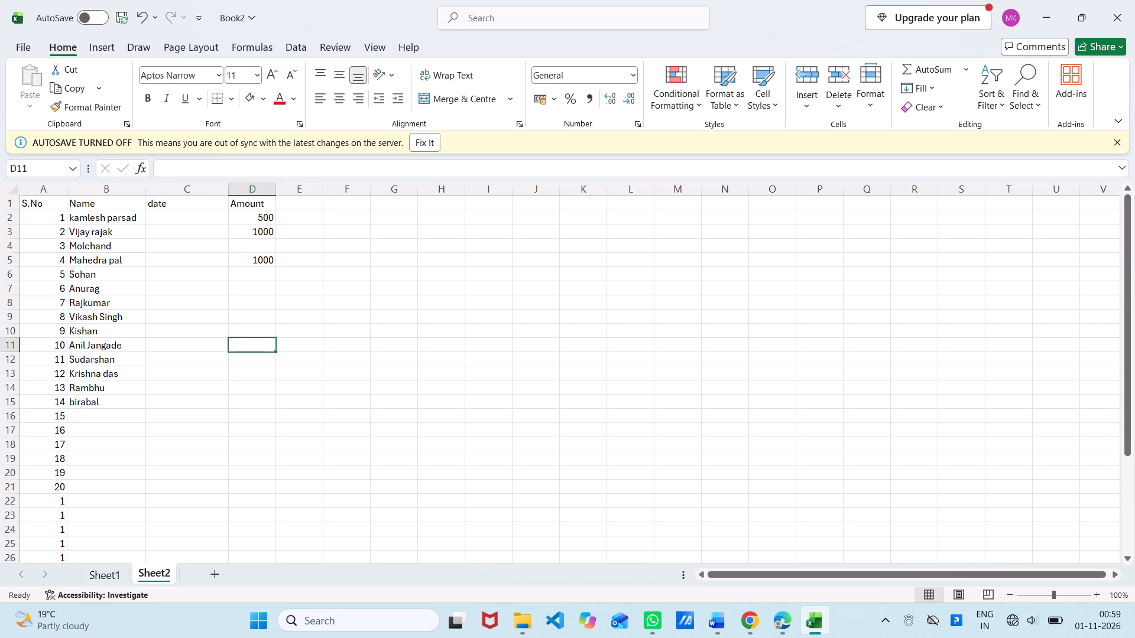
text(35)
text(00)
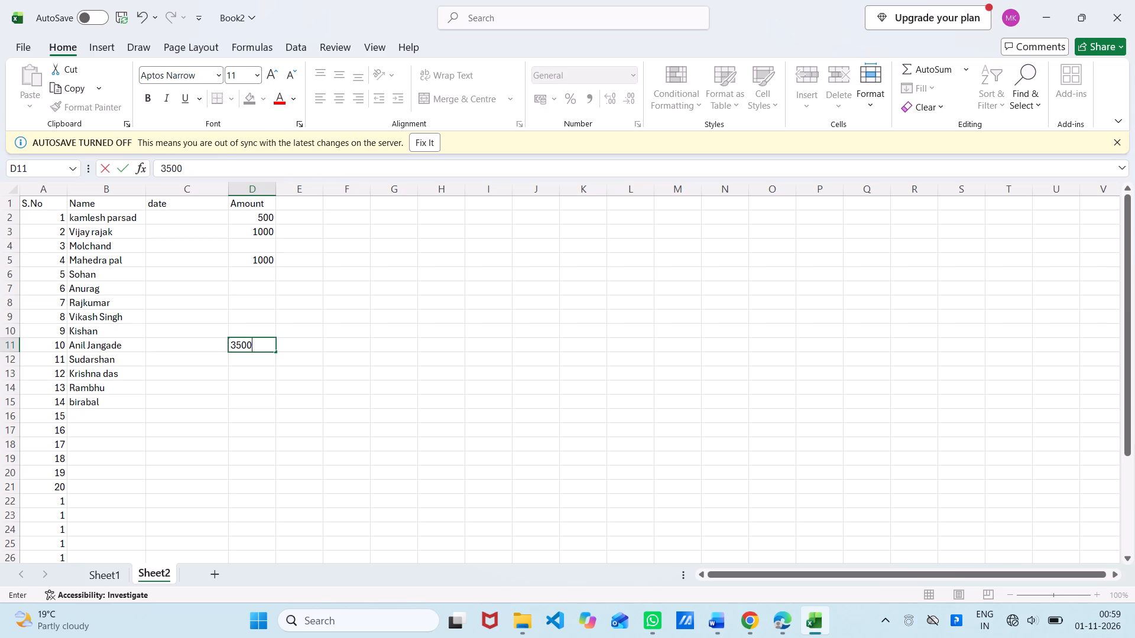
drag(263, 238, 263, 245)
click(263, 246)
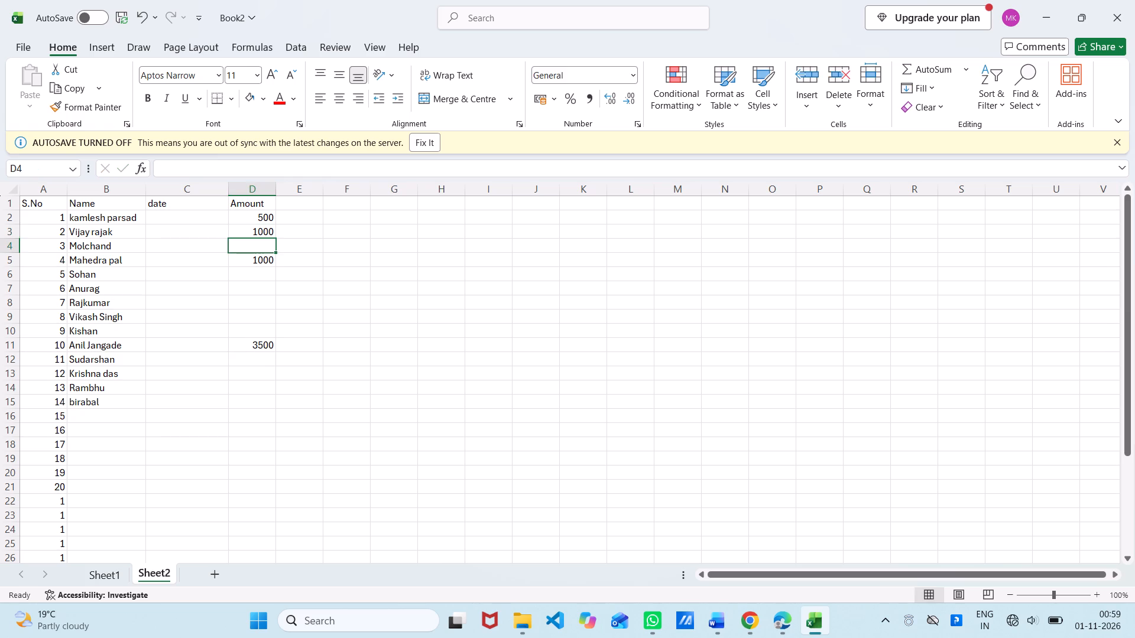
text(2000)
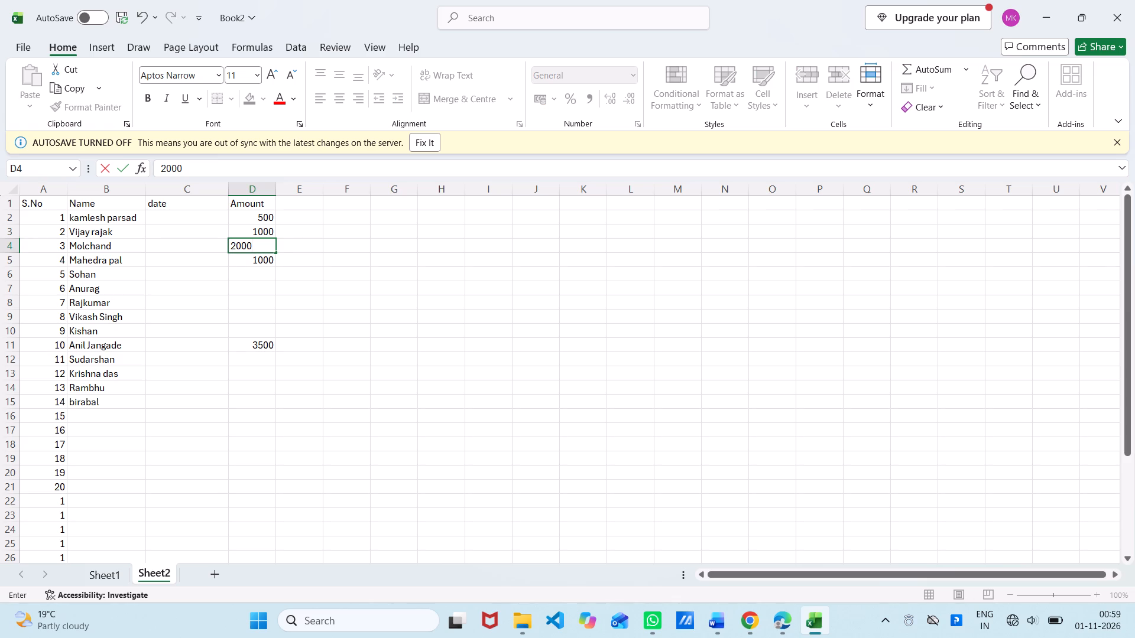
Enter the amounts 100 and 1000 in cells D6 and D7 of the Amount column.
double_click(273, 271)
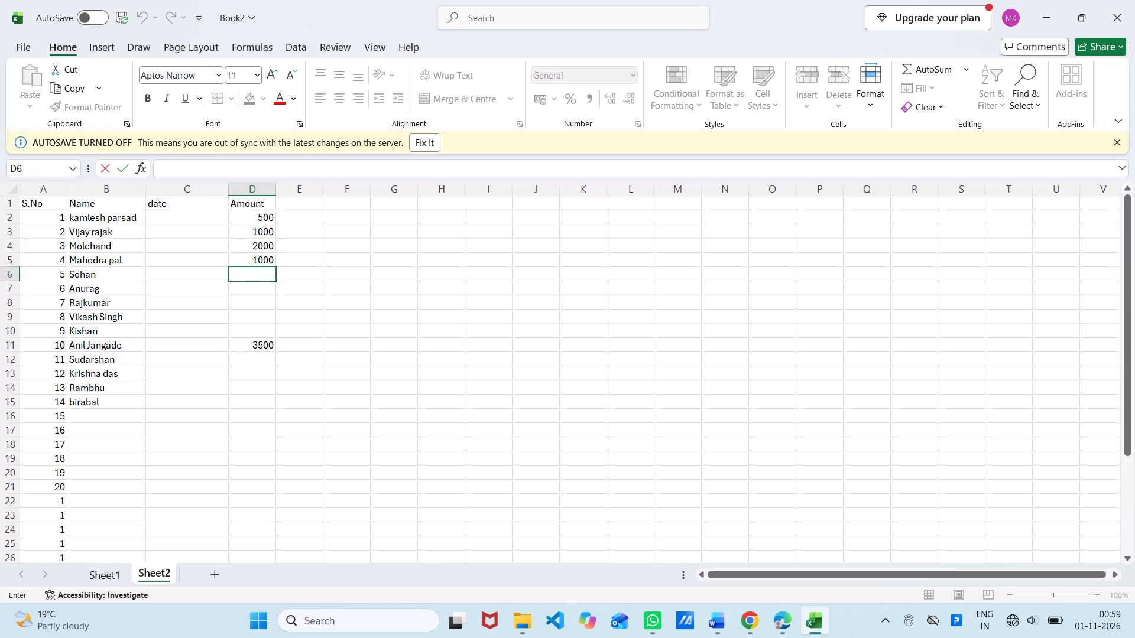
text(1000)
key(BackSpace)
click(249, 291)
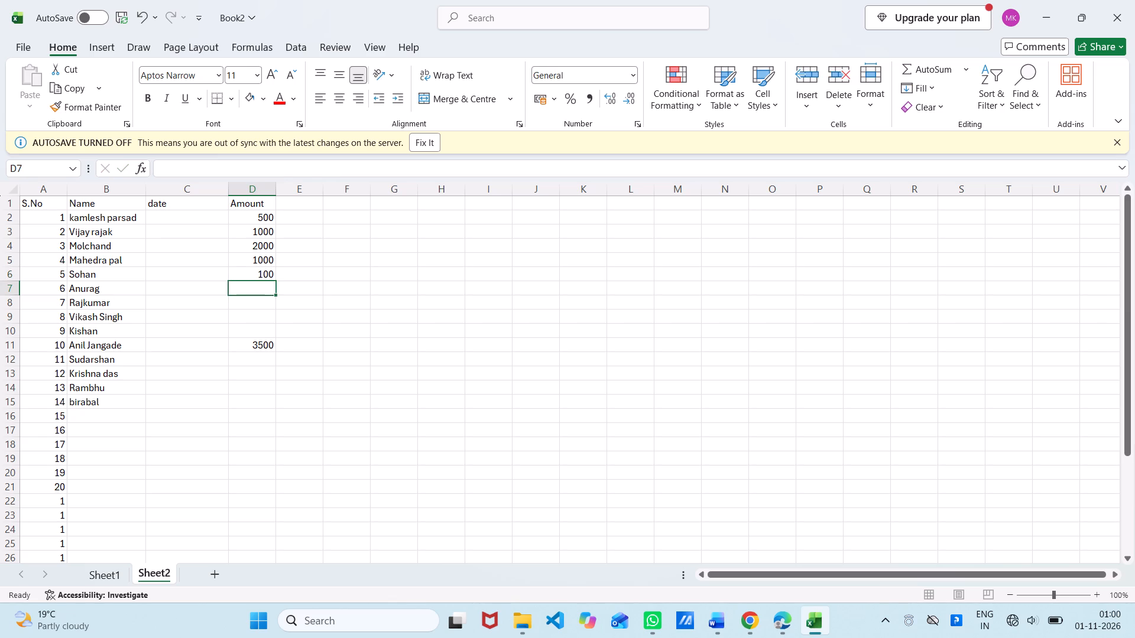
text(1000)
Enter the amounts 1500, 6000 and 1000 in cells D8, D9 and D10 of the Amount column.
click(247, 308)
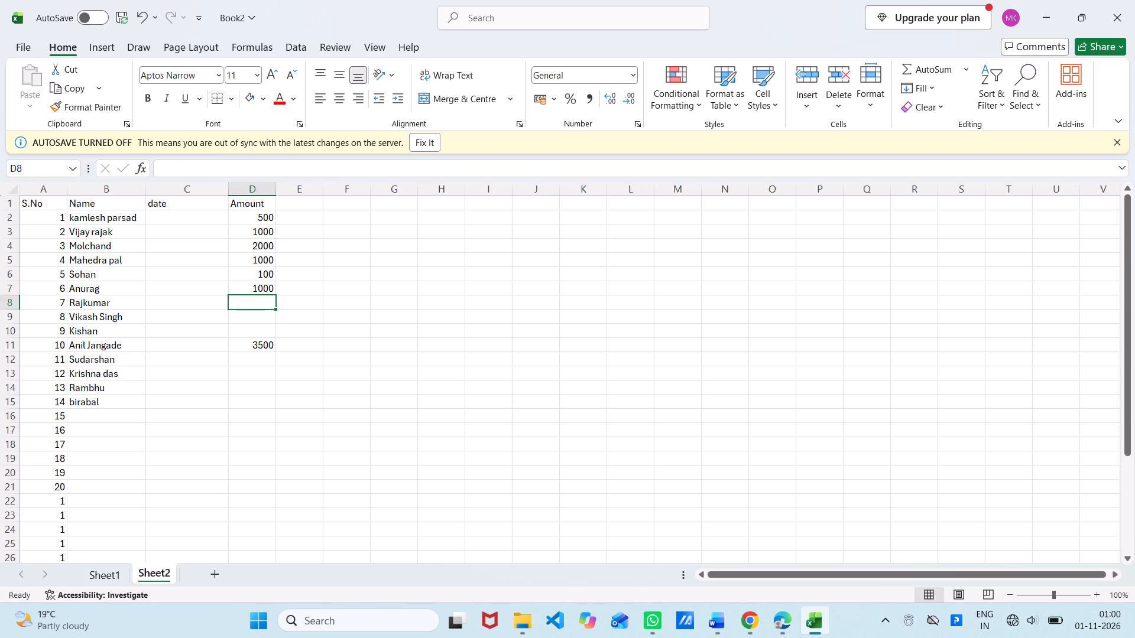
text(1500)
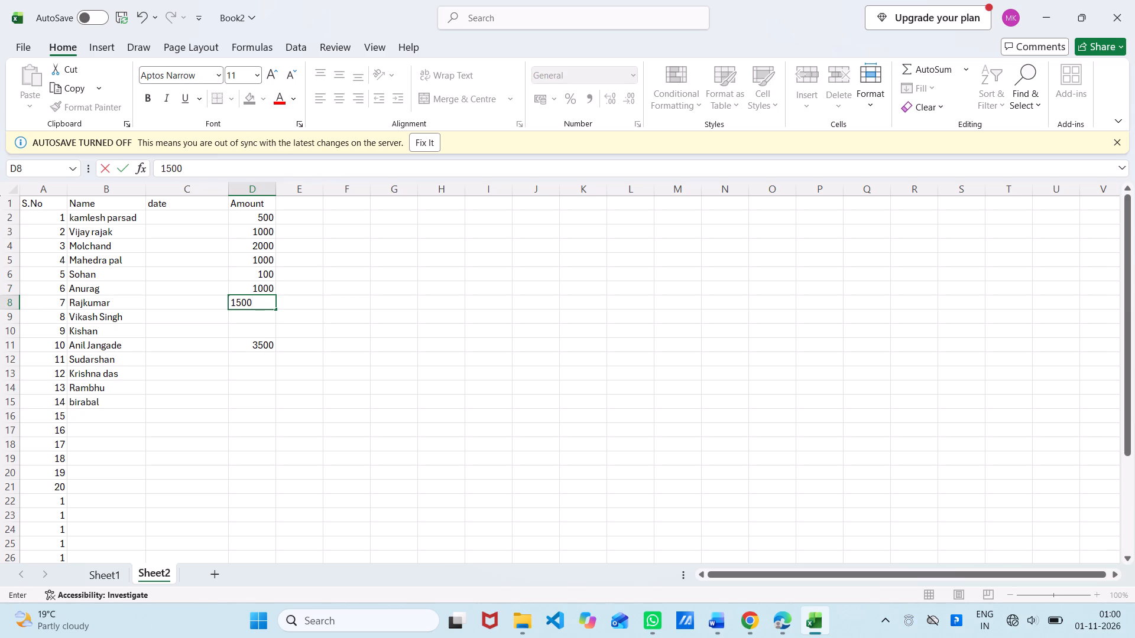
click(245, 311)
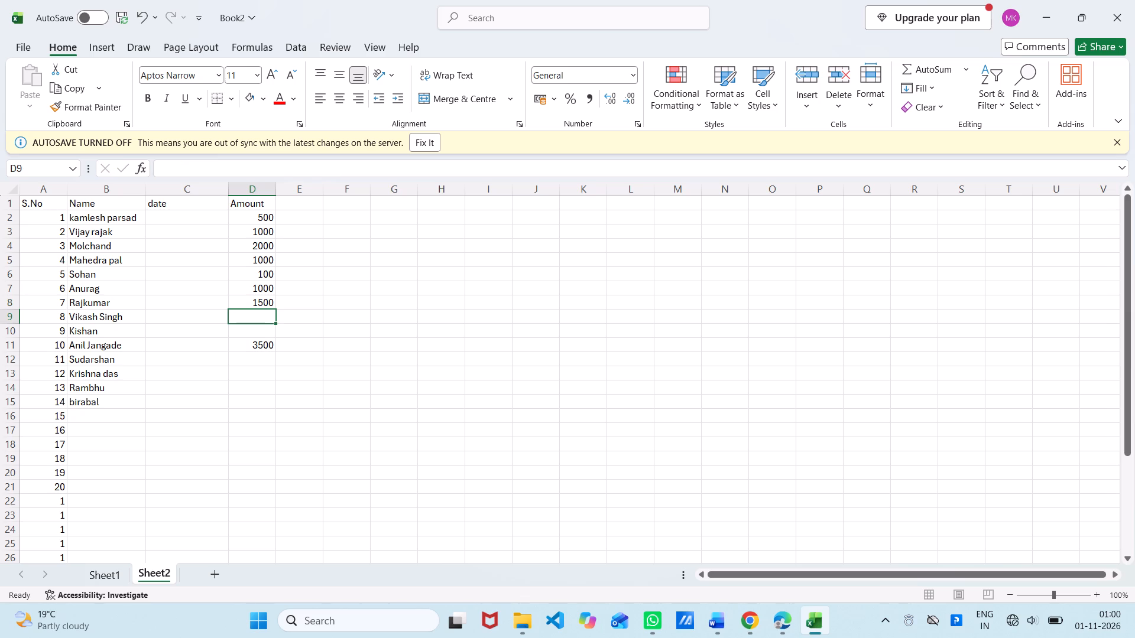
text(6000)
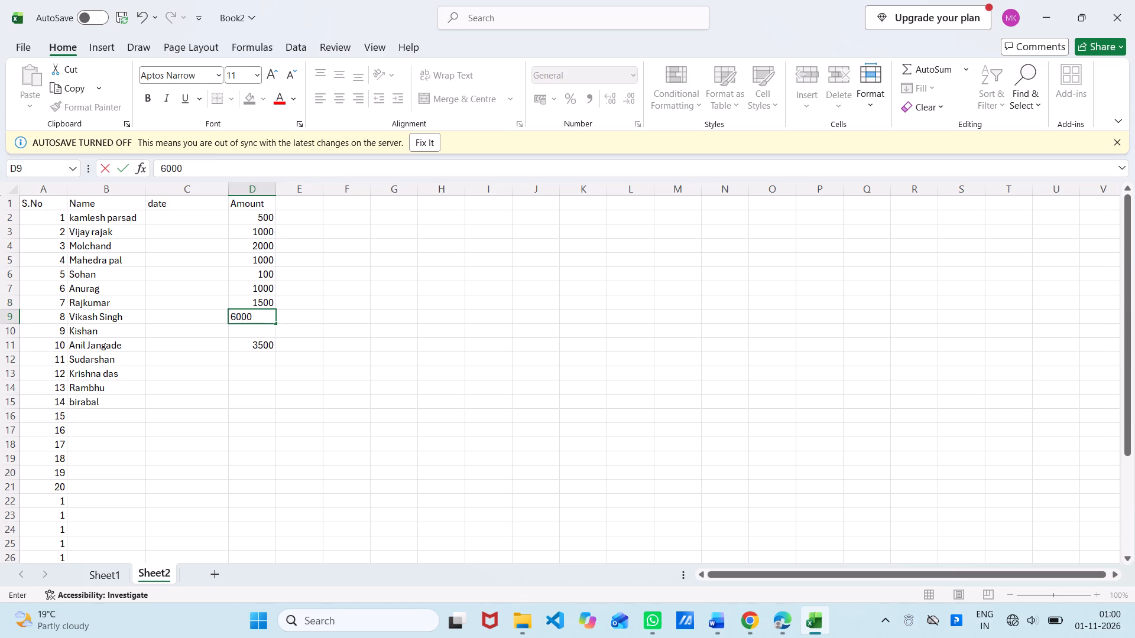
click(249, 328)
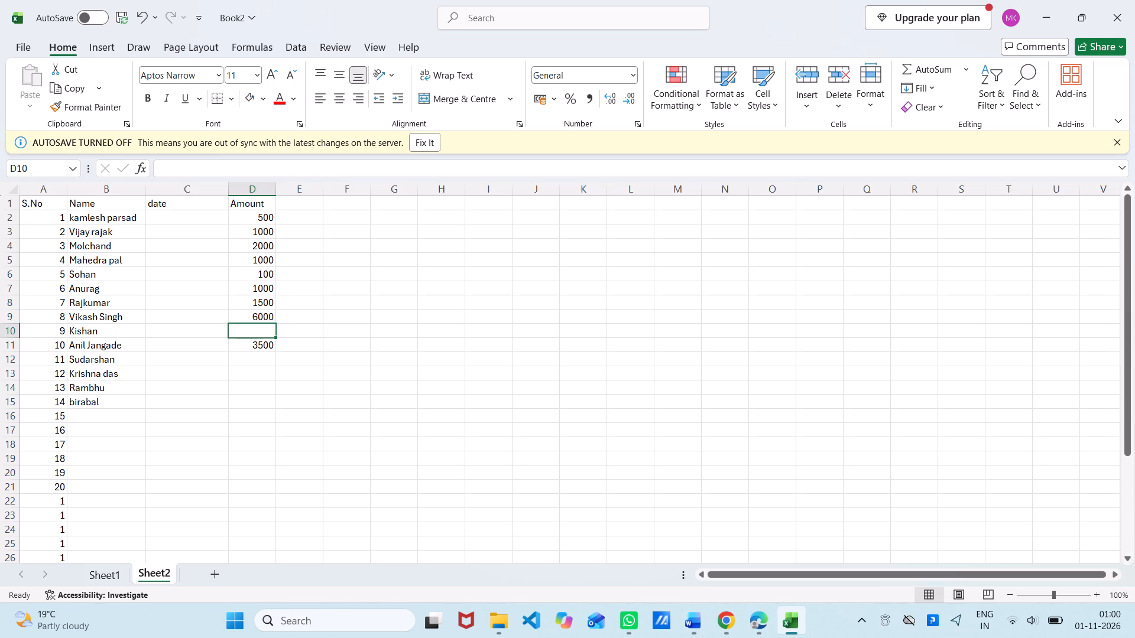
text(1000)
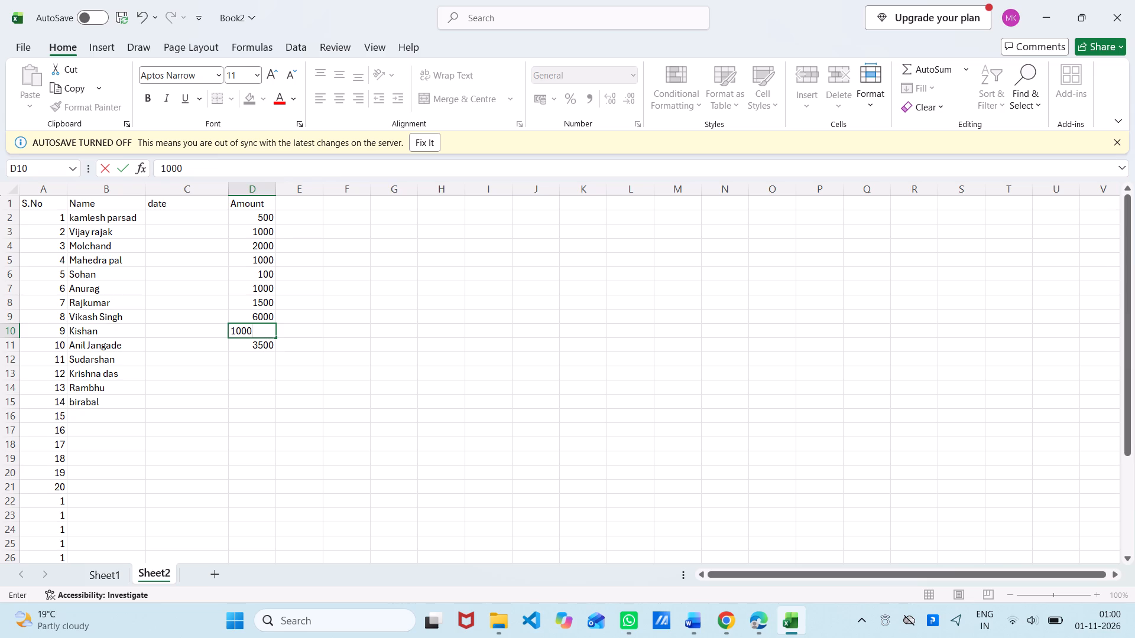
click(241, 351)
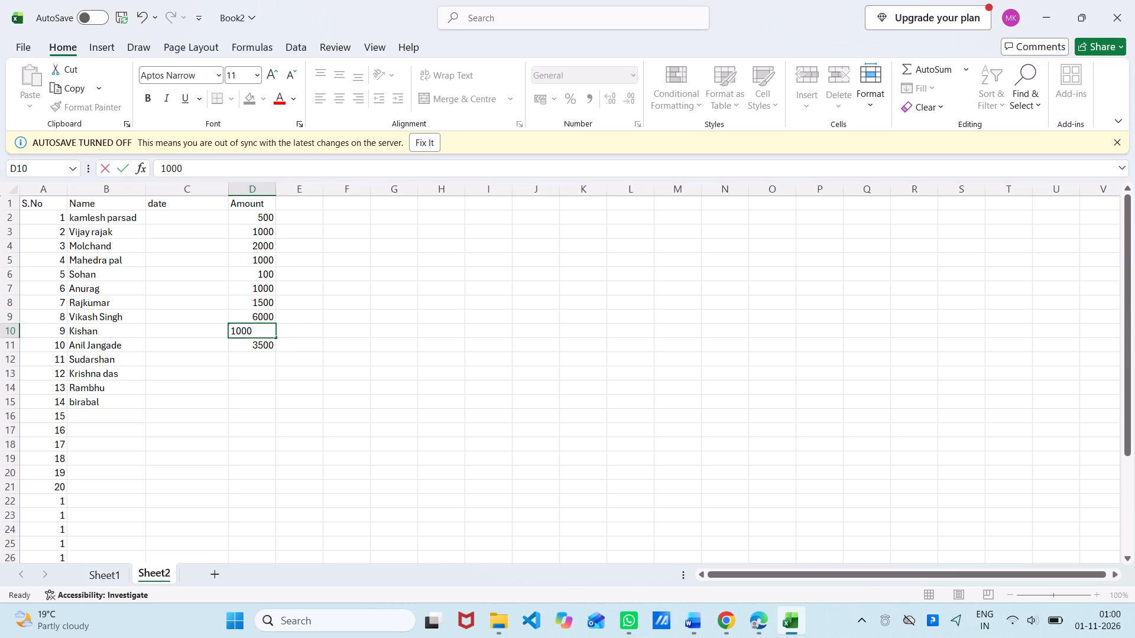
Enter the amount 8000 in cell D12, in the row with serial number 11.
click(241, 362)
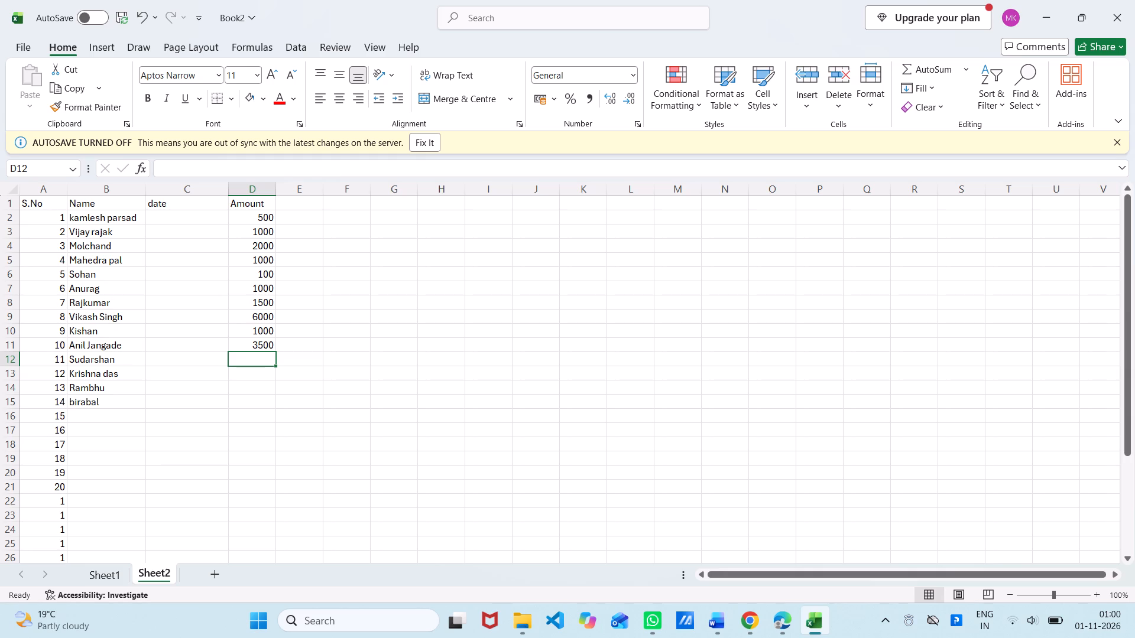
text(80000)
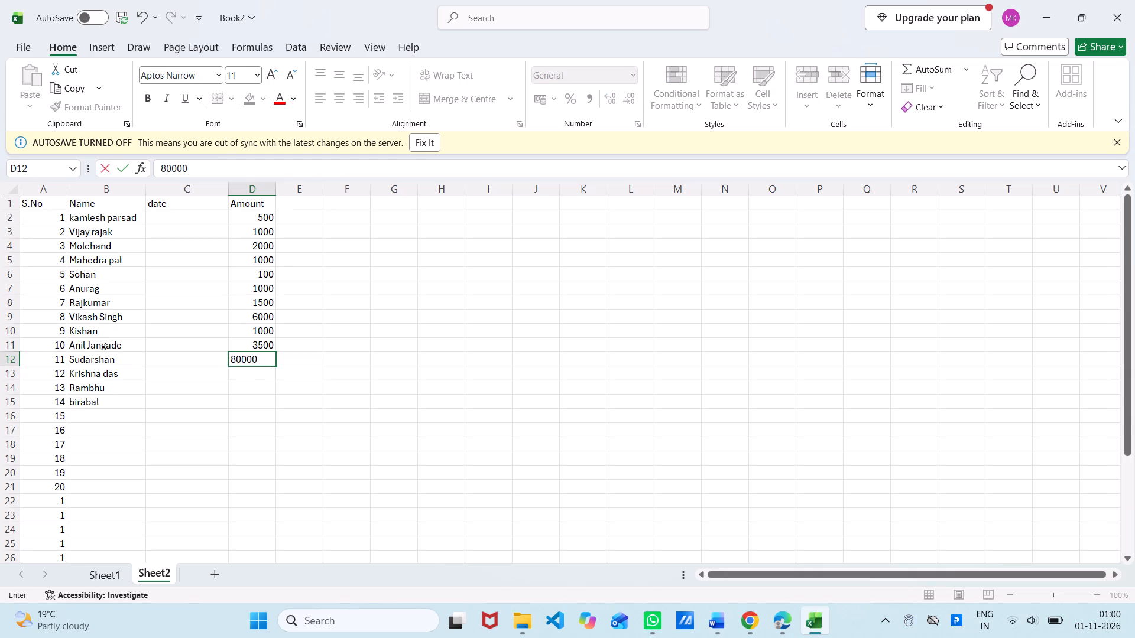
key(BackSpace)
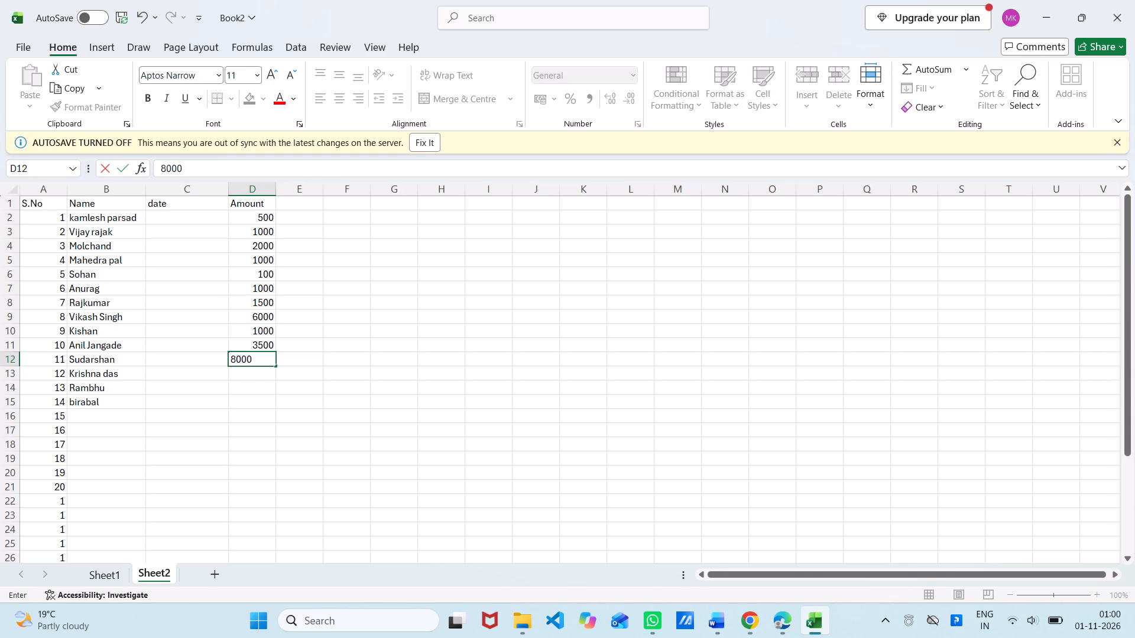
click(242, 366)
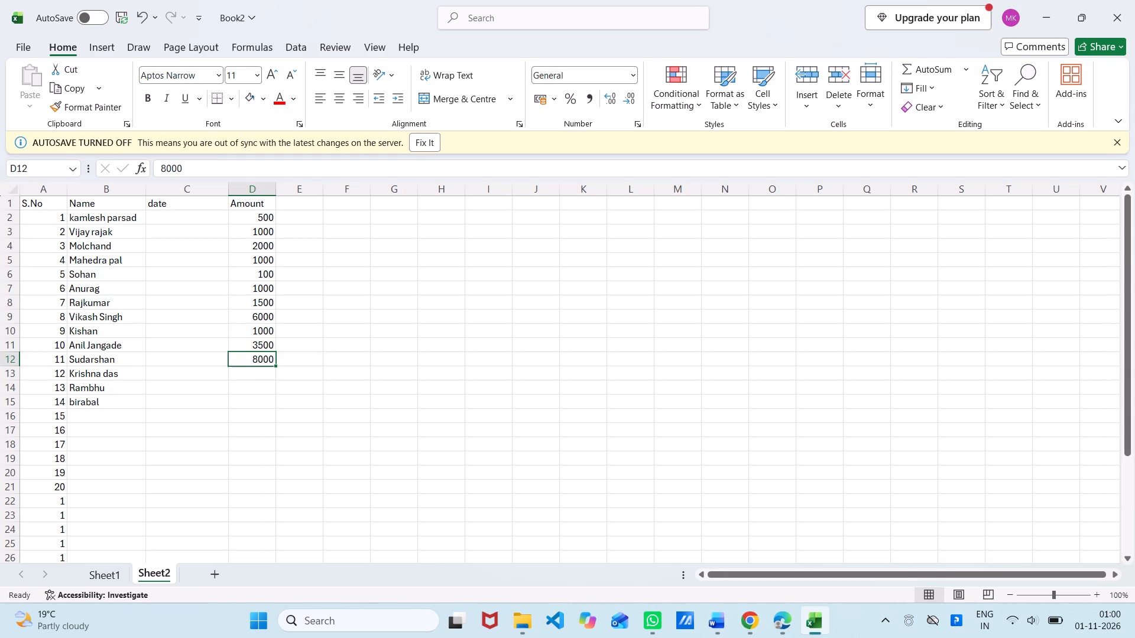
Enter the amount 2000 in cell D13, in the row with serial number 12.
click(242, 377)
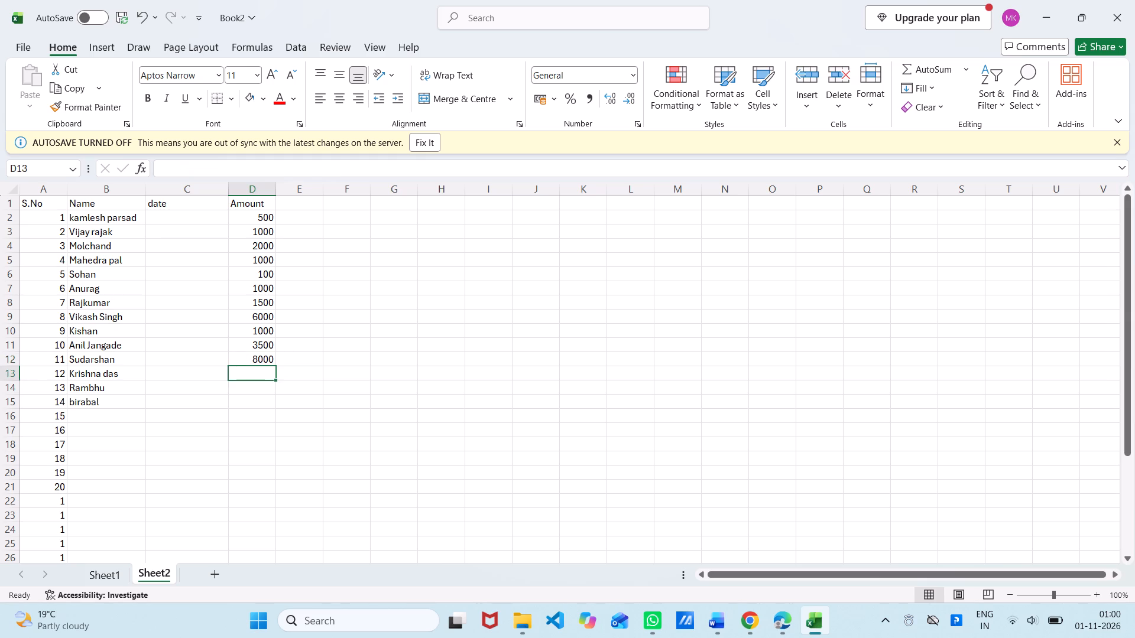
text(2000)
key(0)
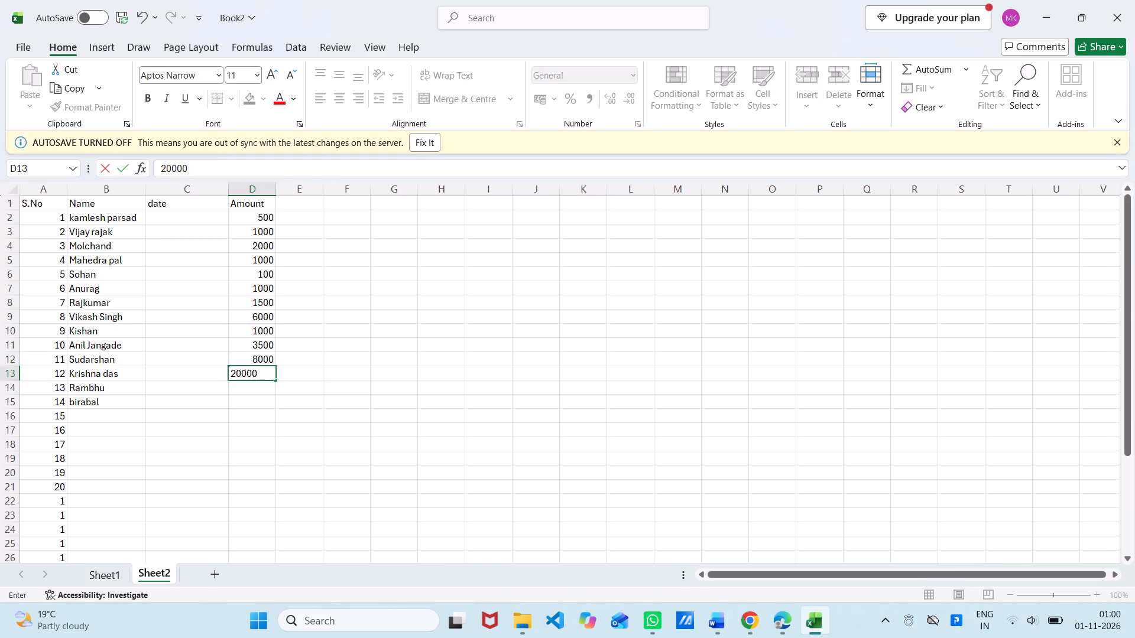
click(249, 389)
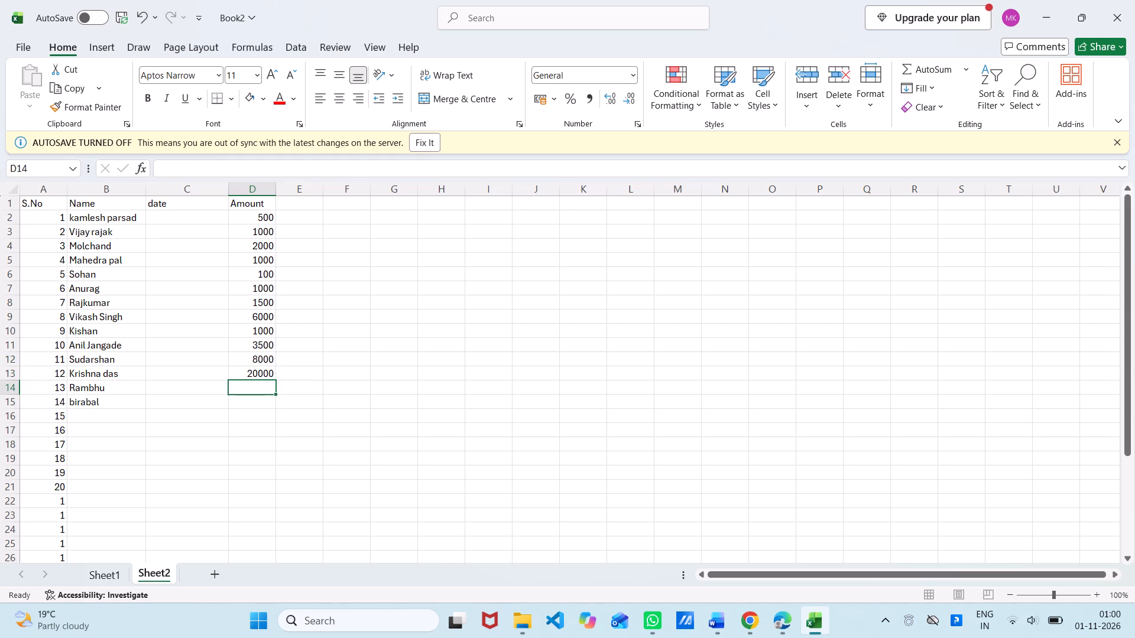
click(270, 374)
key(BackSpace)
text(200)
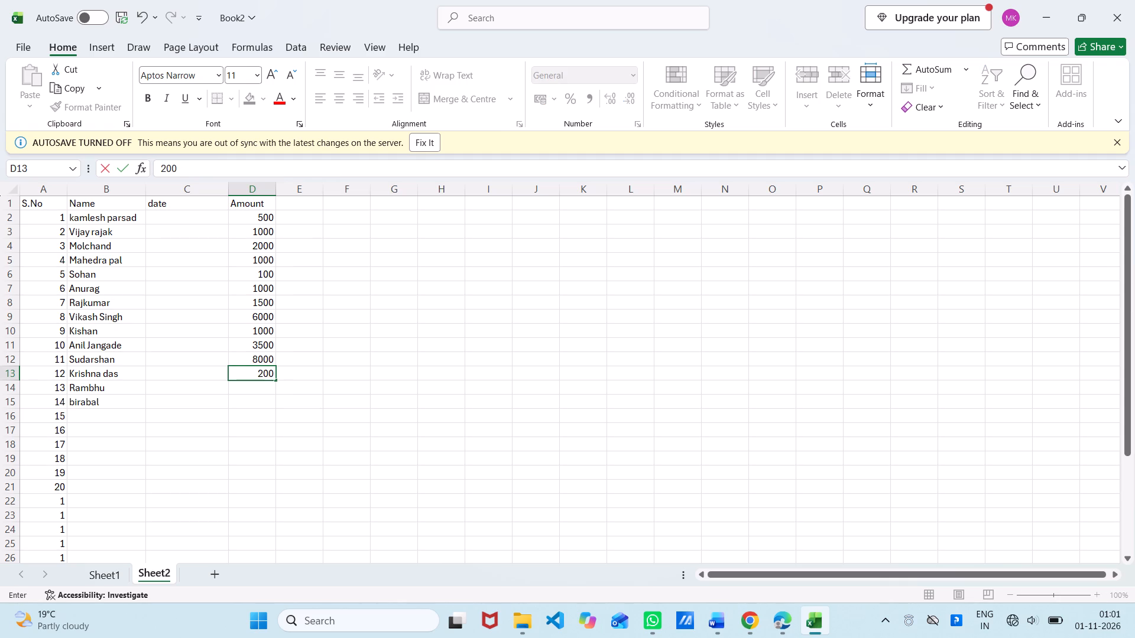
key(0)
Enter the amounts 1500 and 2000 in cells D14 and D15 of the Amount column.
click(269, 392)
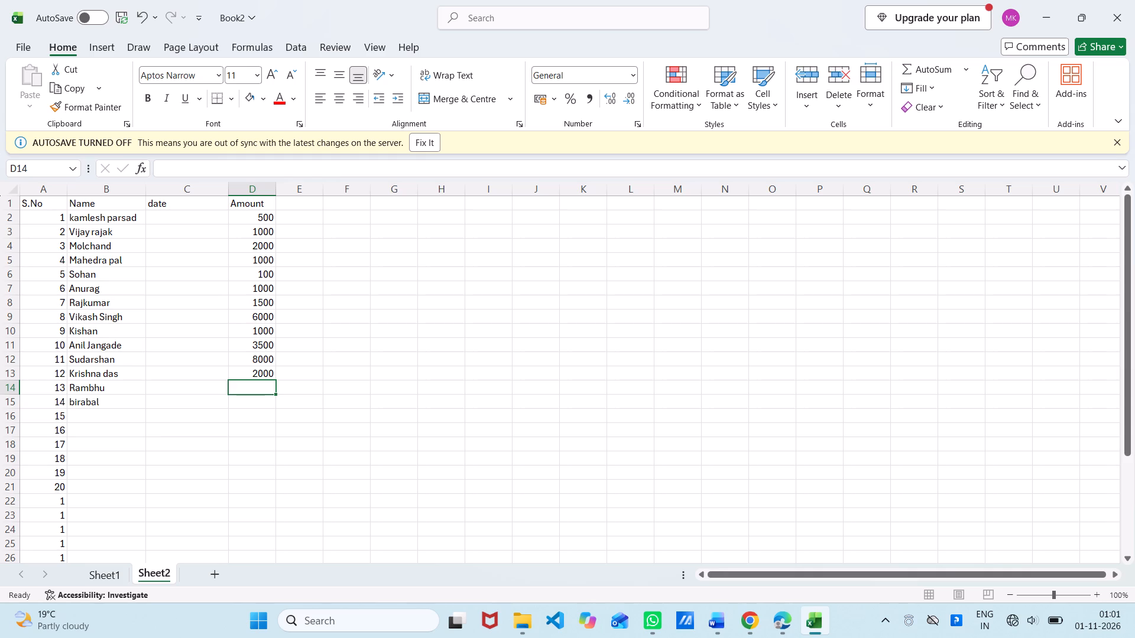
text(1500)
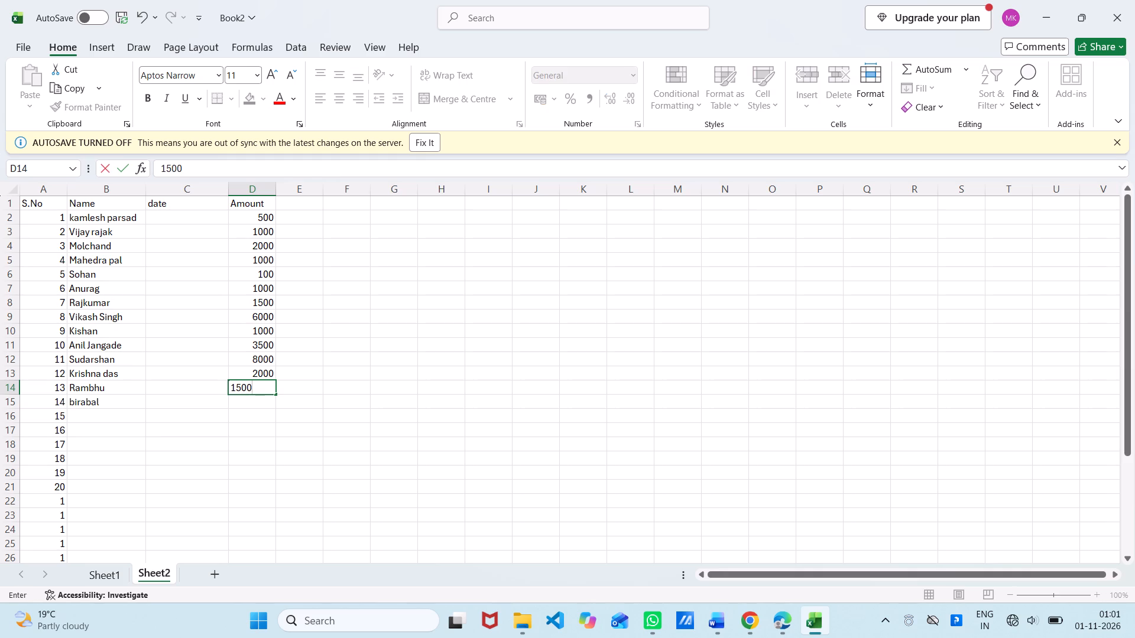
click(266, 401)
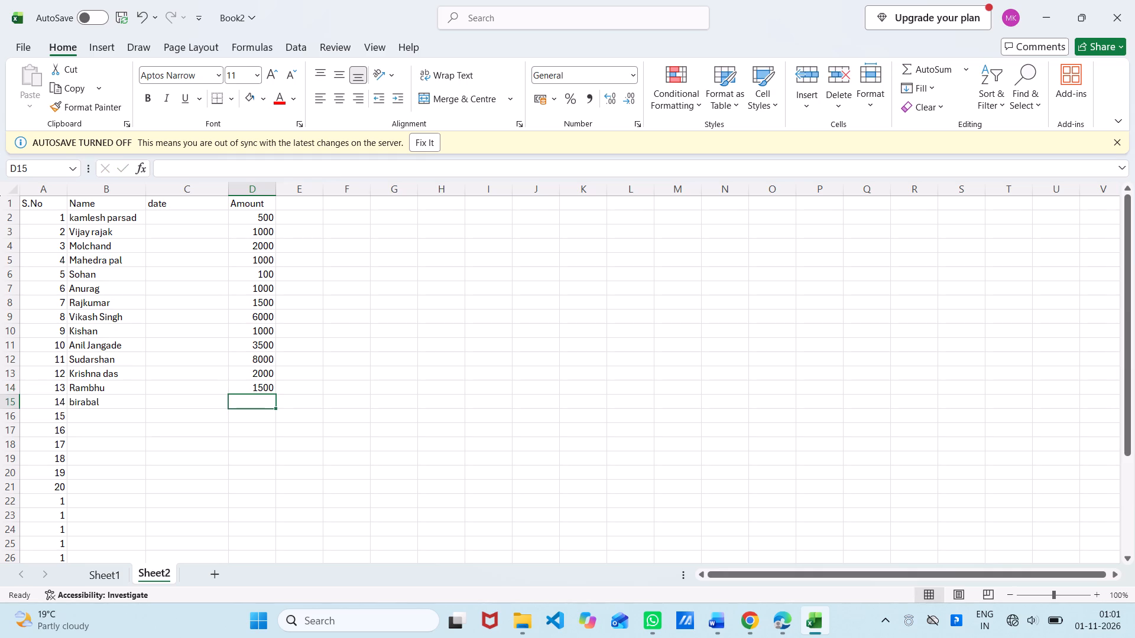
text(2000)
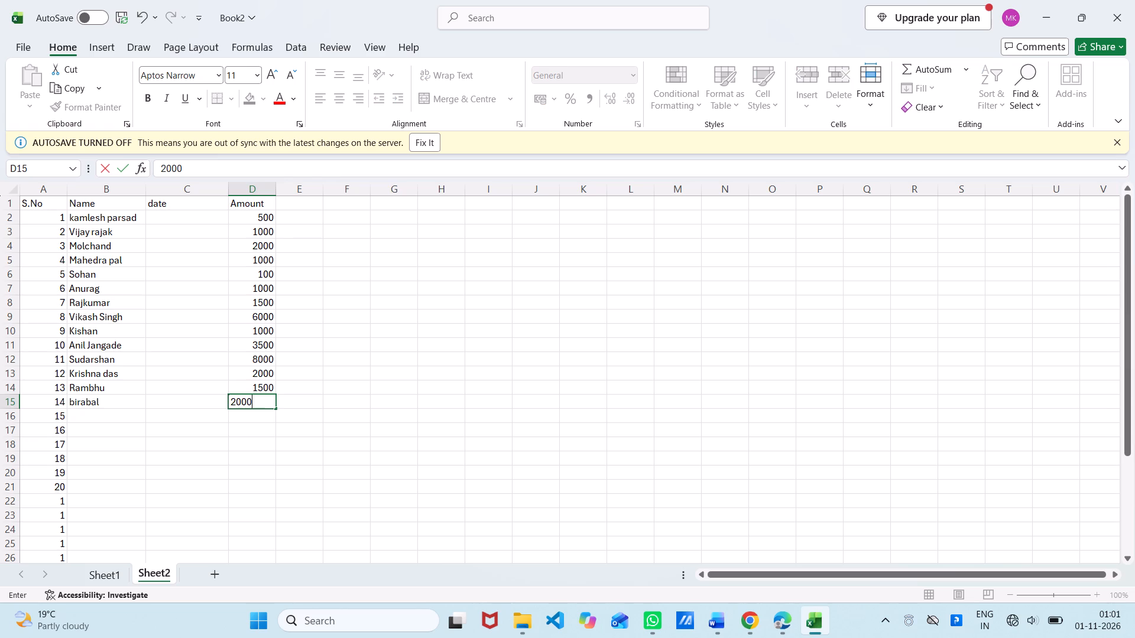
click(87, 424)
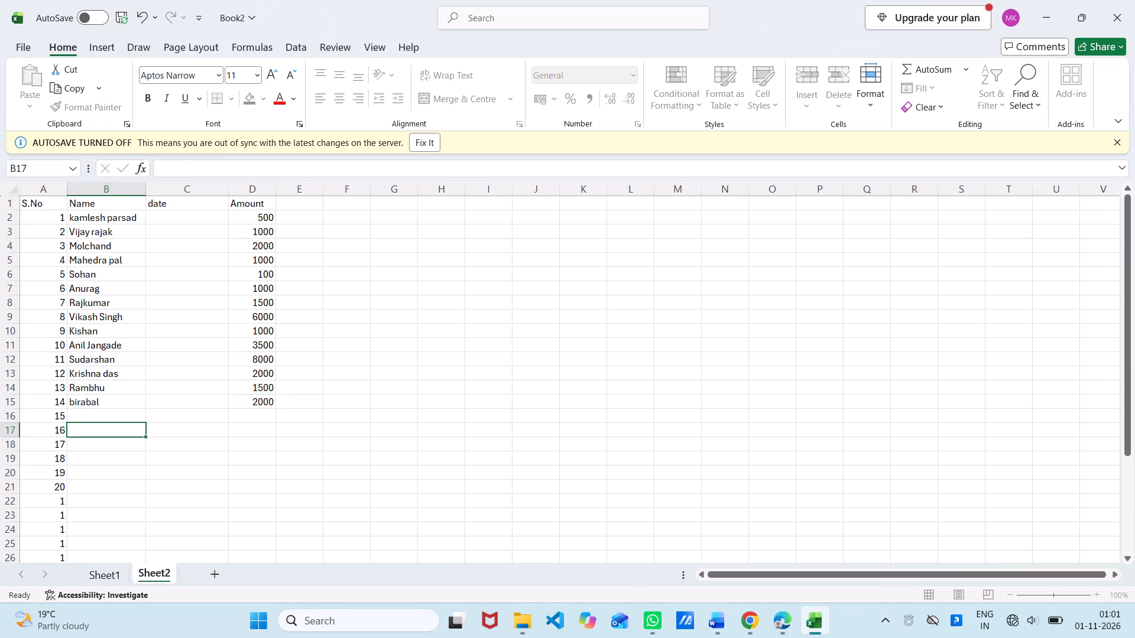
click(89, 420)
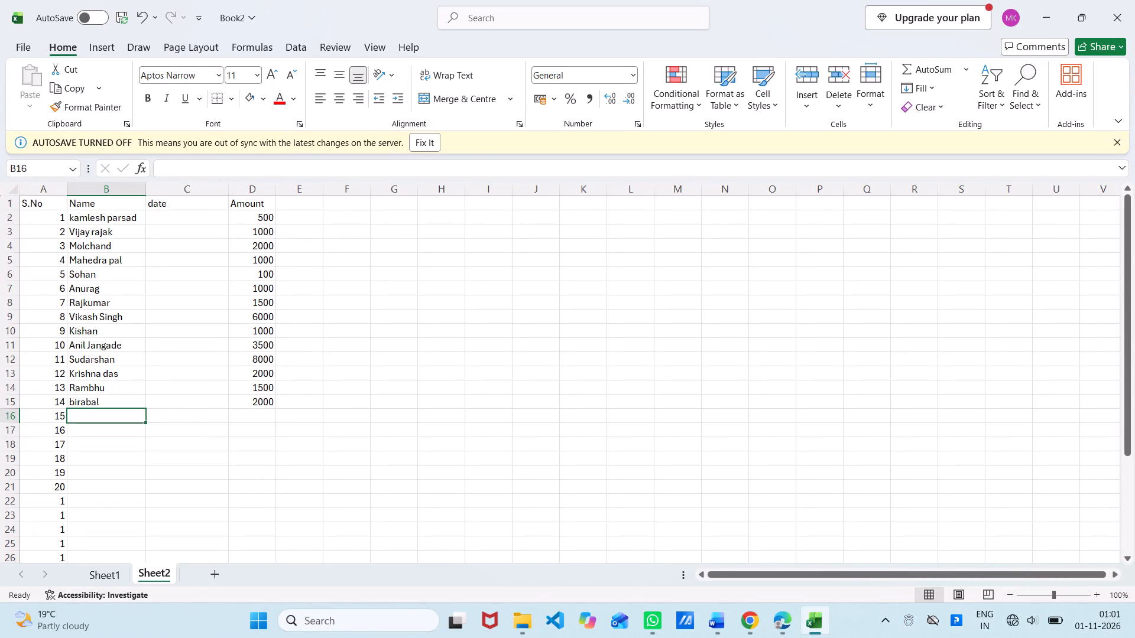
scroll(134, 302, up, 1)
Change the amount in cell D8, in the row with serial number 7, to 2500.
click(264, 303)
click(257, 303)
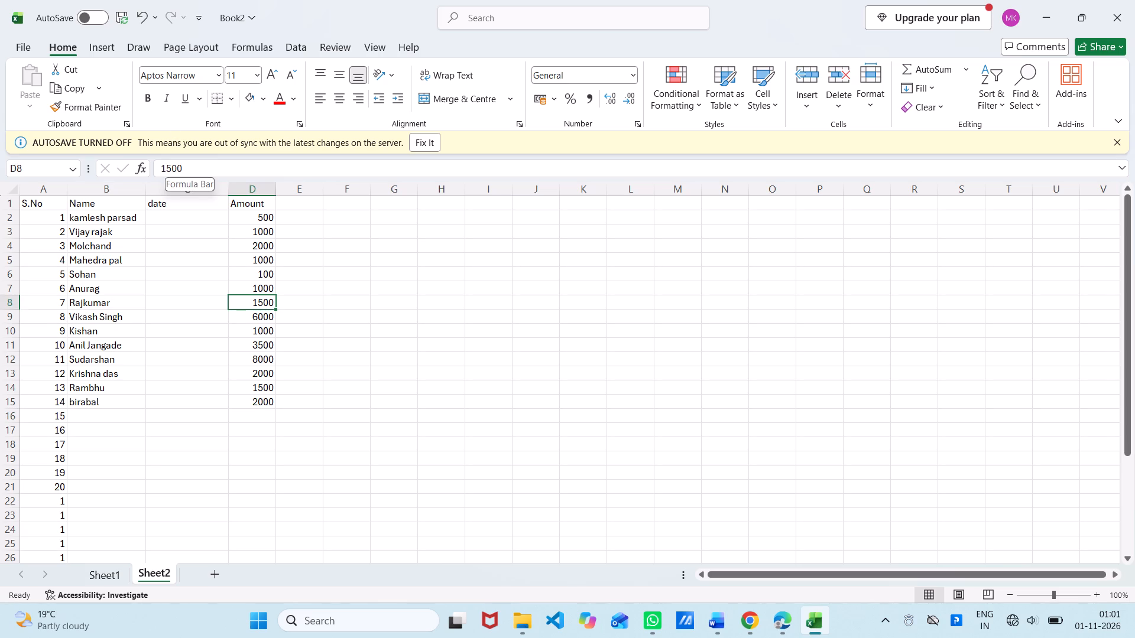
click(164, 169)
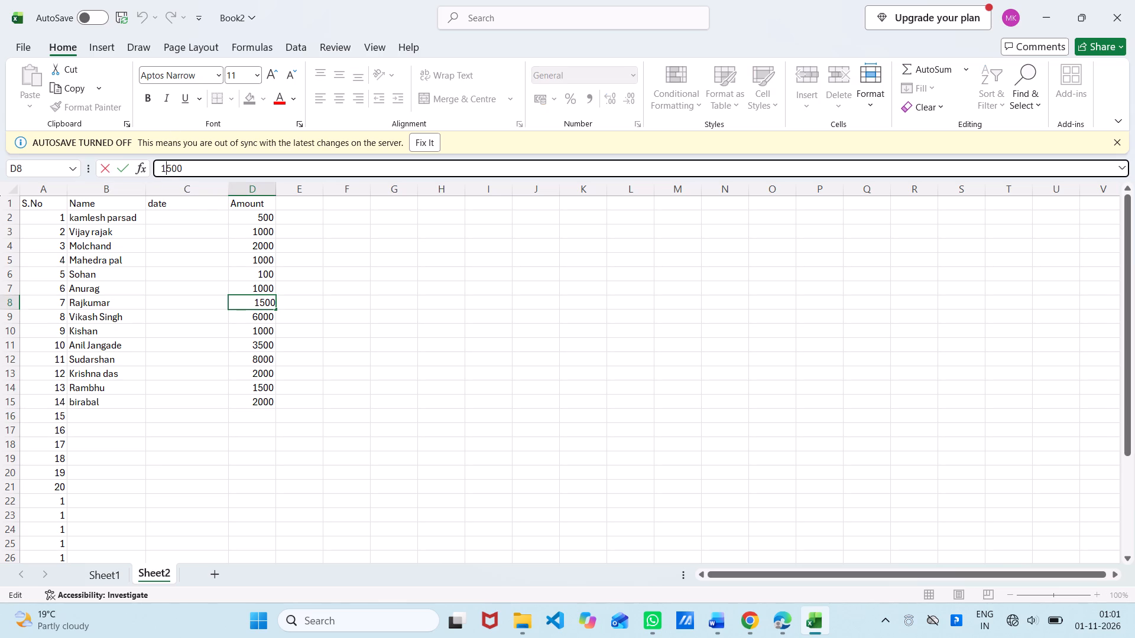
key(BackSpace)
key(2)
click(287, 344)
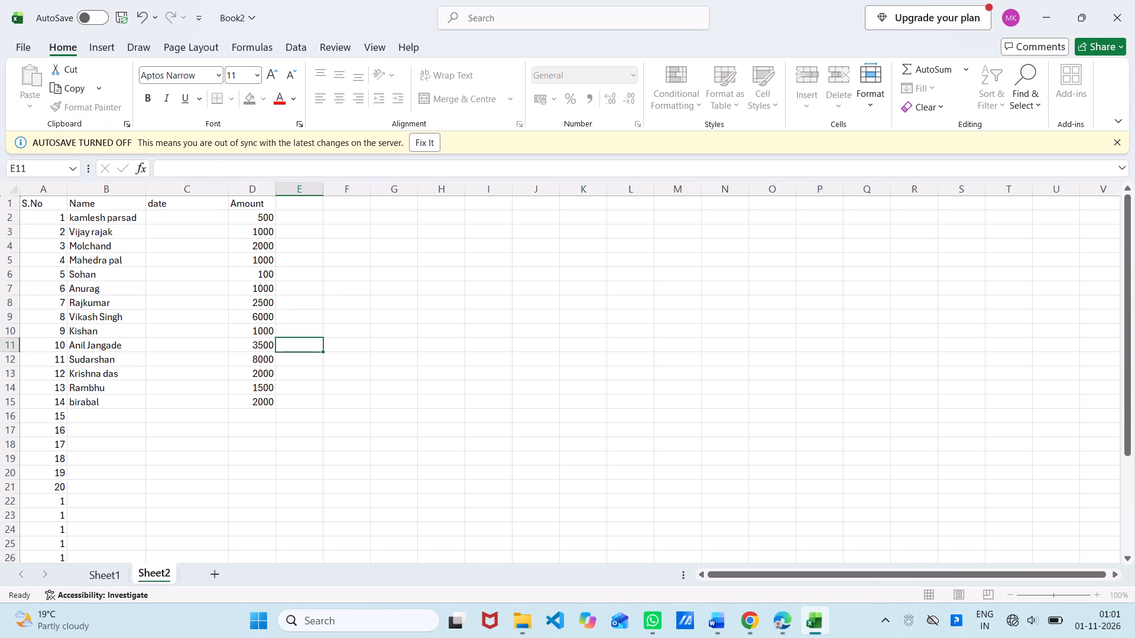
click(256, 304)
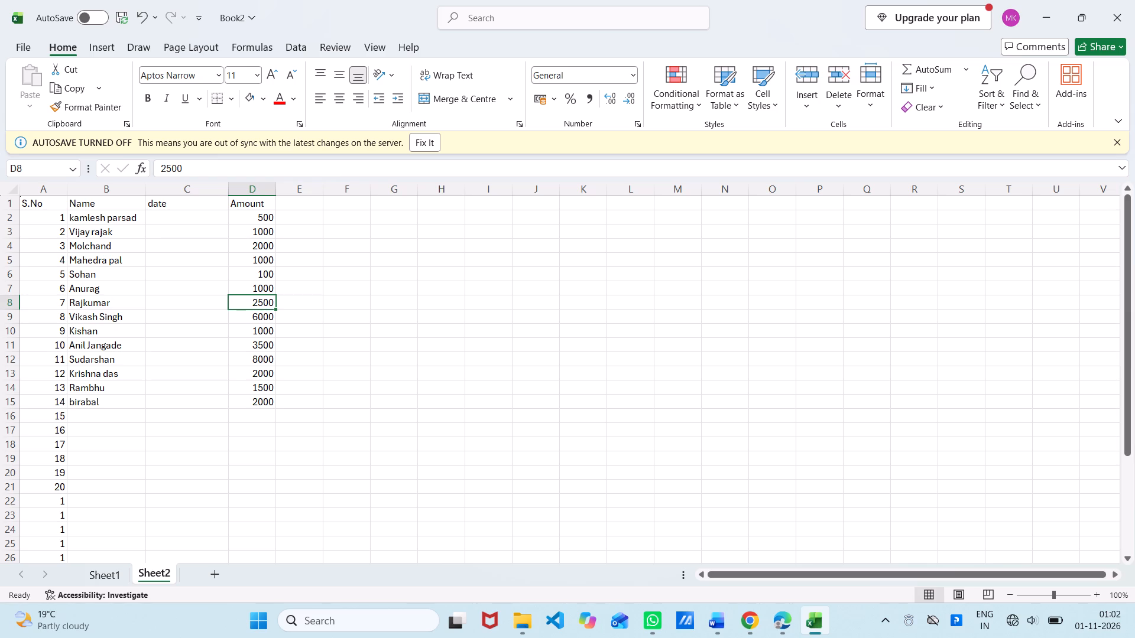
scroll(145, 332, up, 2)
Enter the first name Sameer in cell B16 of the Name column, beside serial number 15.
click(89, 421)
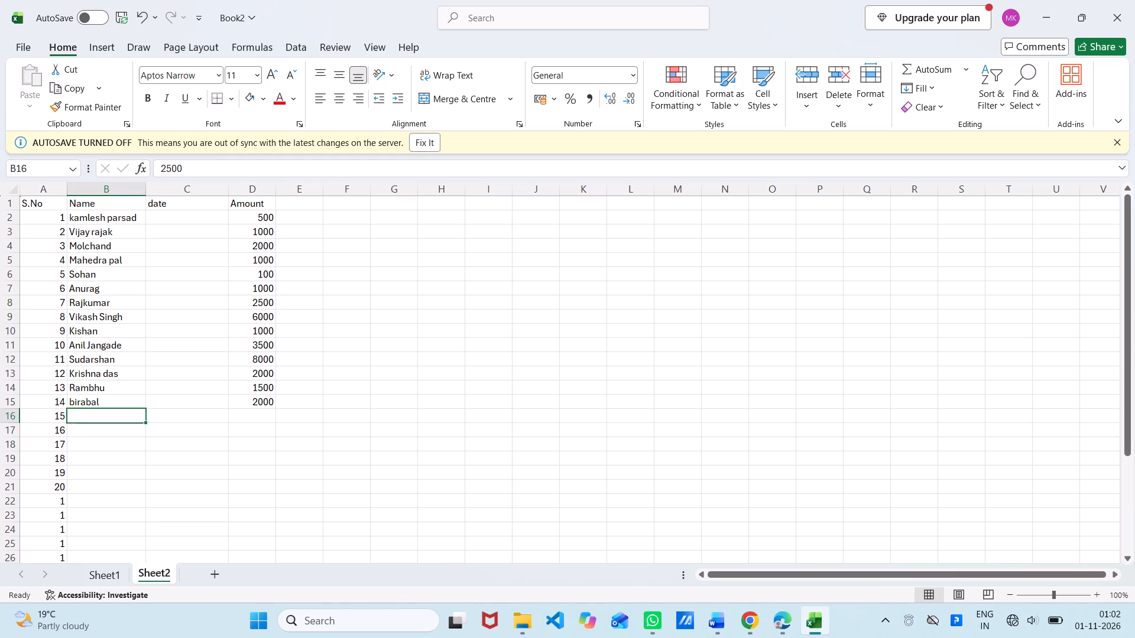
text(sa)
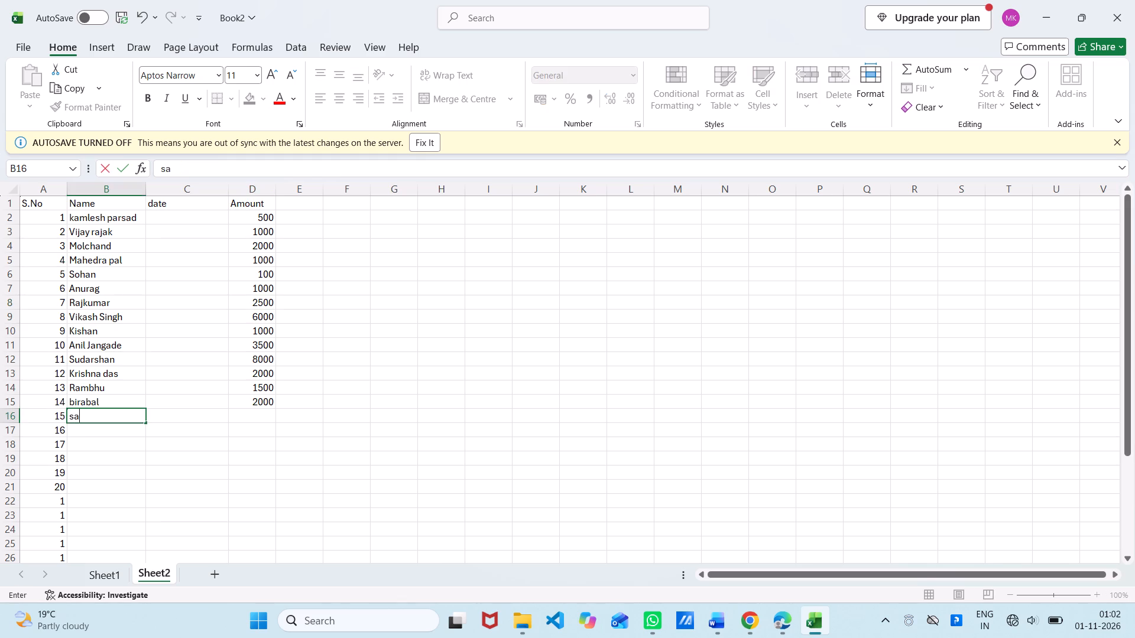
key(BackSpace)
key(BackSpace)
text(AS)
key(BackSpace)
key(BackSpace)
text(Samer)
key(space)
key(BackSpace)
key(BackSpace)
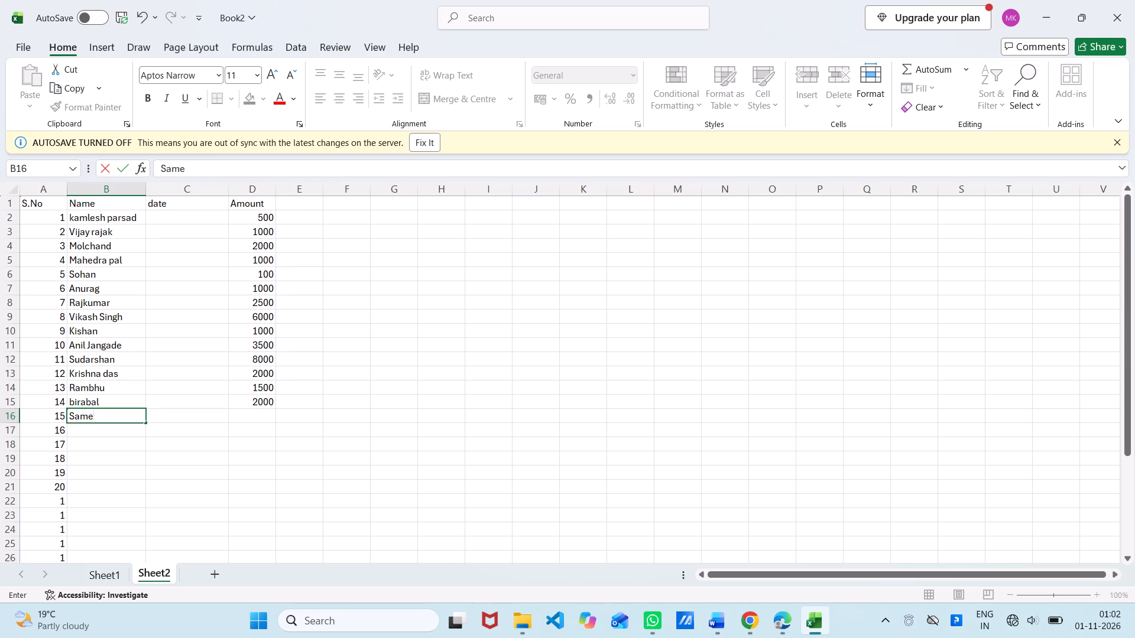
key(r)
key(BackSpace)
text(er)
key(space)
Enter the amount 2000 in cell D16, in the row with serial number 15.
click(252, 415)
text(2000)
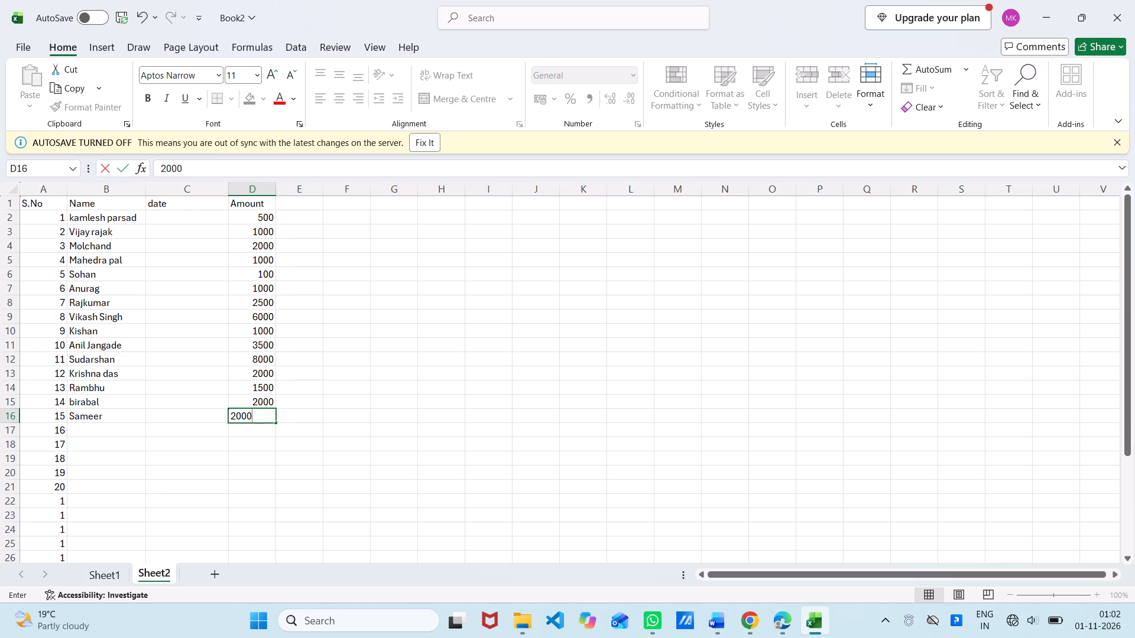
Append the person's surname to the first name in cell B16.
click(107, 419)
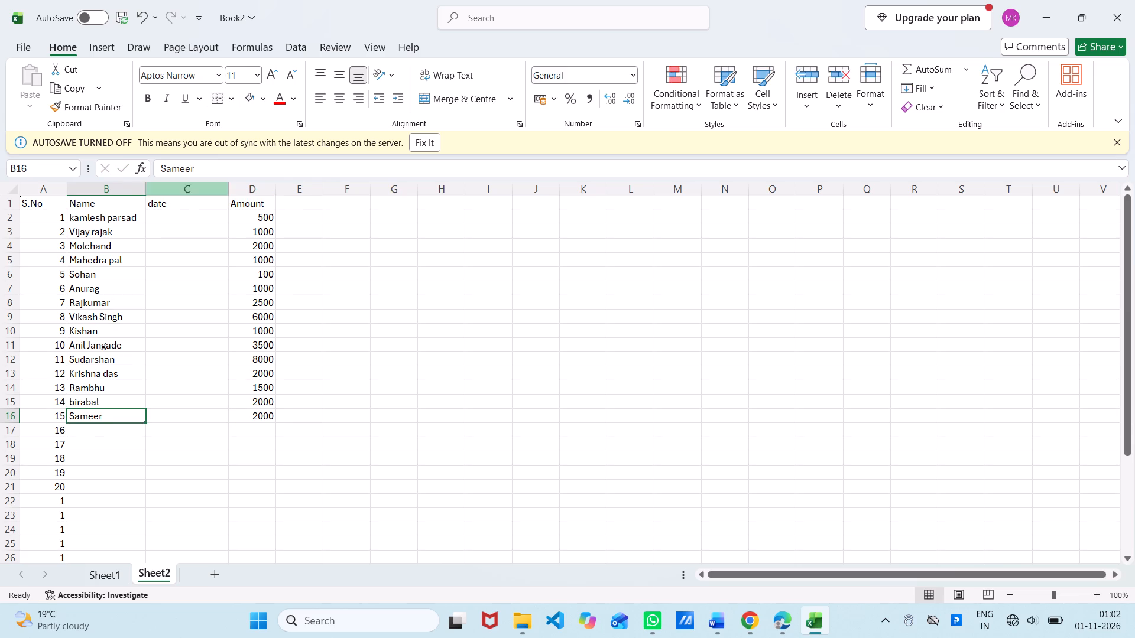
click(218, 171)
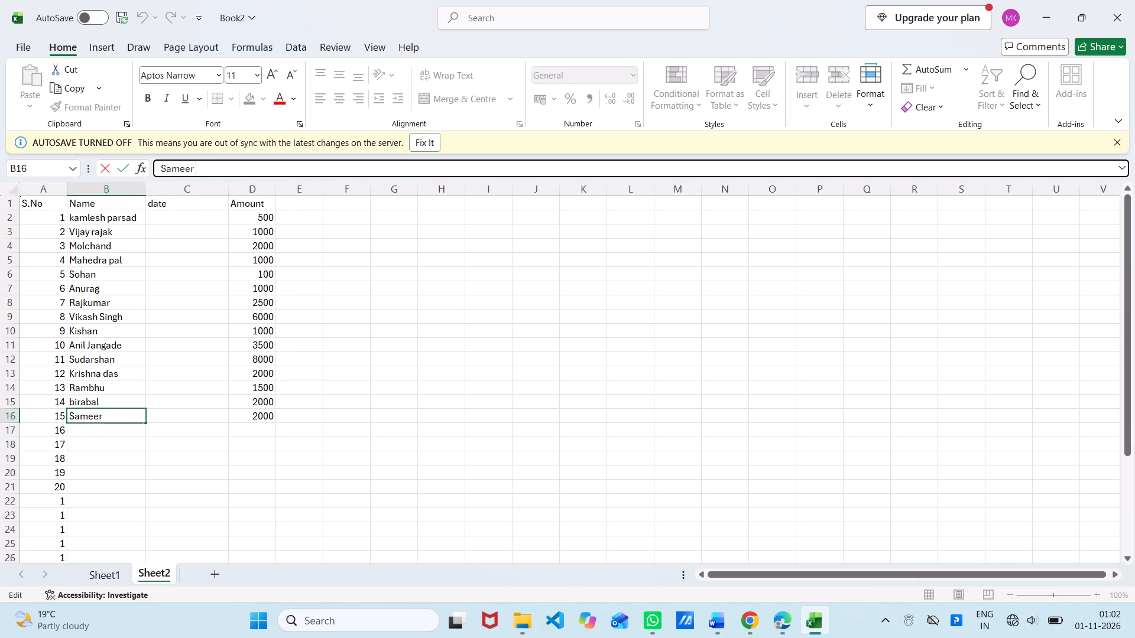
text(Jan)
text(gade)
click(92, 431)
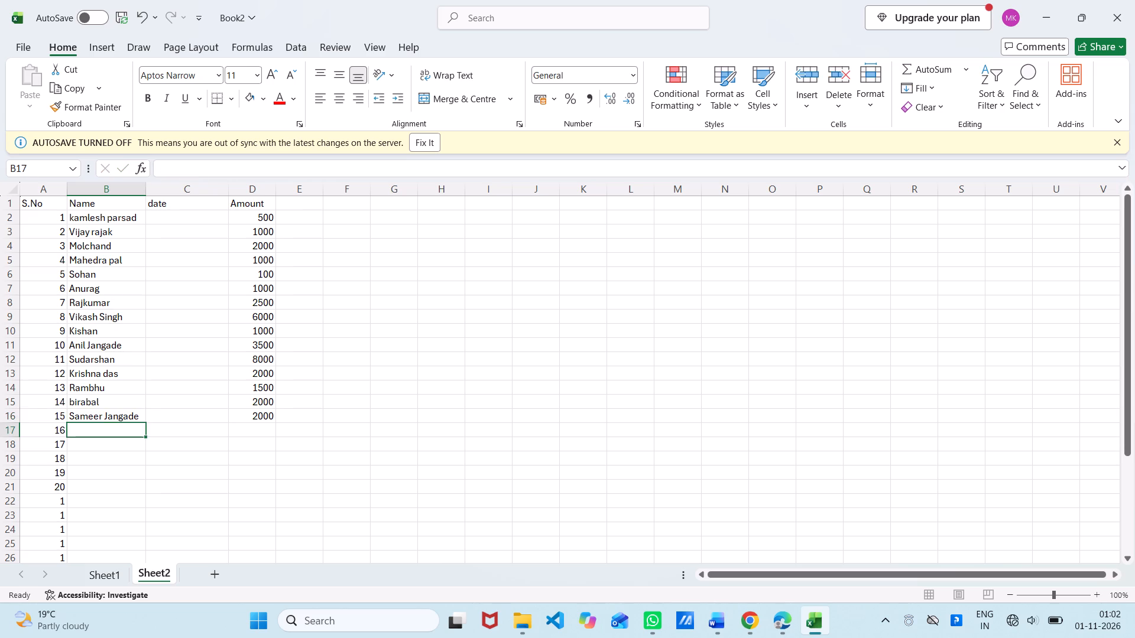
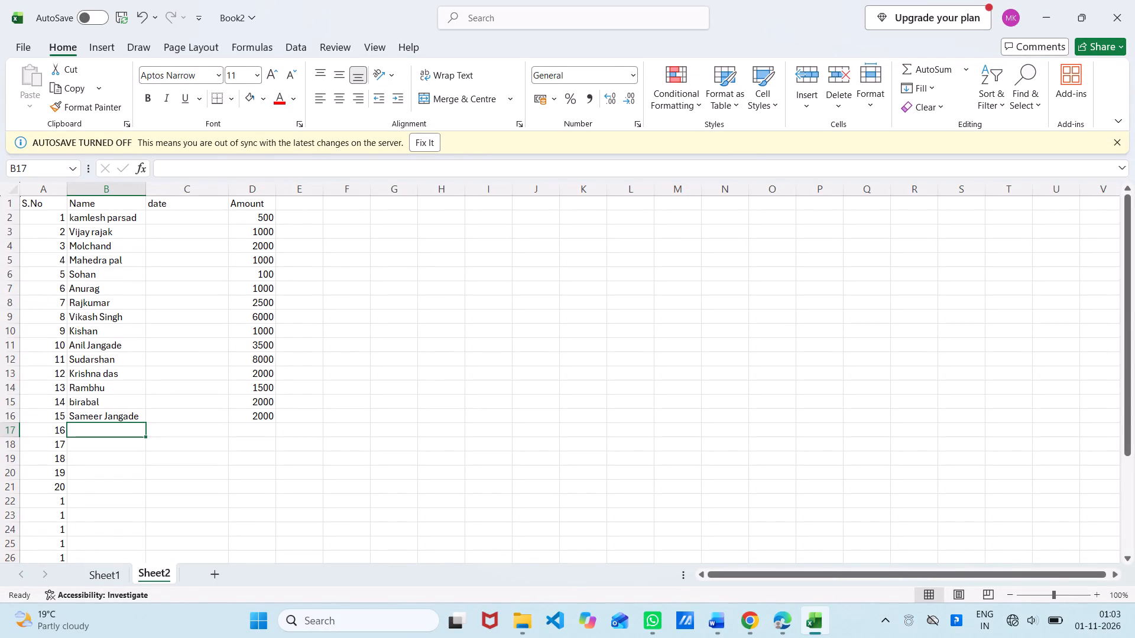
Change the amount in cell D3, in the row with serial number 2, to 10000.
scroll(255, 305, up, 2)
scroll(256, 307, down, 1)
scroll(257, 313, up, 1)
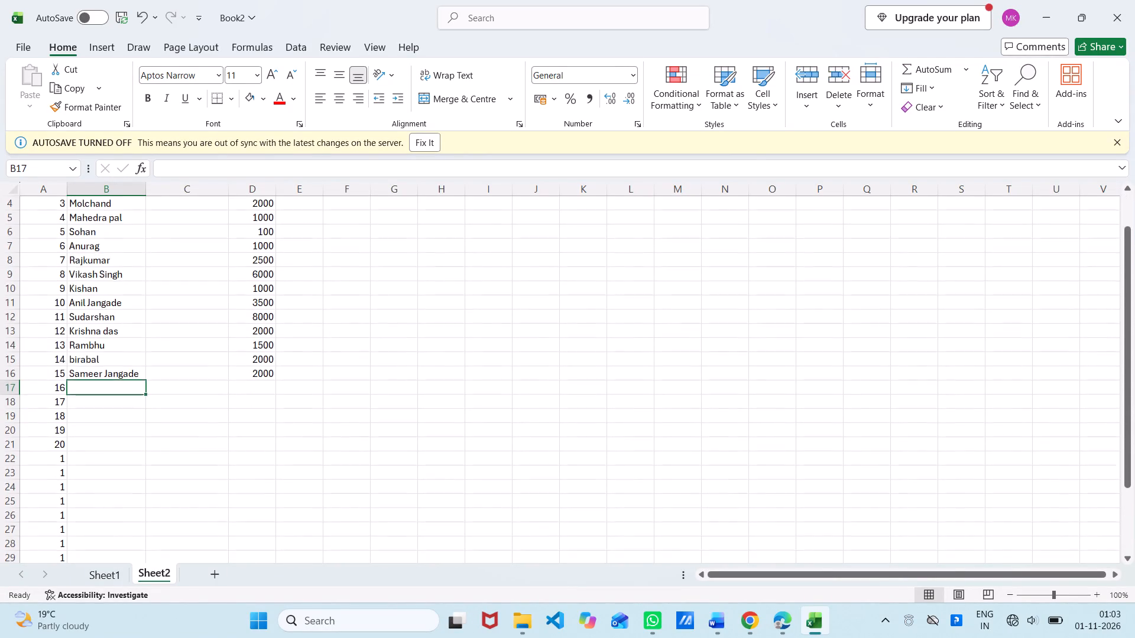
scroll(257, 313, up, 1)
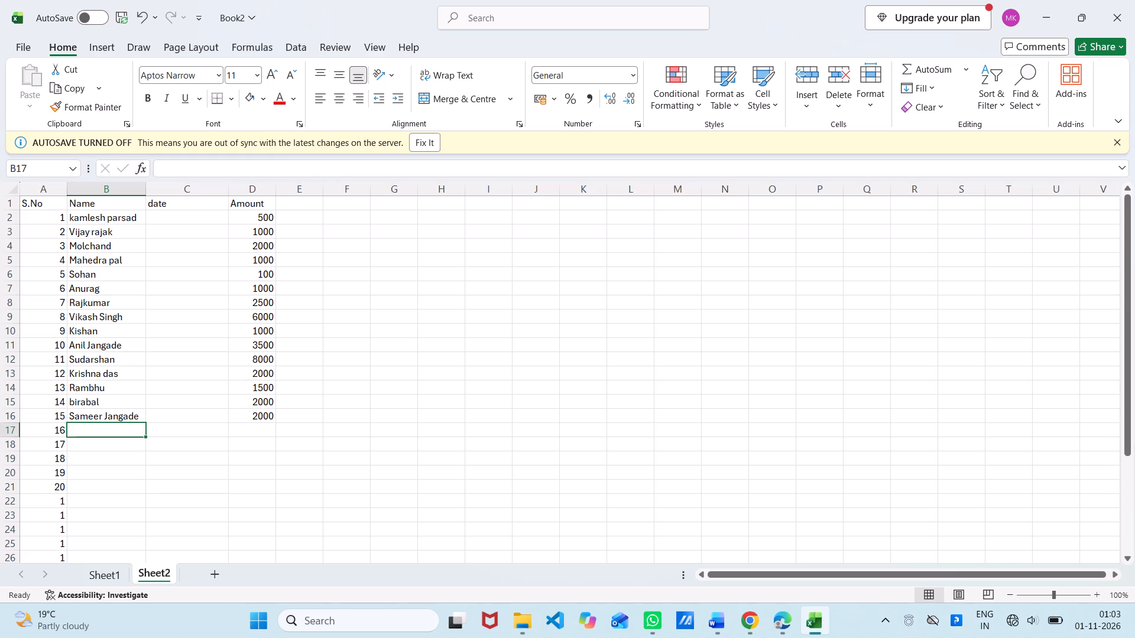
click(271, 231)
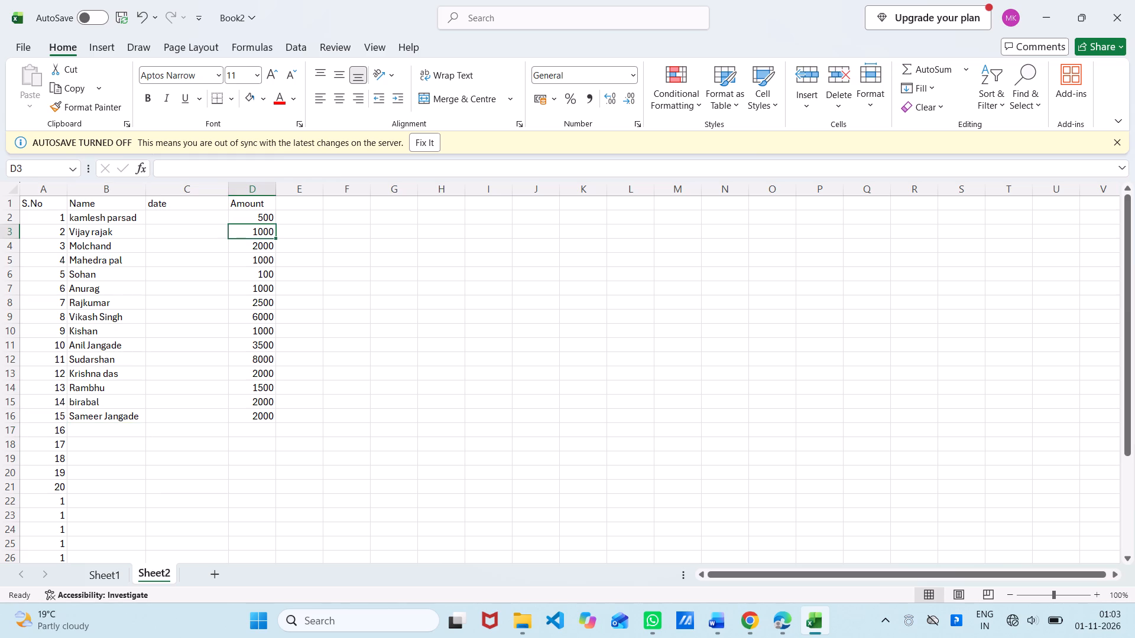
click(199, 166)
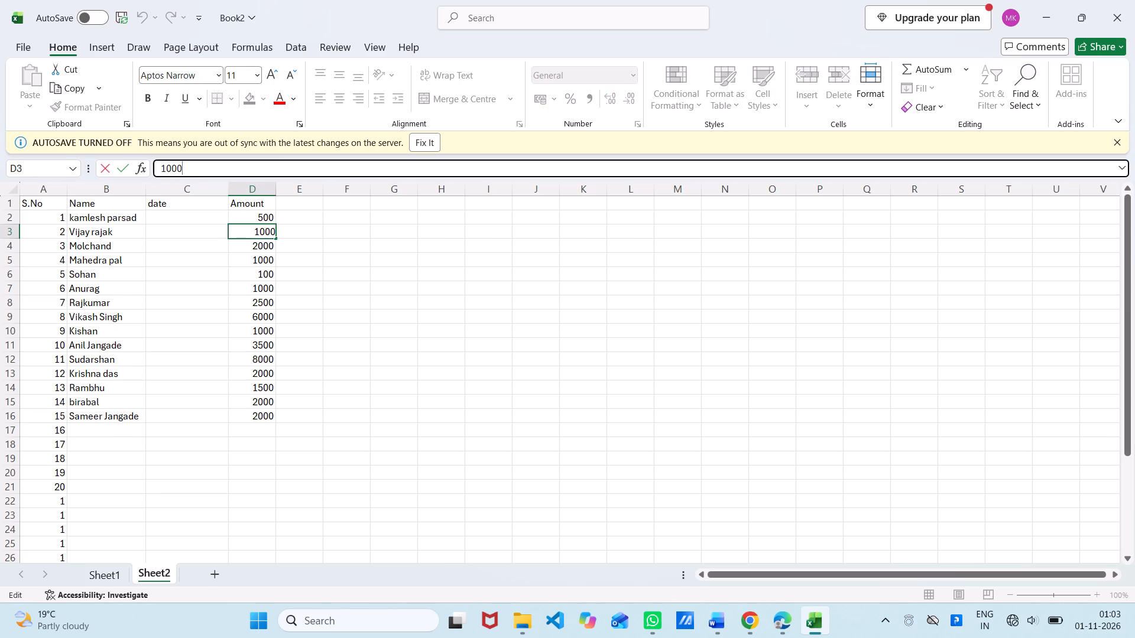
key(0)
click(270, 288)
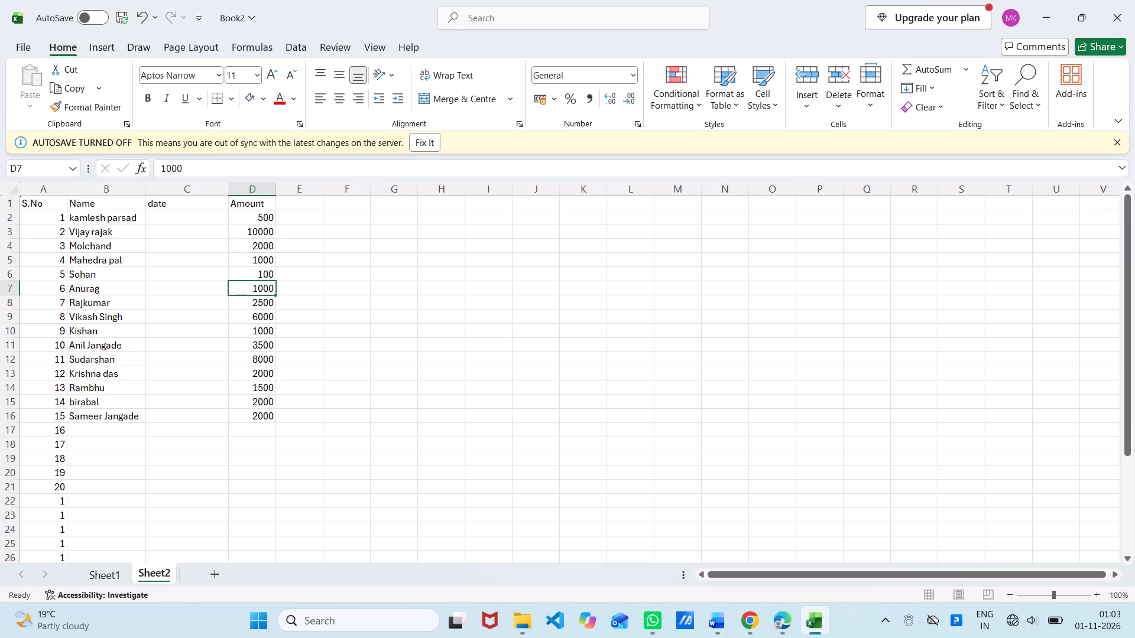
Change the amount in cell D7, in the row with serial number 6, to 2000.
click(257, 250)
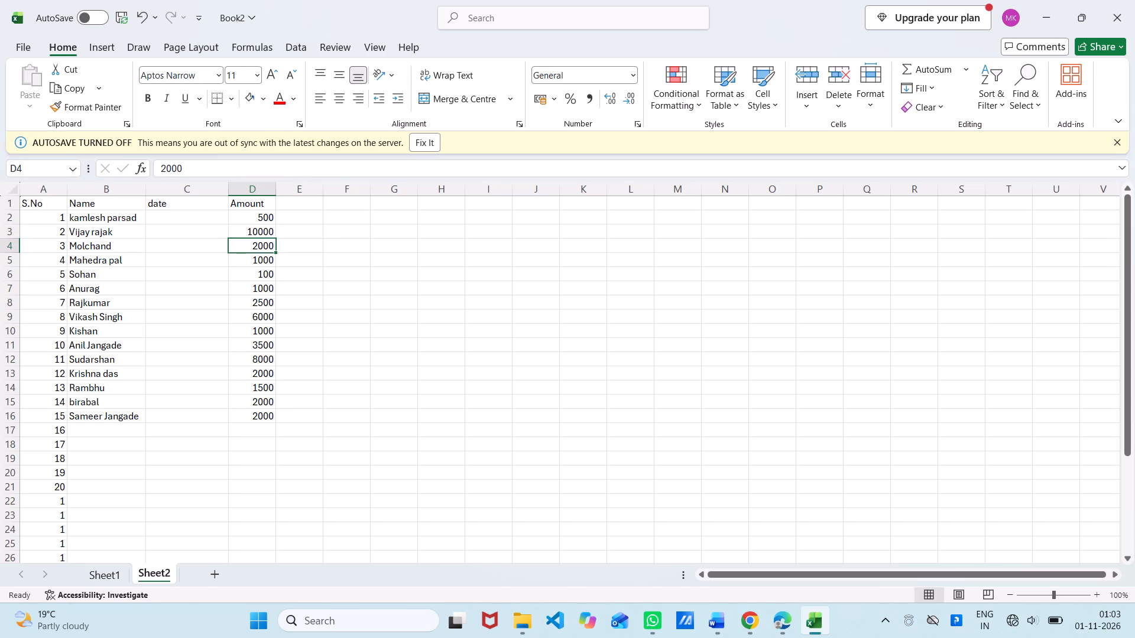
scroll(264, 242, up, 3)
click(272, 288)
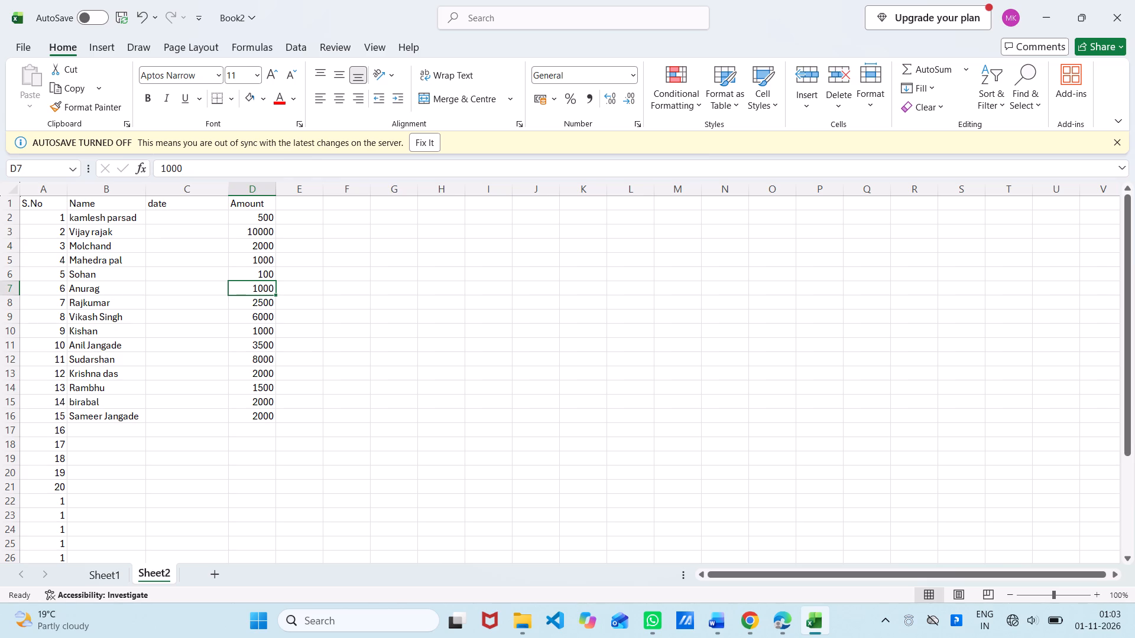
click(164, 169)
key(BackSpace)
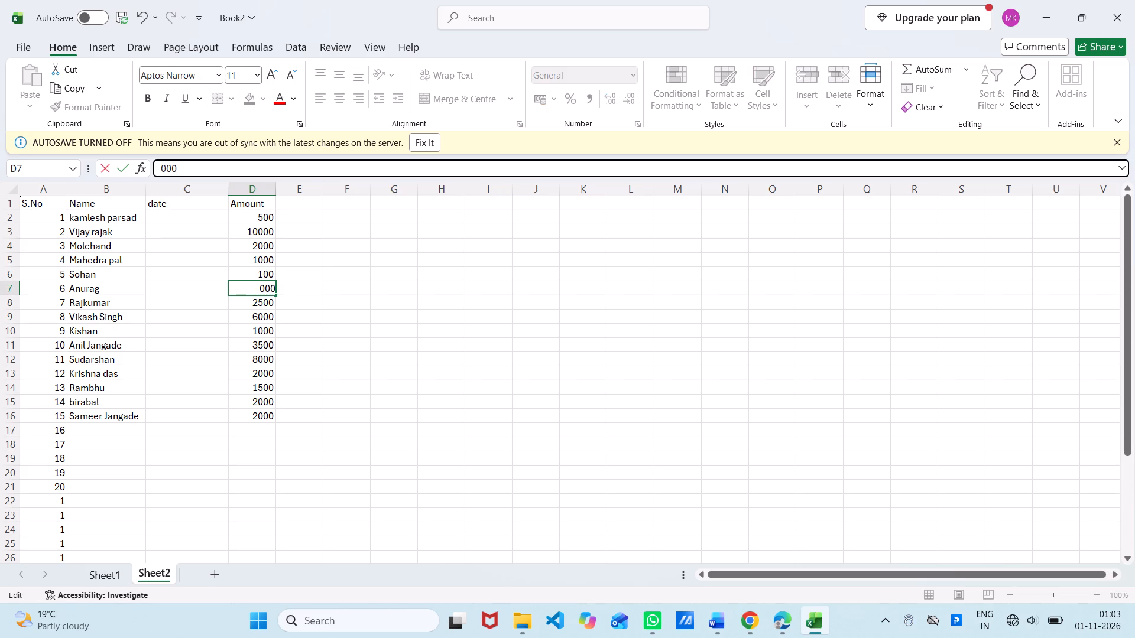
key(2)
click(264, 321)
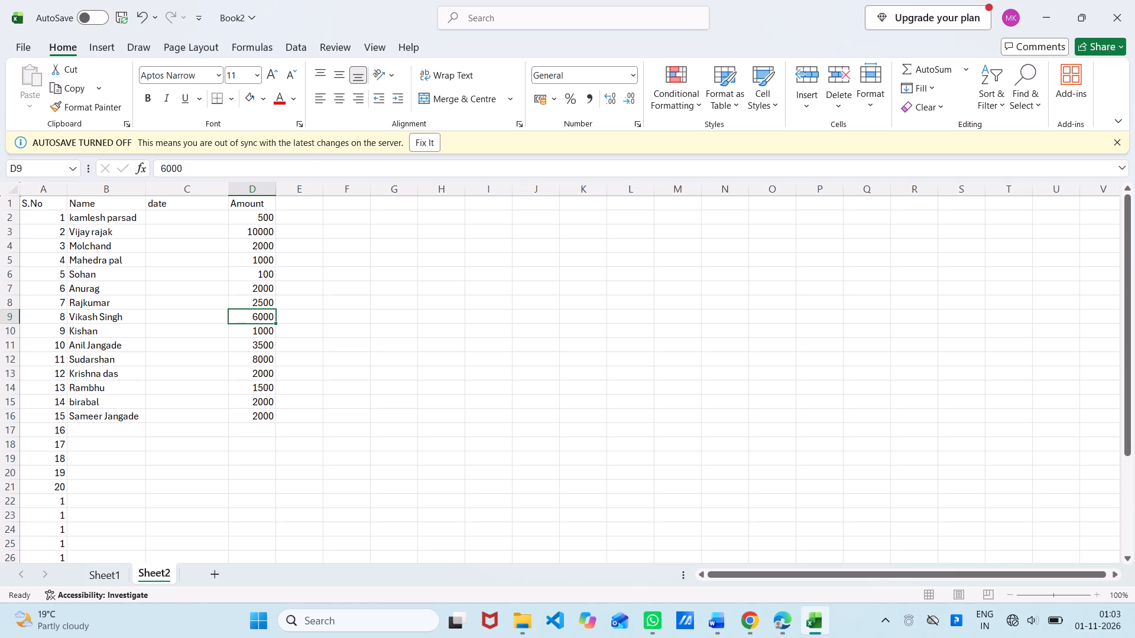
Change the amount in cell D9, in the row with serial number 8, to 13000.
click(263, 302)
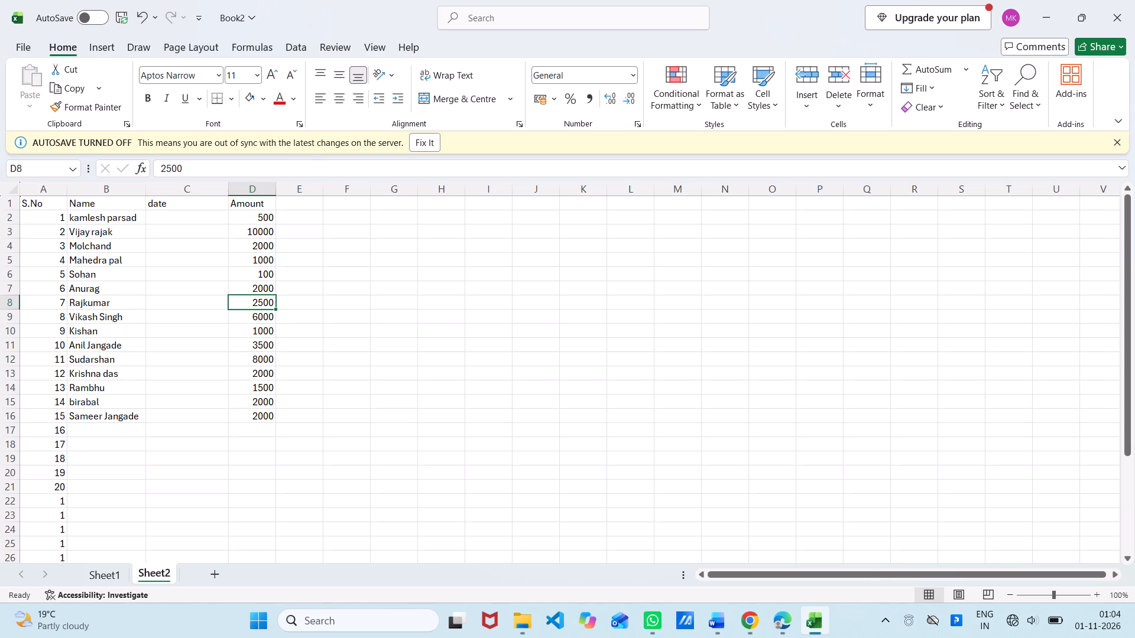
click(251, 323)
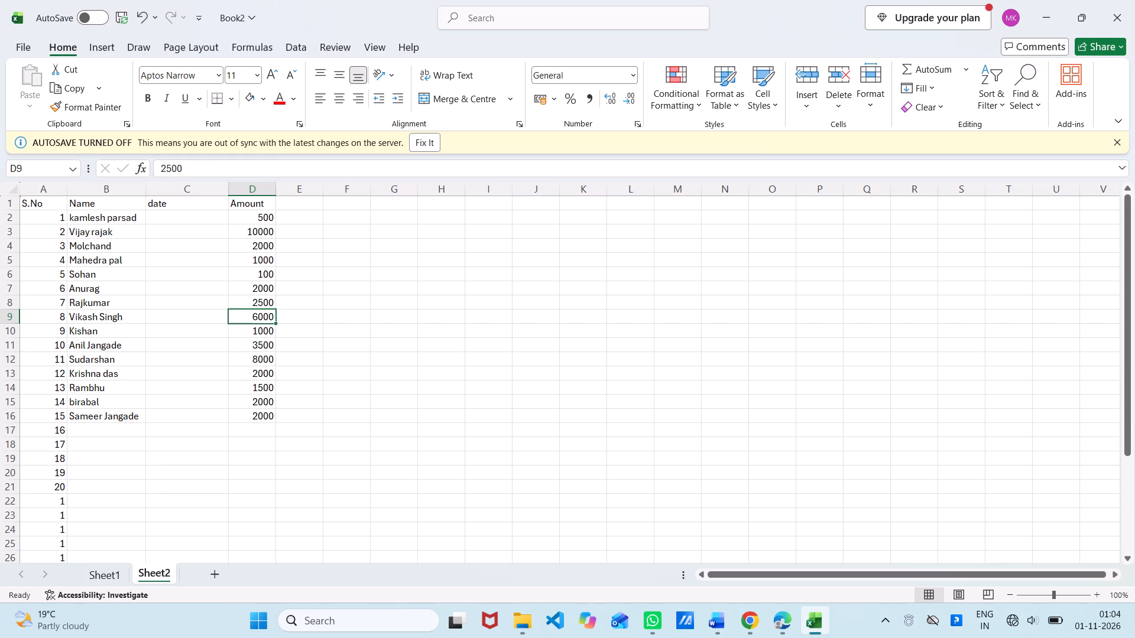
click(248, 318)
click(188, 169)
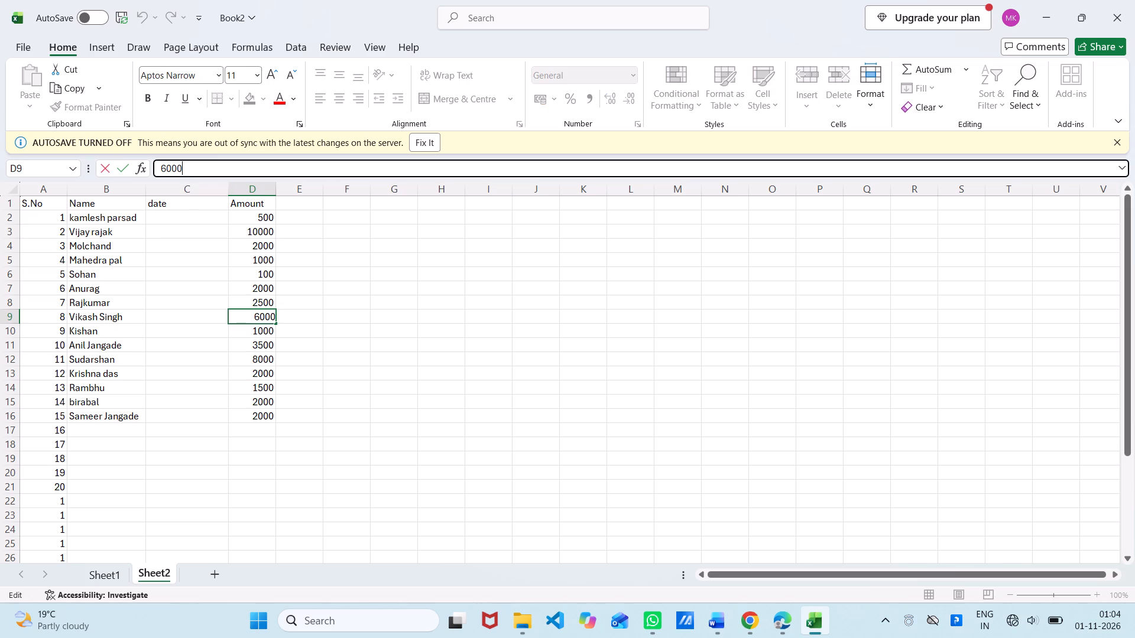
key(BackSpace)
key(BackSpace)
key(BackSpace)
key(BackSpace)
text(13000)
click(250, 333)
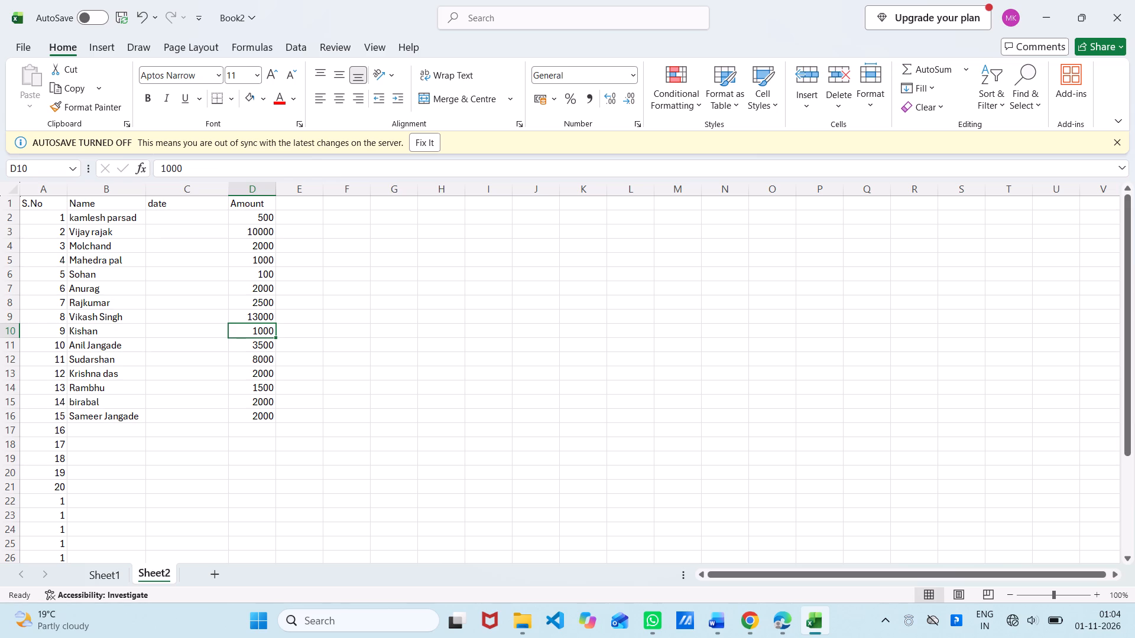
Enter the first name heer in cell B17 of the Name column, beside serial number 16.
click(85, 435)
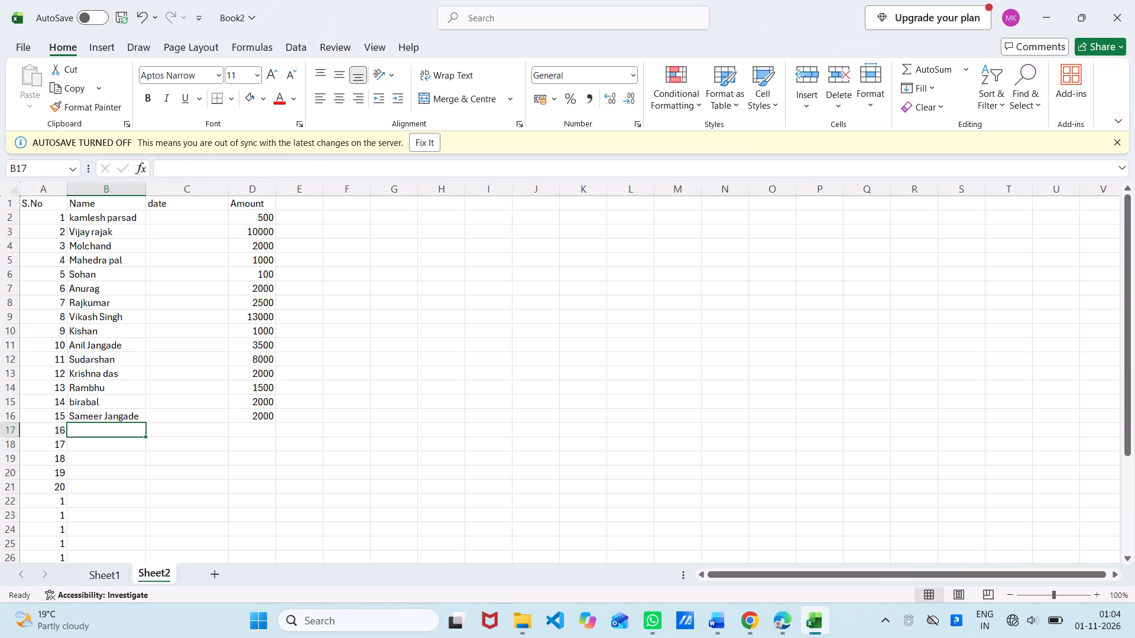
text(hee)
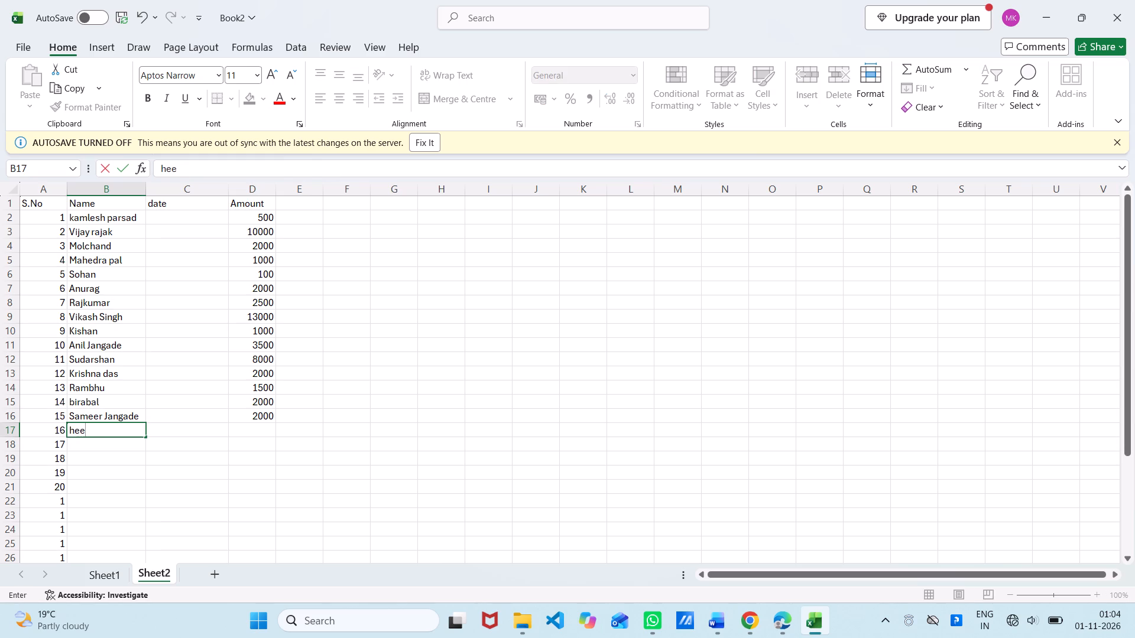
text(r)
key(space)
Enter the amount 1000 in cell D17, in the row with serial number 16.
click(242, 428)
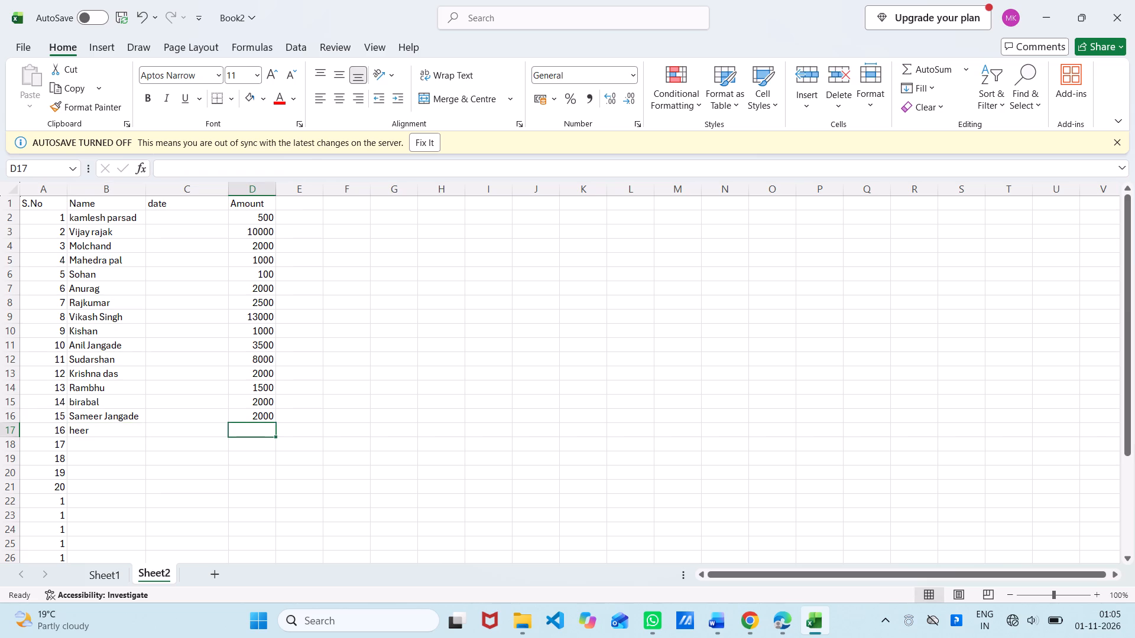
text(1000)
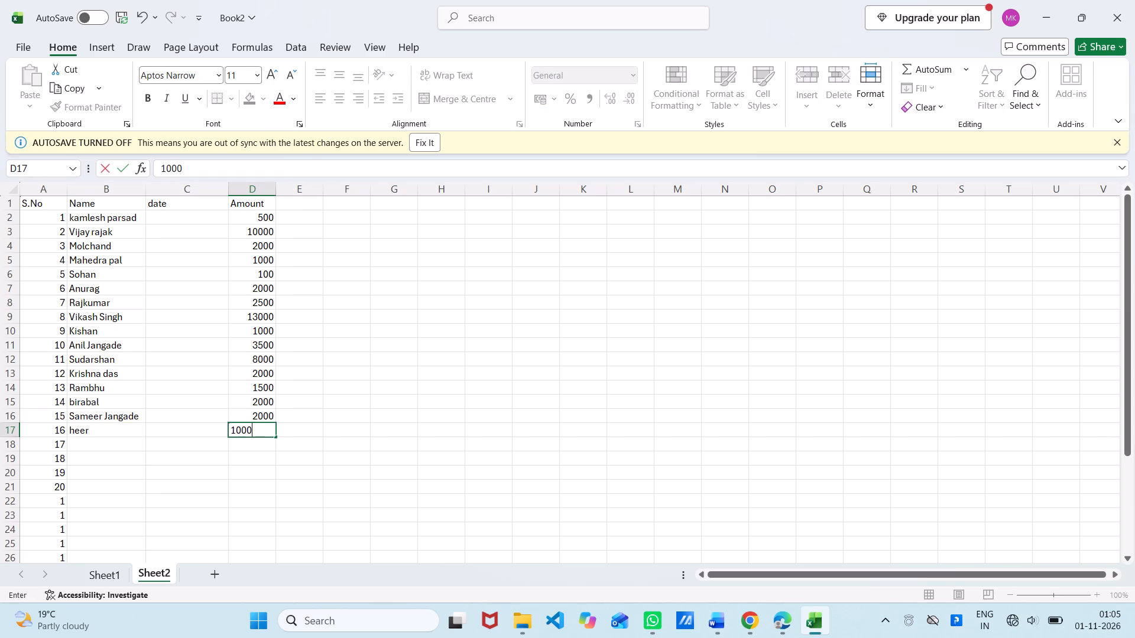
Enter the date 8-9-2026 in cell C17 of the date column, in the row with serial number 16.
click(189, 431)
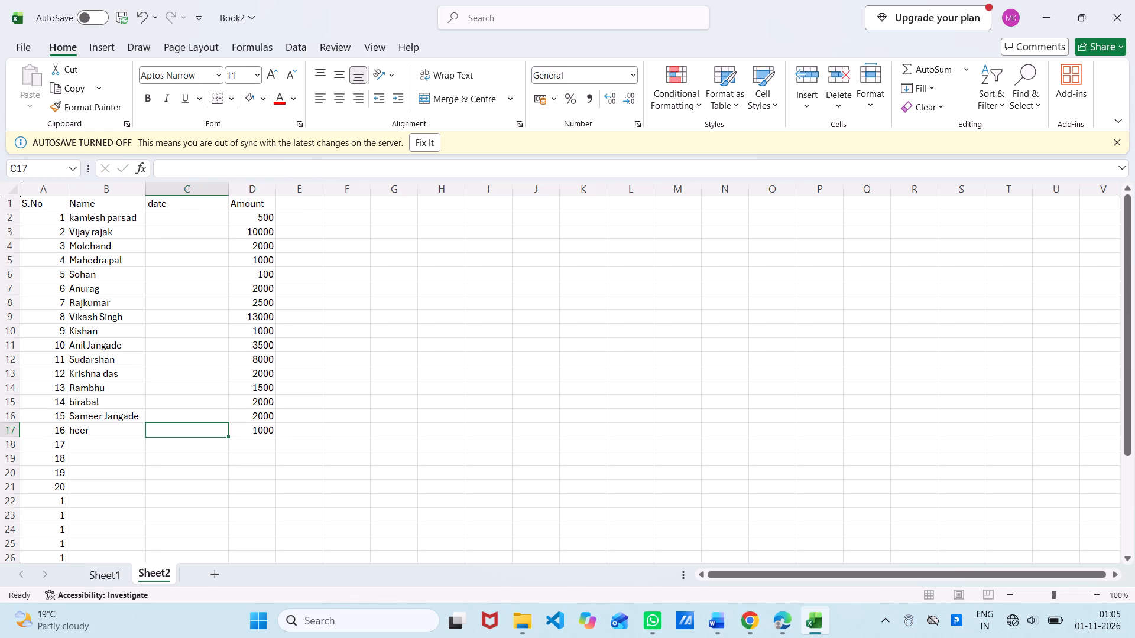
key(8)
key(minus)
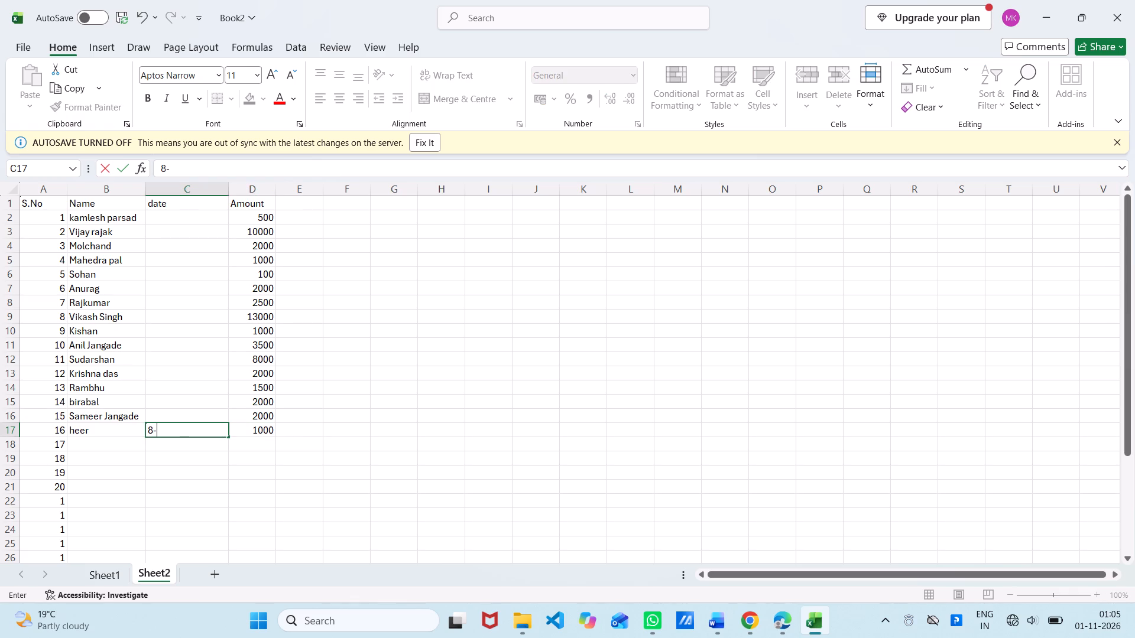
key(9)
key(minus)
text(2026)
click(202, 414)
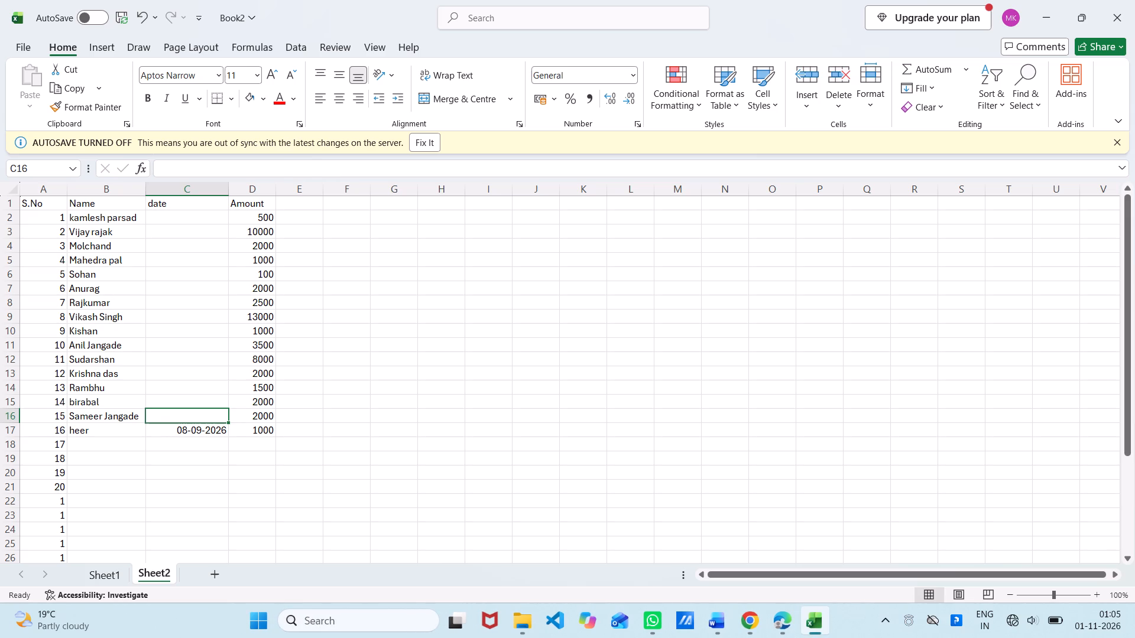
Enter the date 21-08-2026 in cell C11 of the date column, in the row with serial number 10.
scroll(141, 264, up, 2)
click(153, 344)
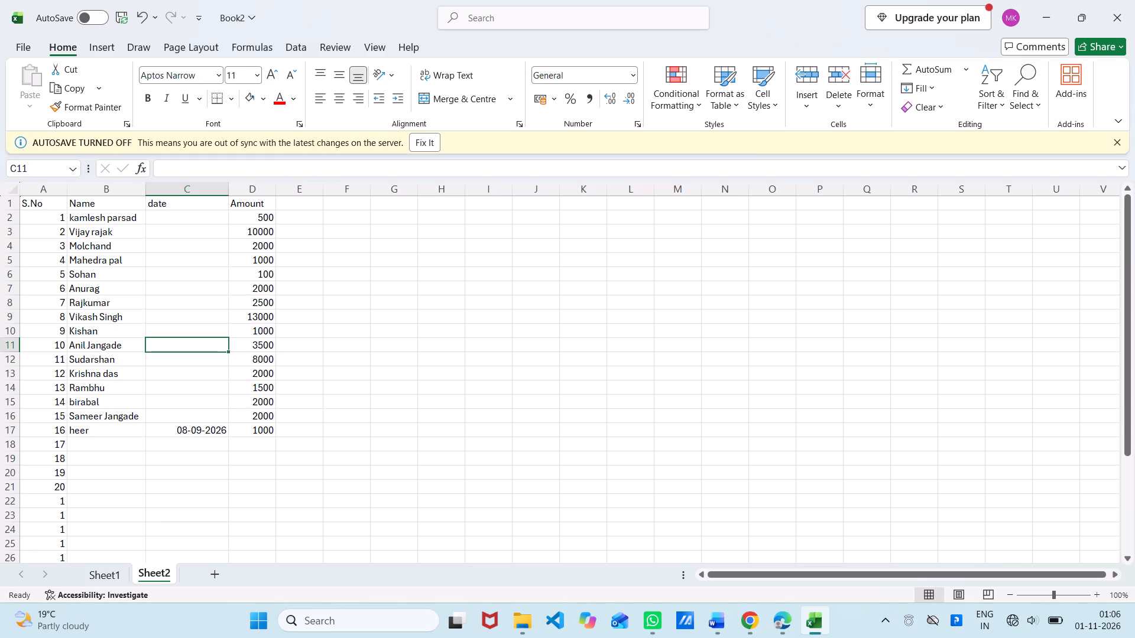
text(21)
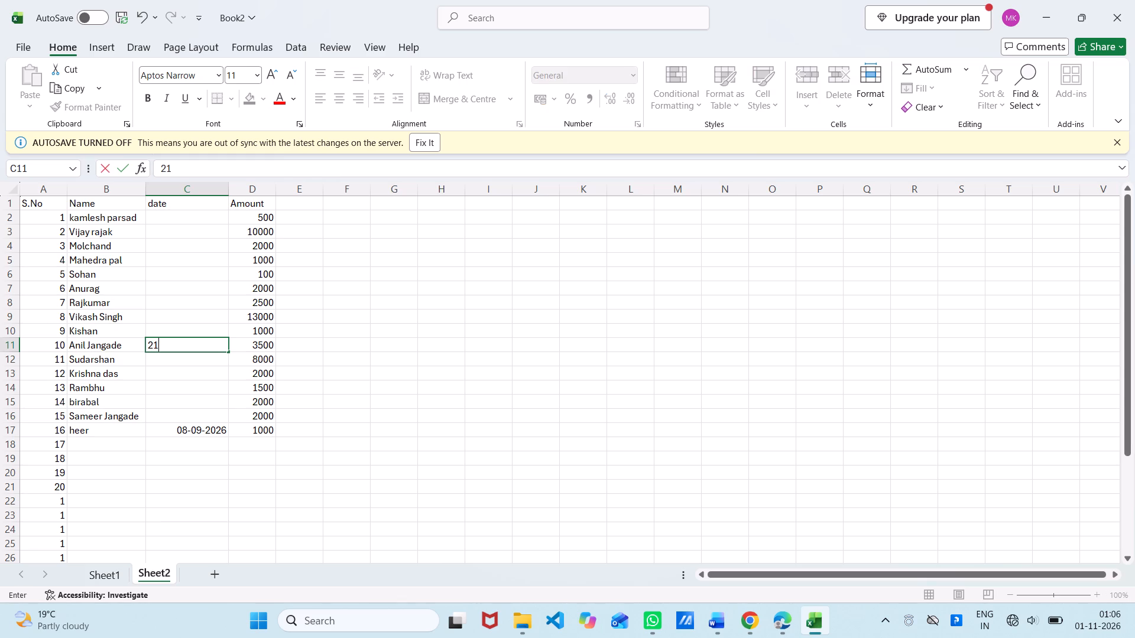
key(minus)
key(0)
key(8)
text(-2026)
click(161, 358)
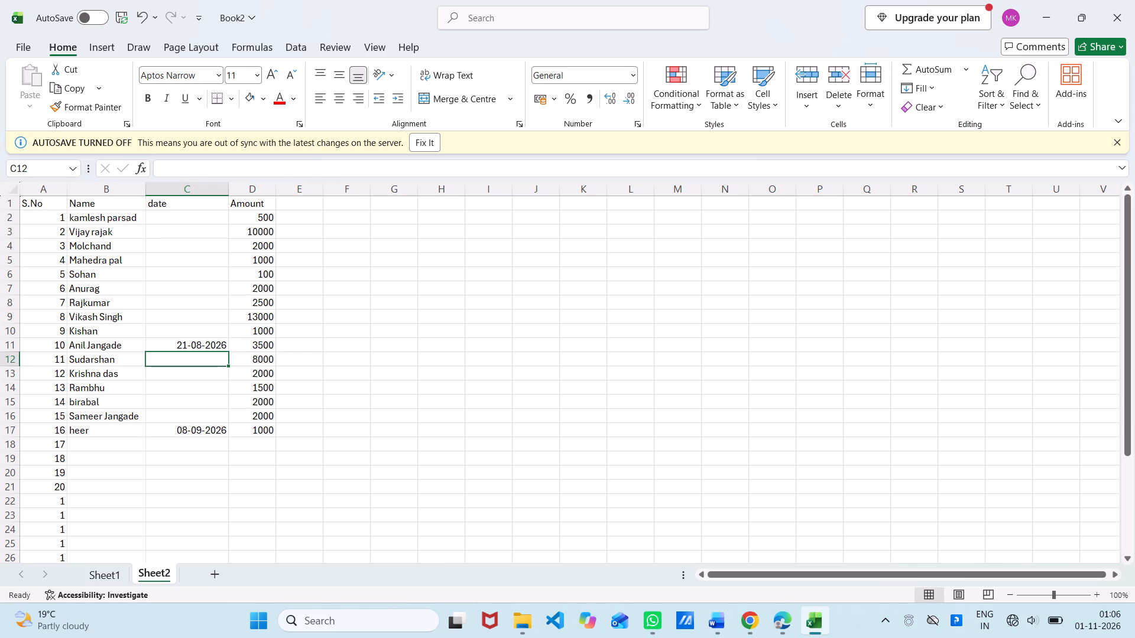
Enter the date 12-08-2026 in cell C16 of the date column, in the row with serial number 15.
click(164, 414)
text(12)
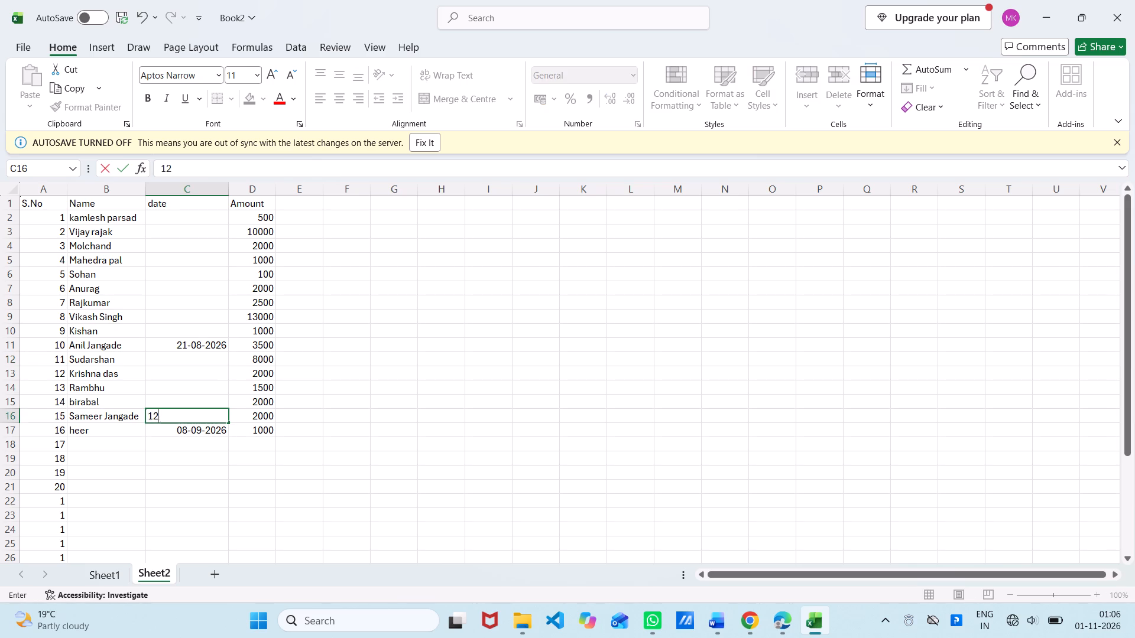
key(minus)
text(08-)
text(202)
key(6)
click(181, 403)
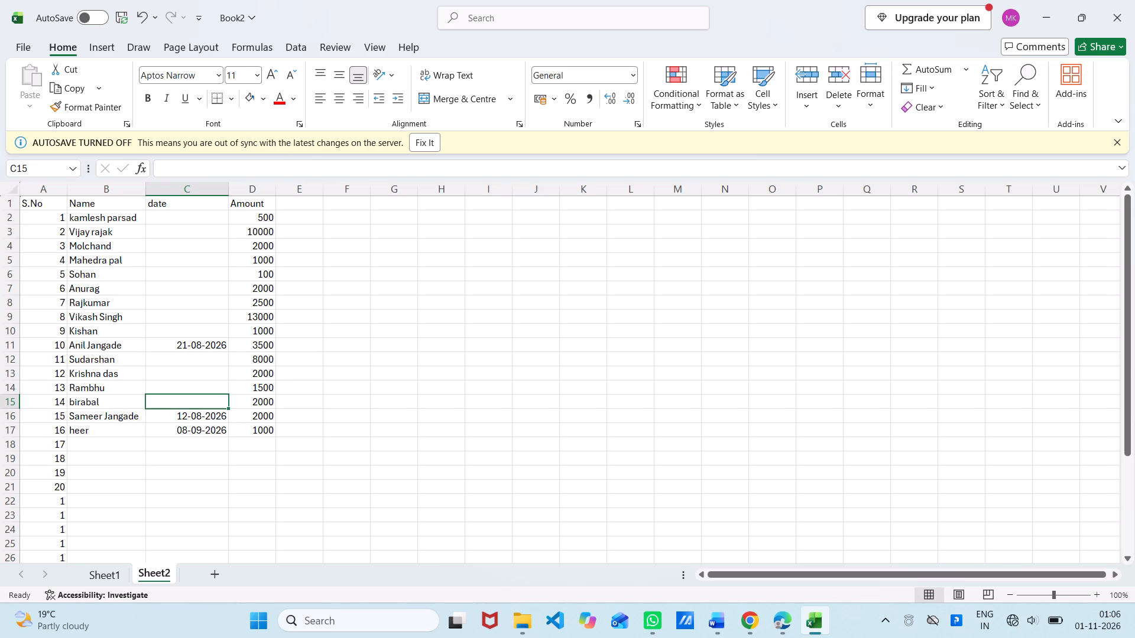
Enter the date 23-08-2026 in cell C8 of the date column, in the row with serial number 7.
click(181, 302)
text(23)
key(minus)
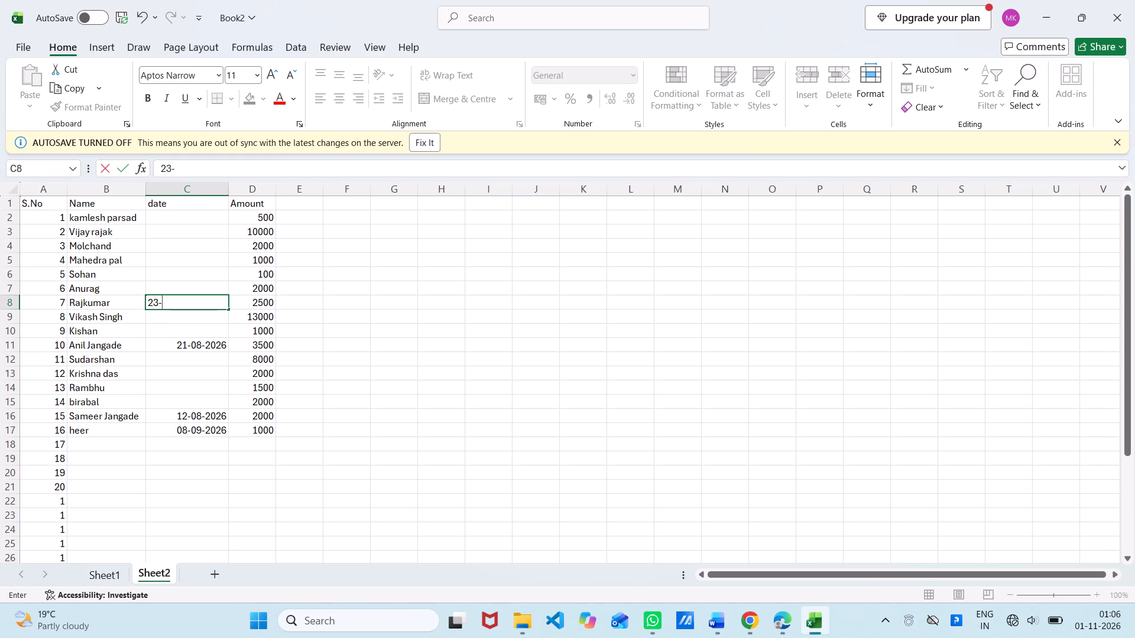
text(08)
key(minus)
text(200)
key(equal)
key(BackSpace)
key(BackSpace)
text(20)
key(BackSpace)
key(BackSpace)
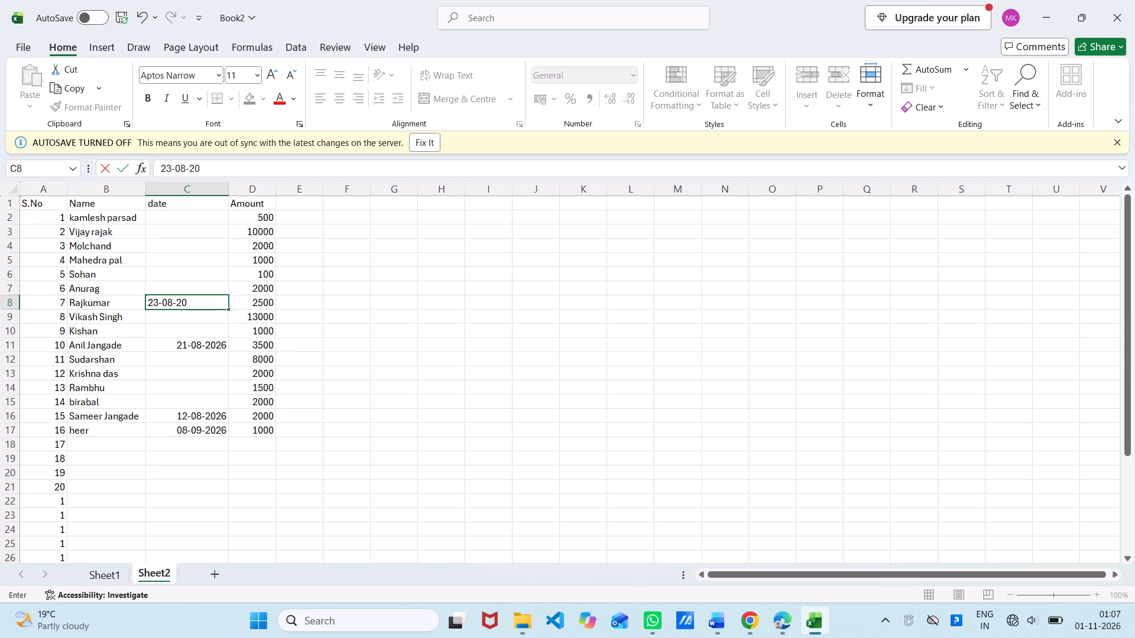
text(26)
click(173, 283)
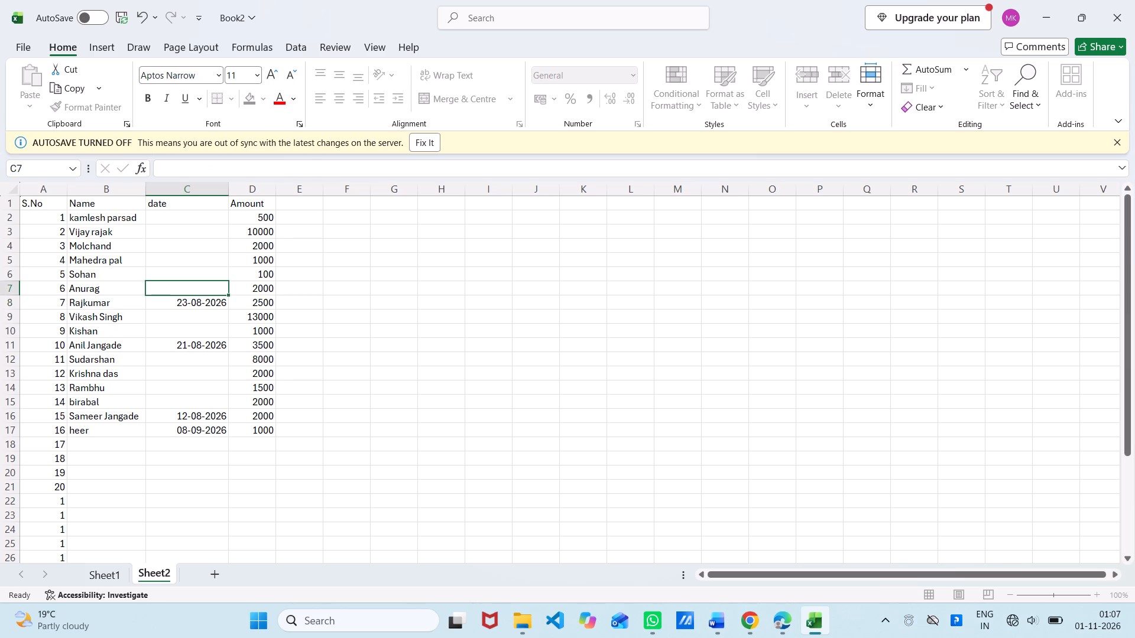
Enter the date 12-08-2026 in cell C2 of the date column, in the row with serial number 1.
click(158, 213)
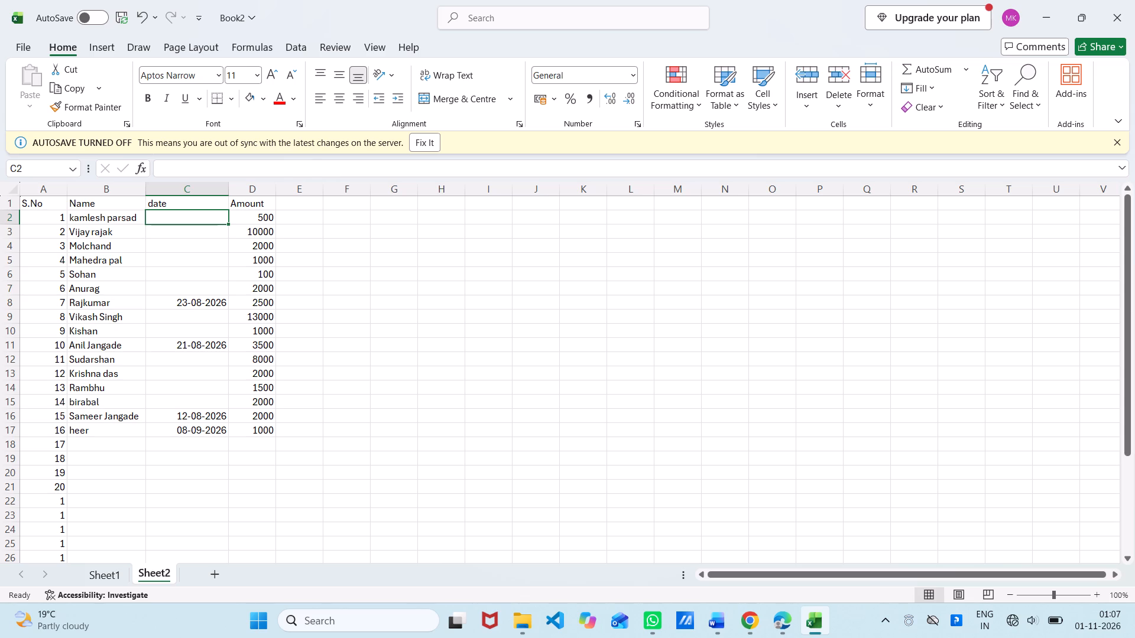
text(12)
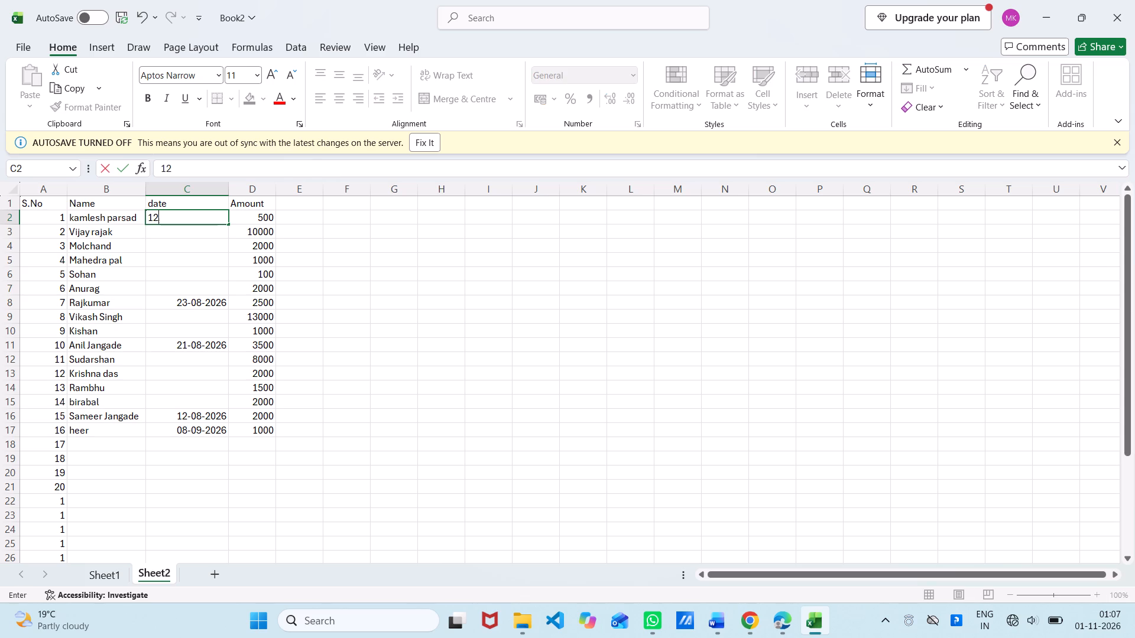
text(-08)
text(-2026)
click(187, 237)
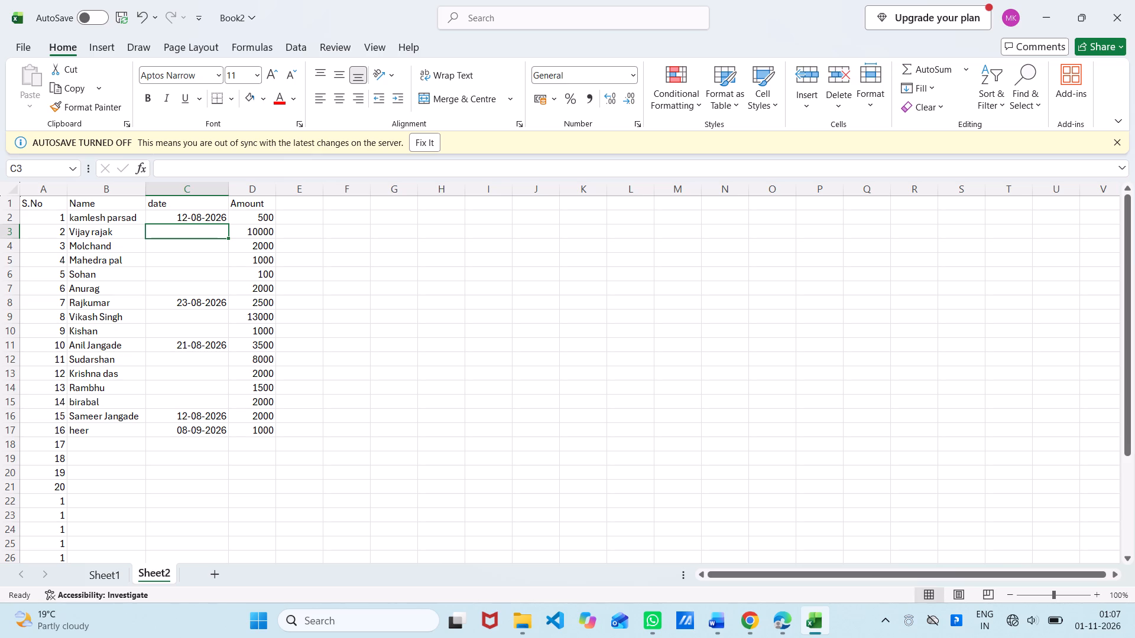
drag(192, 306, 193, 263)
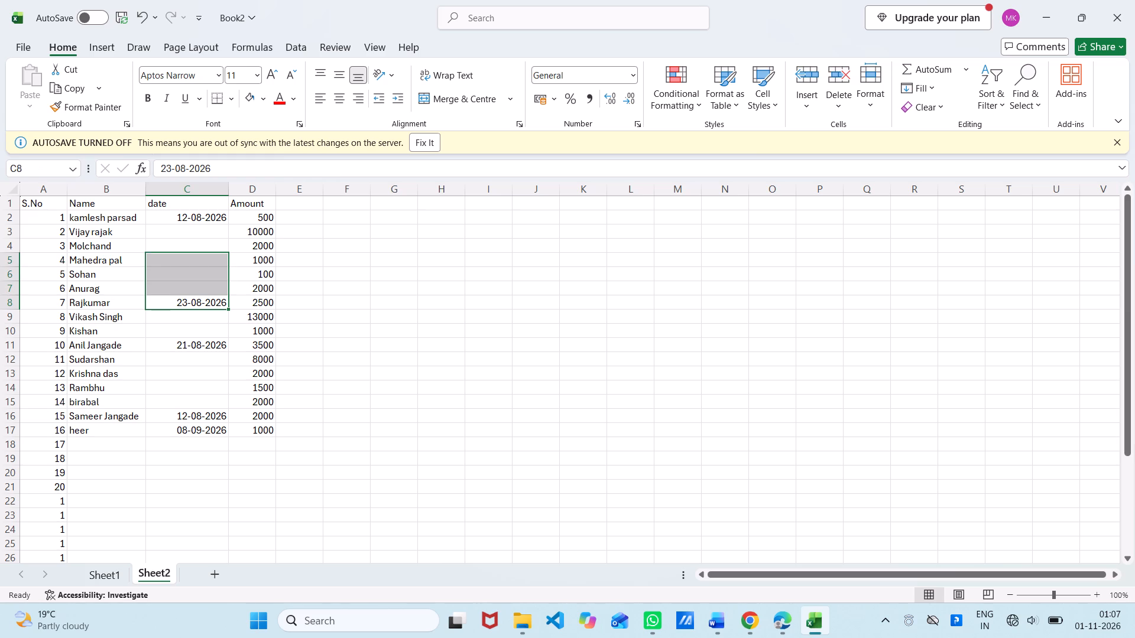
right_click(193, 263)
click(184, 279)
Fill the date series upward from cell C8 through C5, with dates descending from 22-08-2026 to 20-08-2026.
click(226, 304)
click(226, 305)
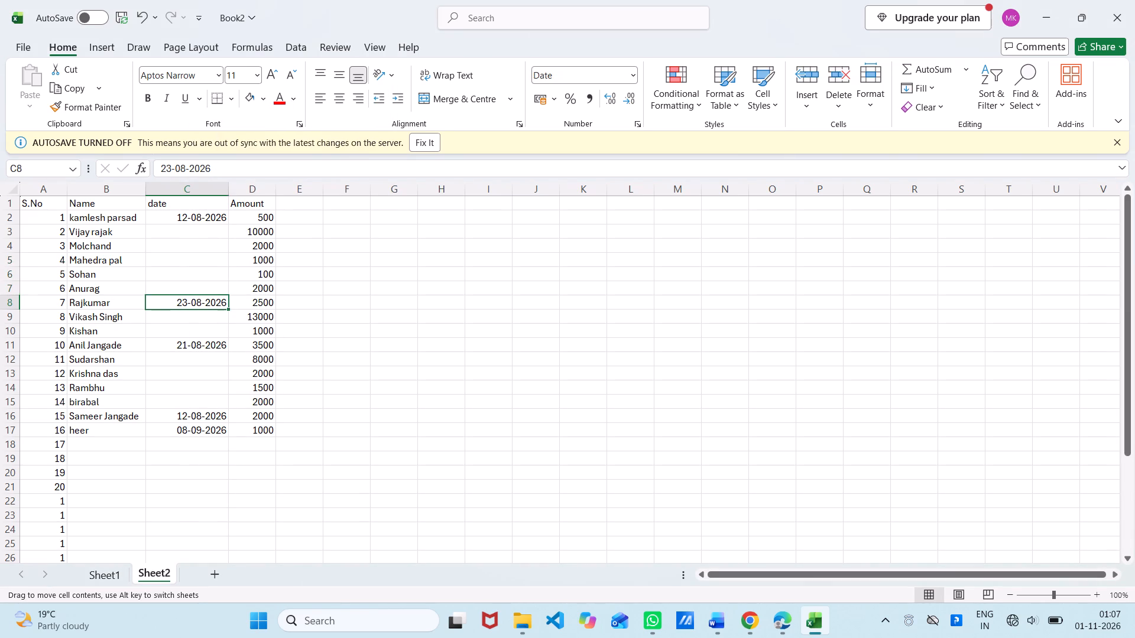
drag(226, 308, 226, 272)
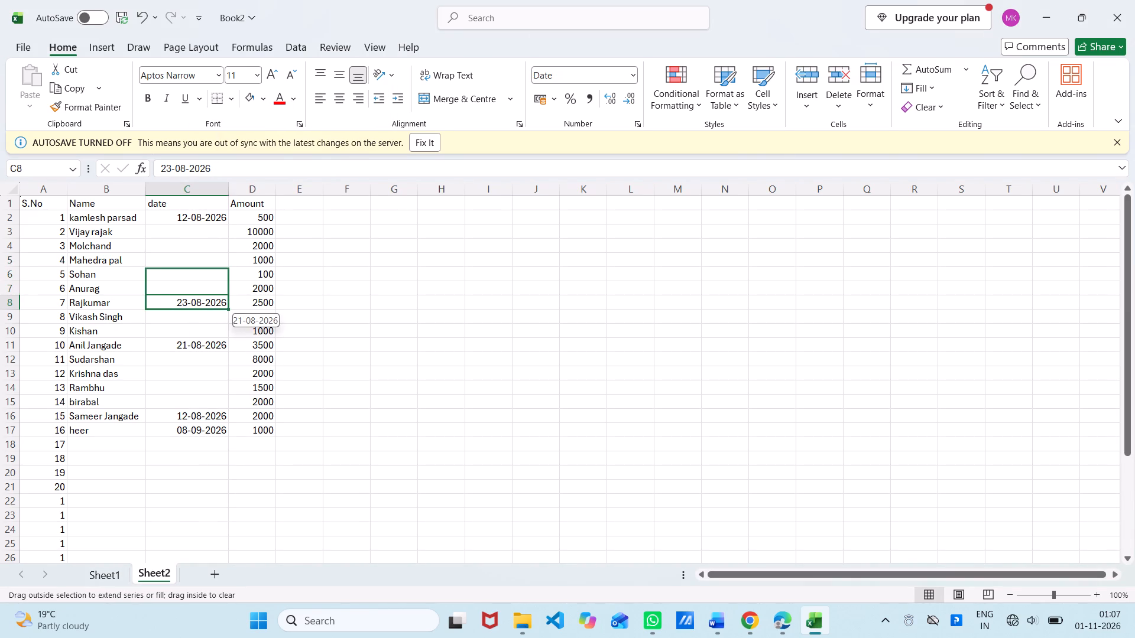
drag(226, 272, 223, 256)
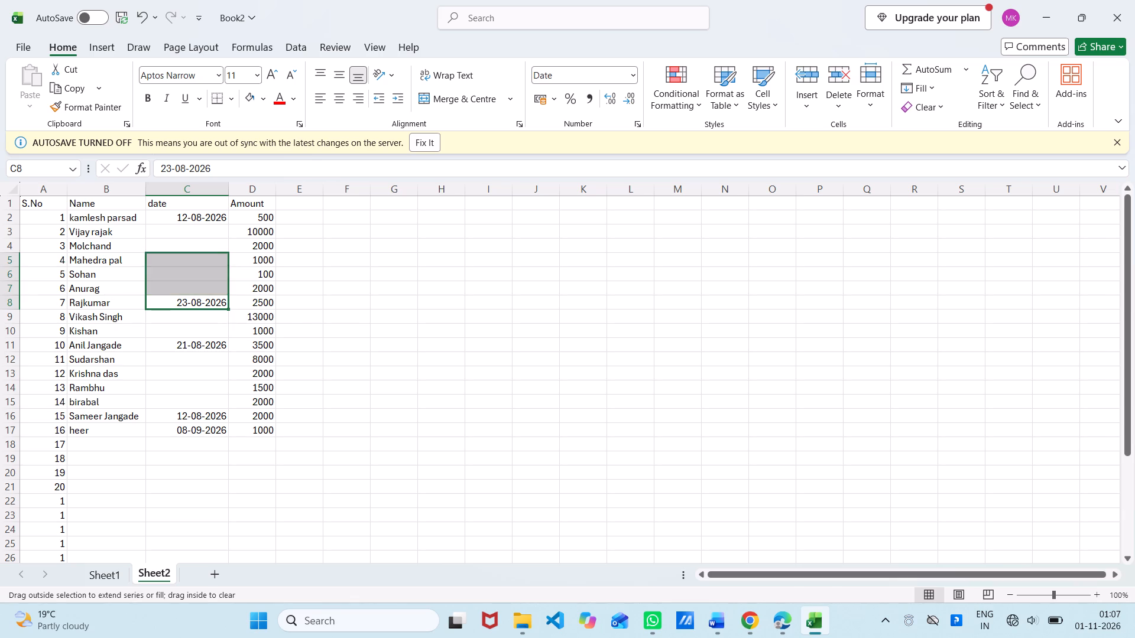
Enter the date 18-08-2026 in cell C3 of the date column, in the row with serial number 2.
click(208, 233)
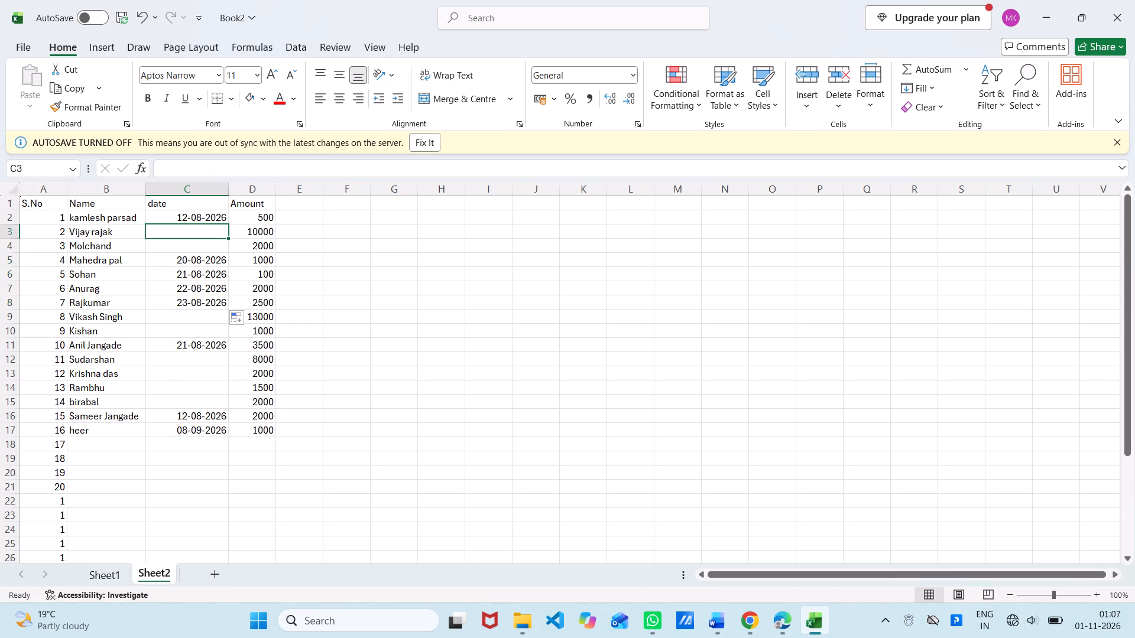
text(18)
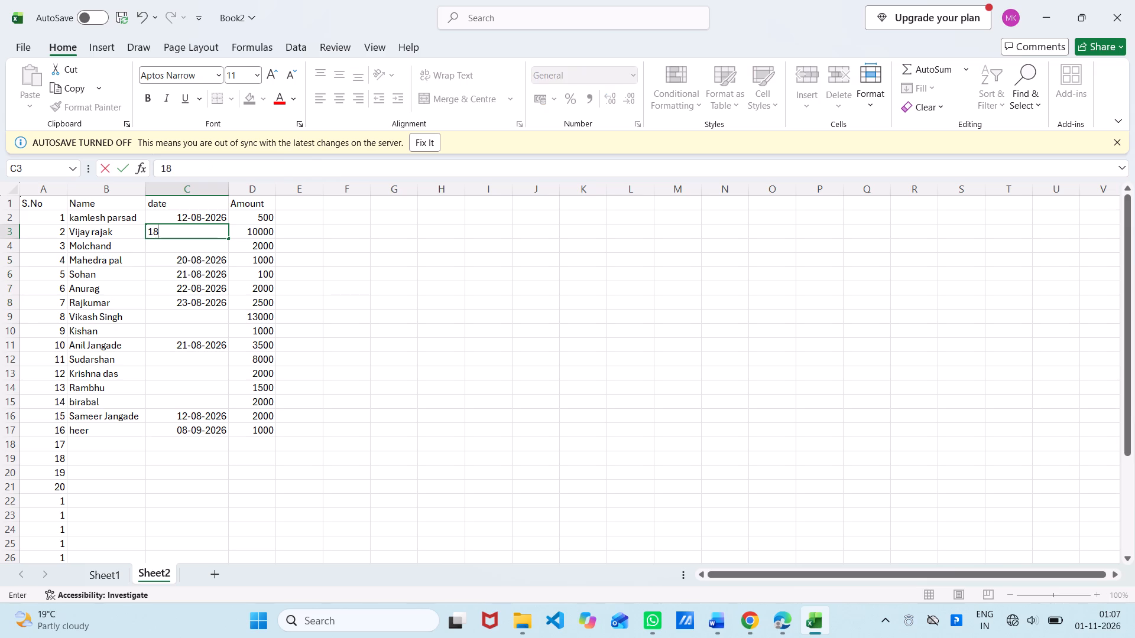
key(minus)
text(08-)
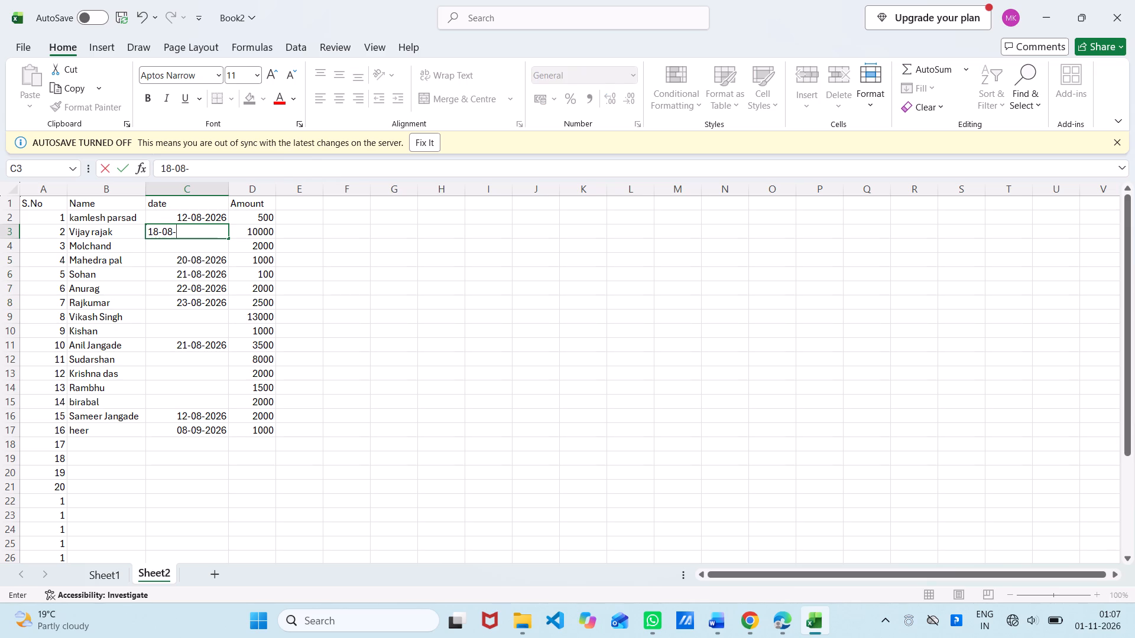
text(2026)
click(209, 241)
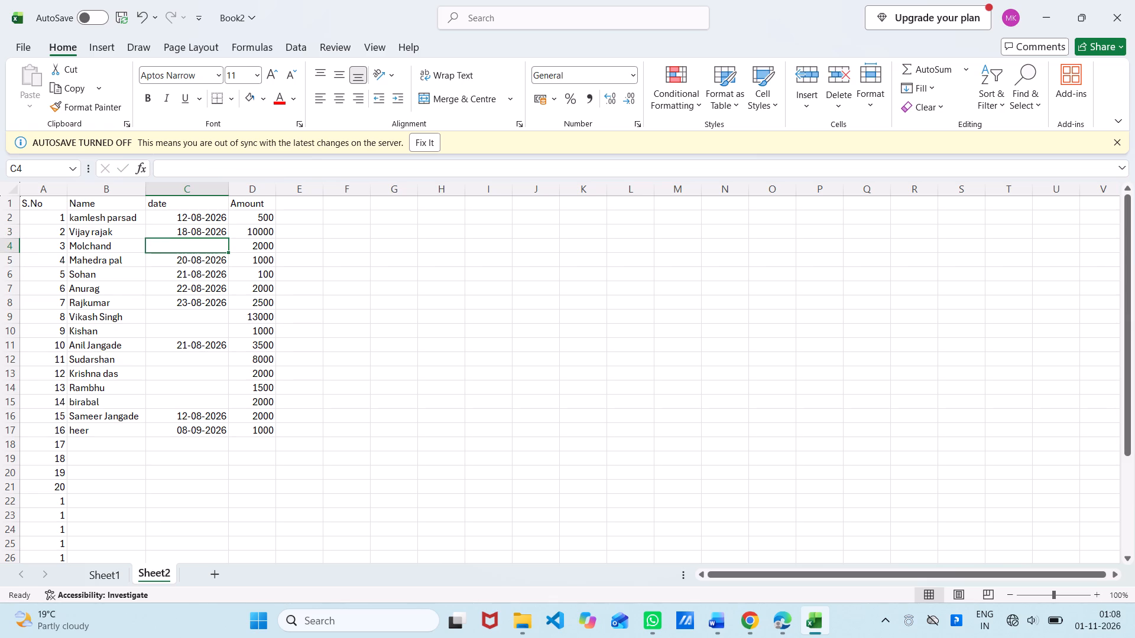
Fill the date series upward from cell C5 into C4 with 19-08-2026.
click(207, 266)
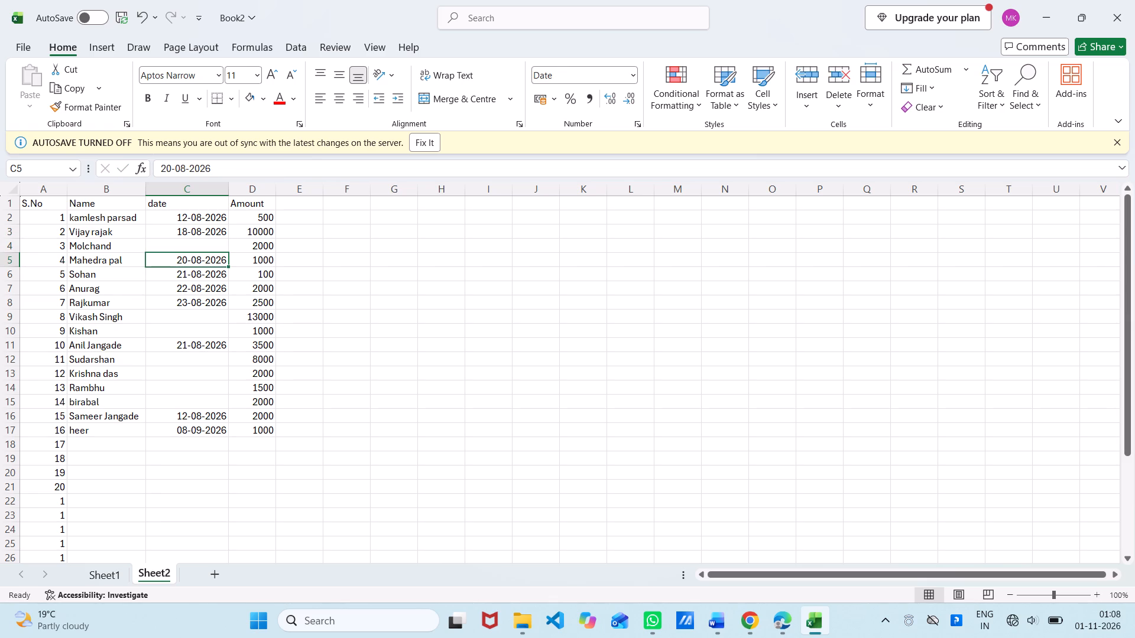
drag(229, 266, 229, 244)
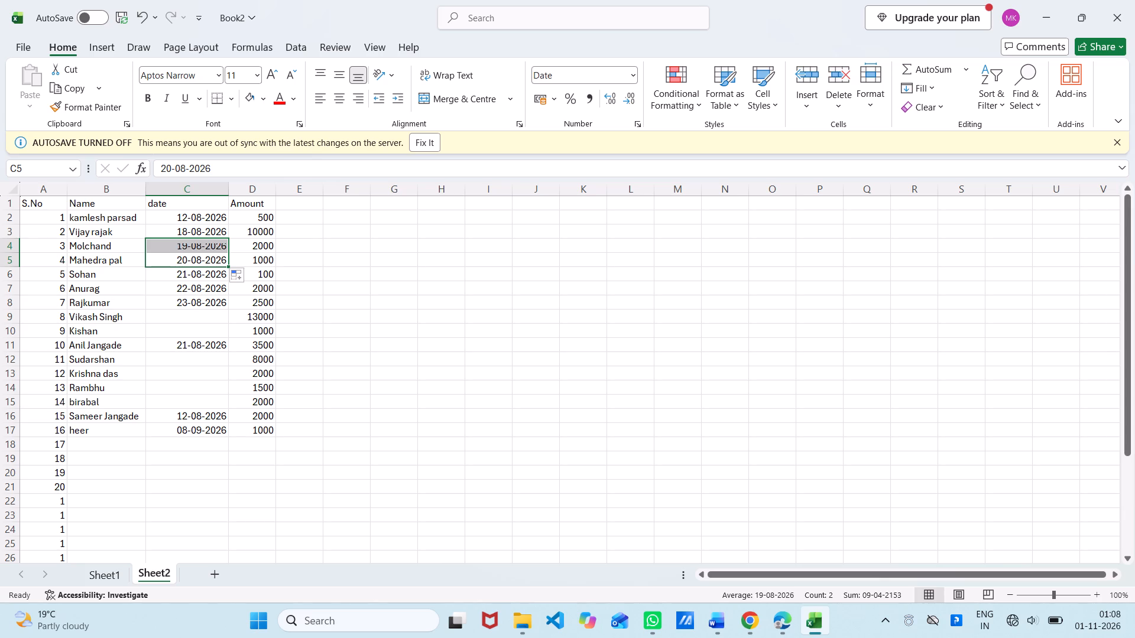
Fill the date series downward from cell C8 into C9 with 24-08-2026.
click(202, 316)
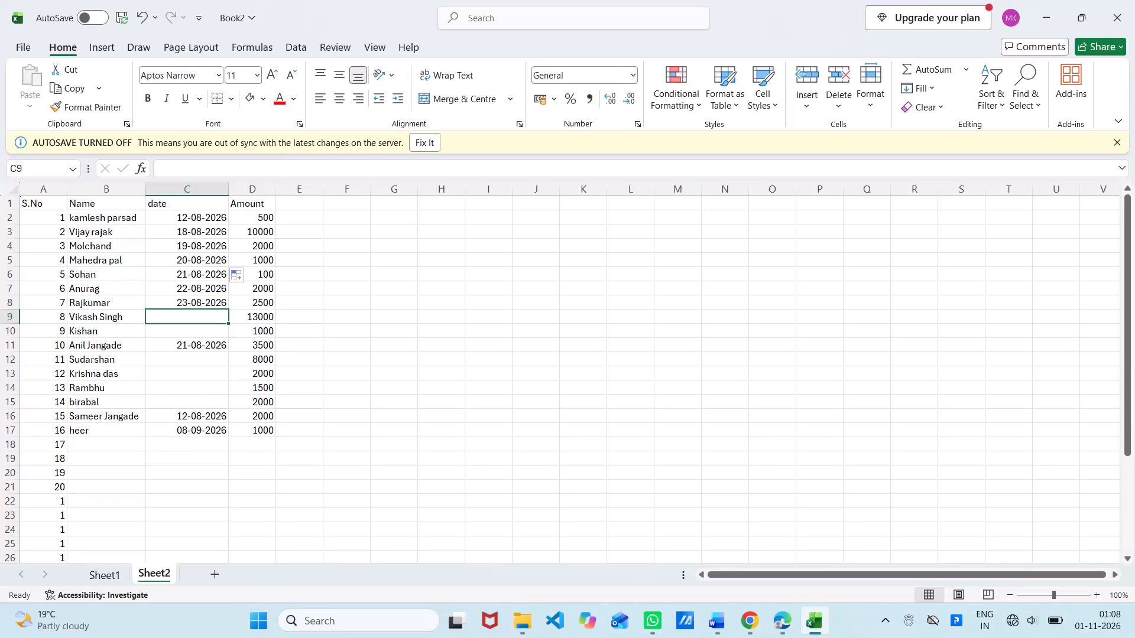
click(223, 298)
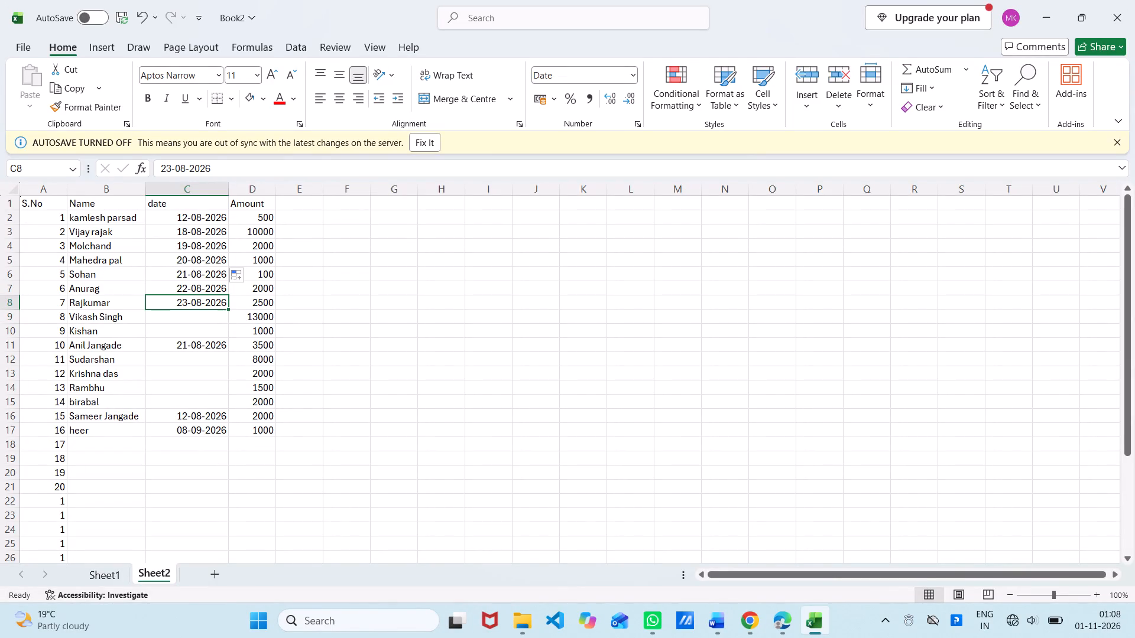
drag(226, 307, 226, 320)
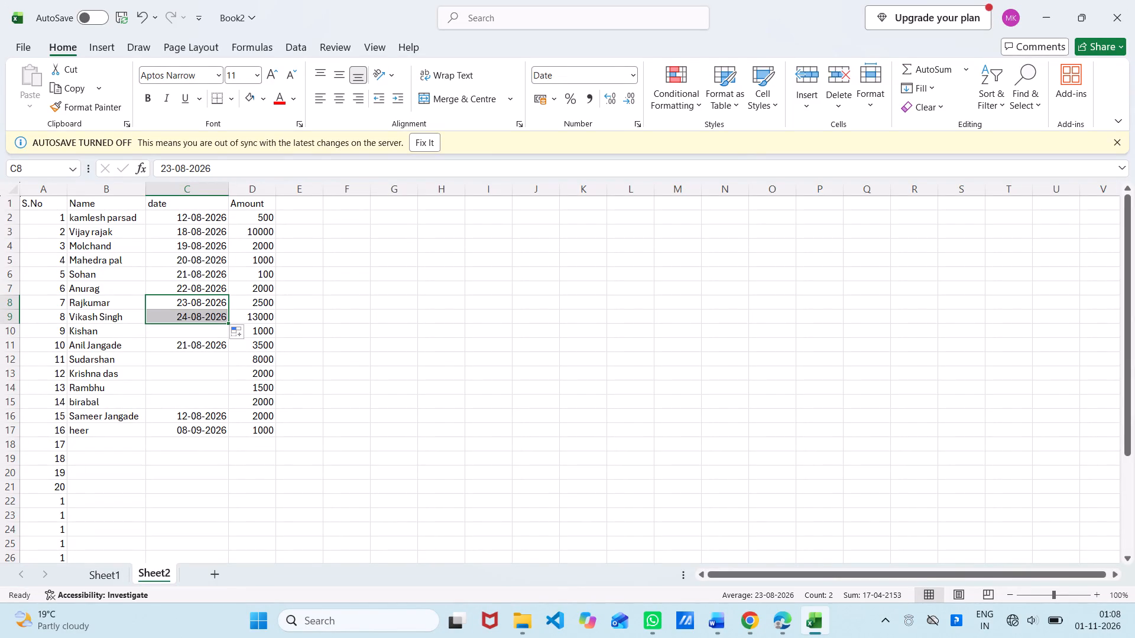
Change the date in cell C9, in the row with serial number 8, to 23-08-2026.
click(180, 321)
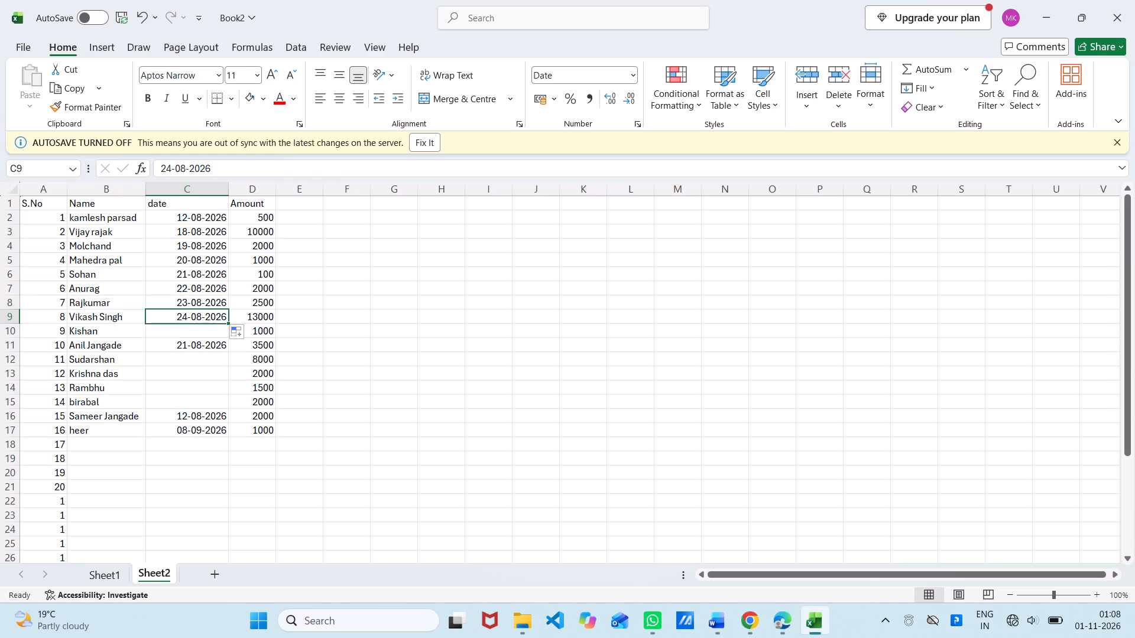
click(168, 169)
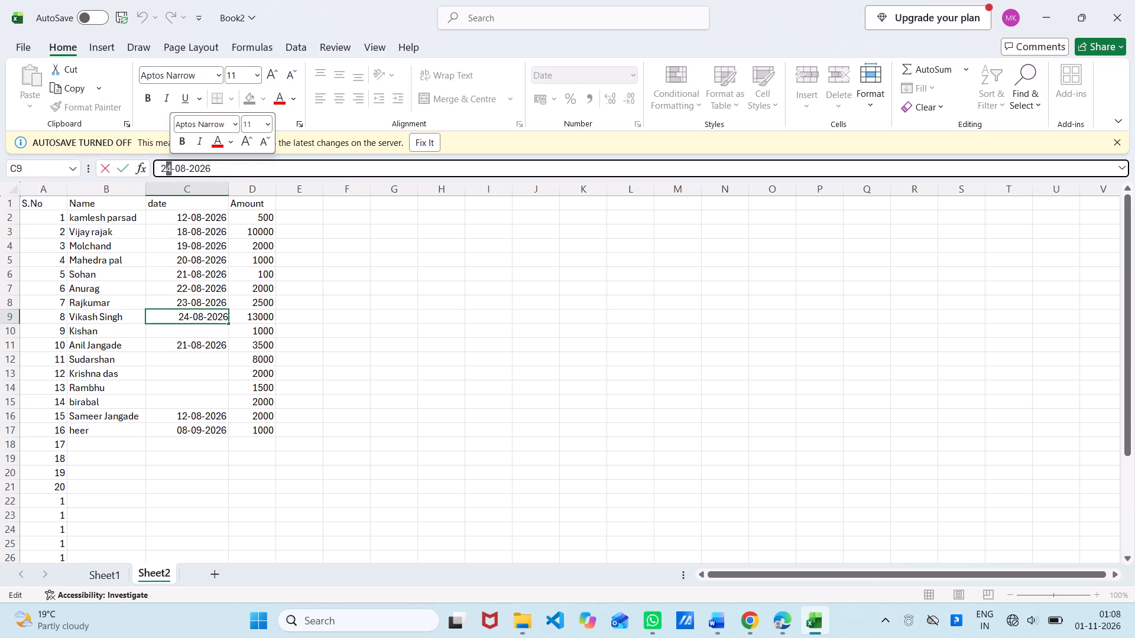
key(3)
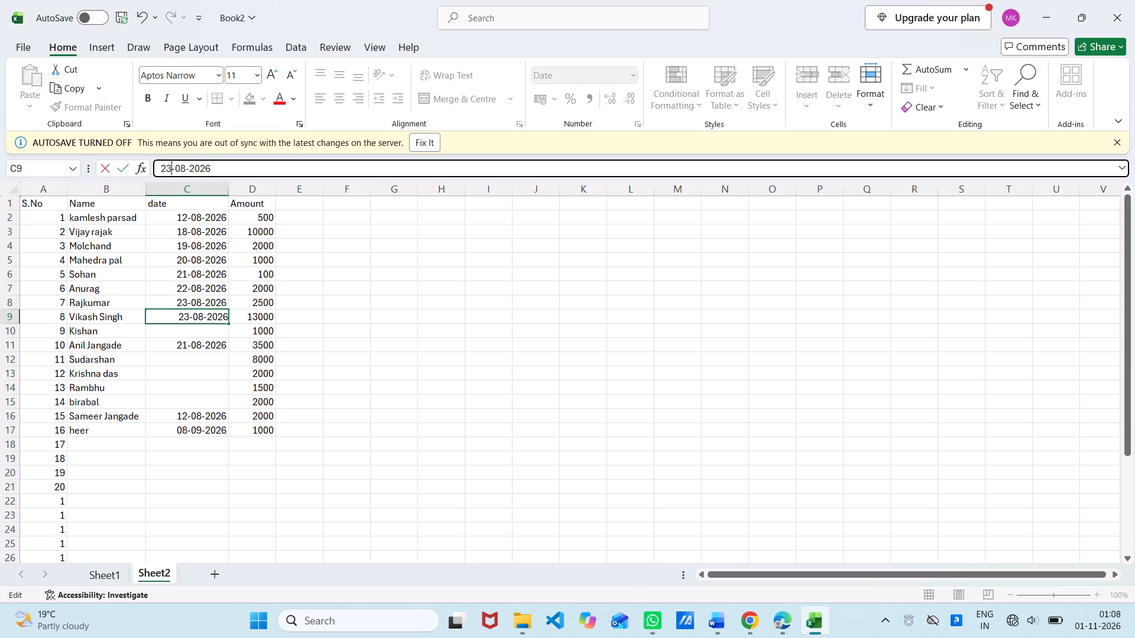
click(168, 344)
click(172, 337)
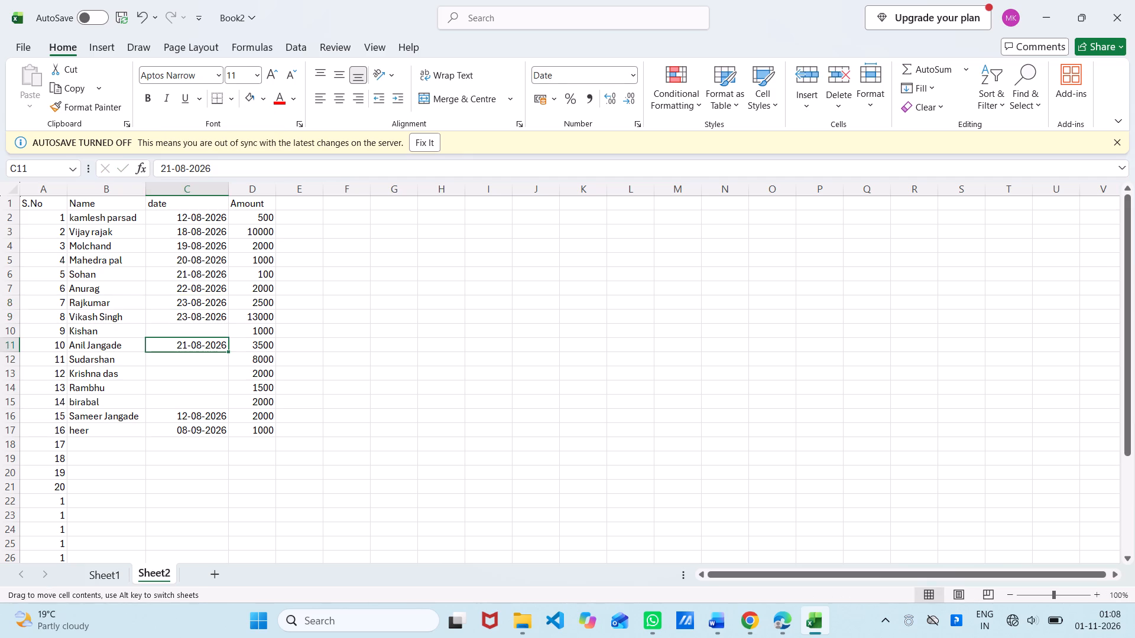
Fill the date series downward from cell C9 into C10 with 24-08-2026.
click(179, 326)
drag(191, 316, 193, 327)
click(225, 337)
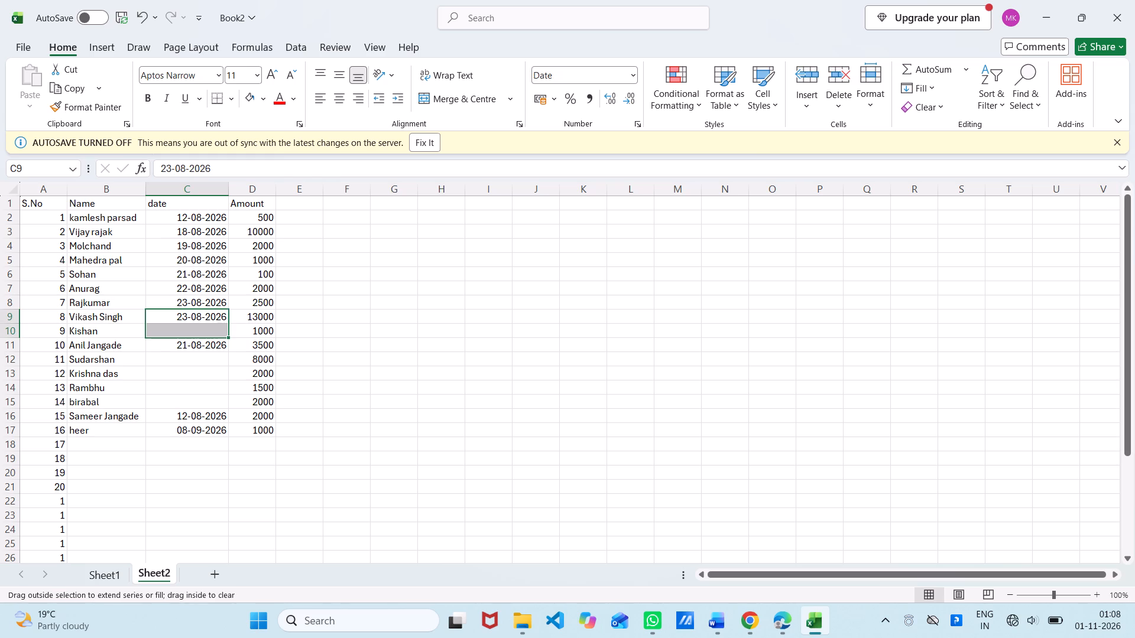
click(226, 333)
click(226, 310)
click(234, 321)
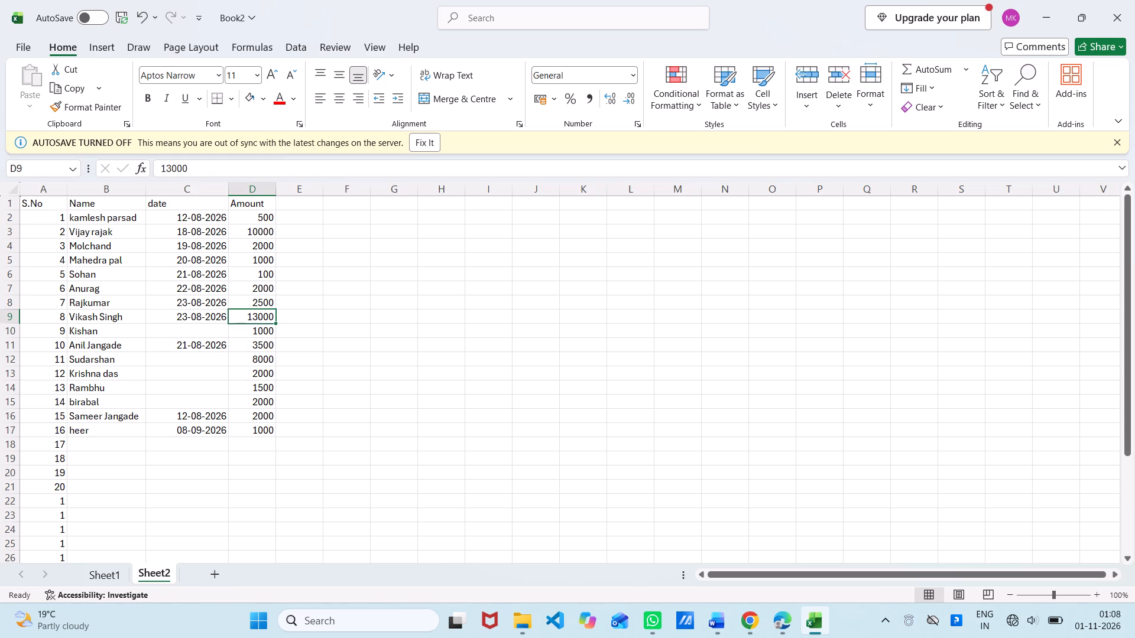
click(210, 320)
drag(226, 321, 226, 331)
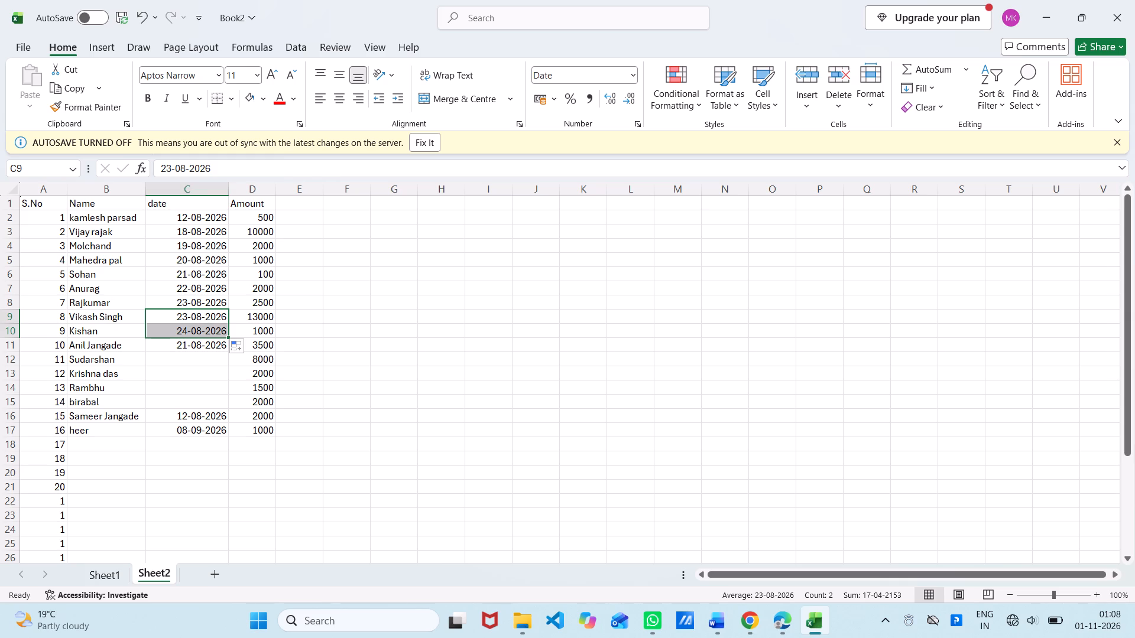
Change the date in cell C10, in the row with serial number 9, to 23-08-2026.
click(196, 334)
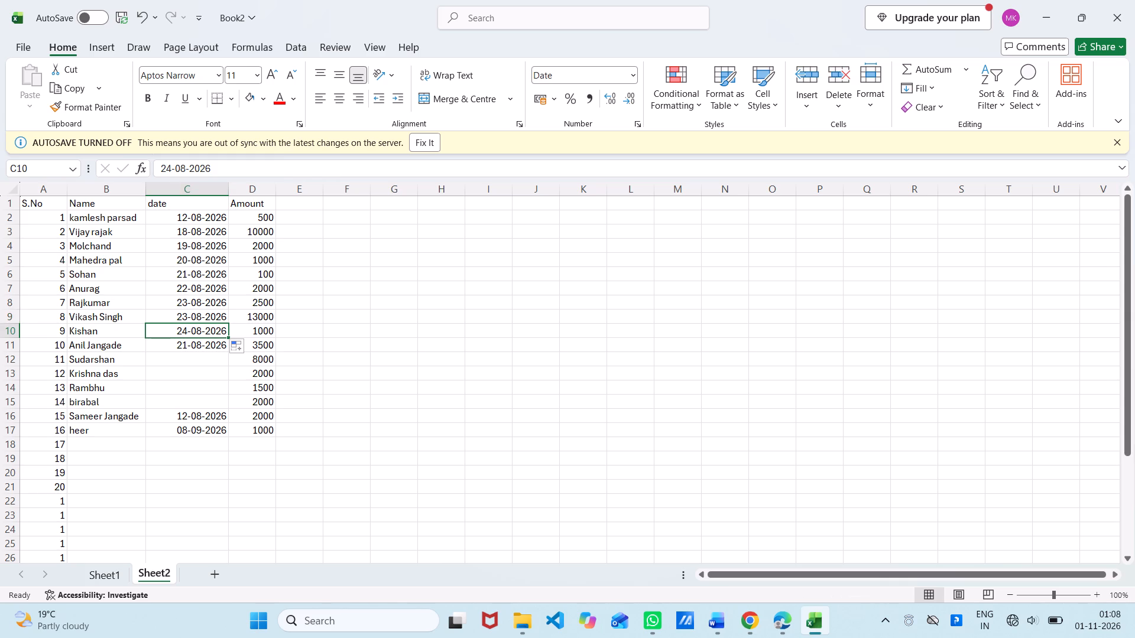
click(170, 172)
key(BackSpace)
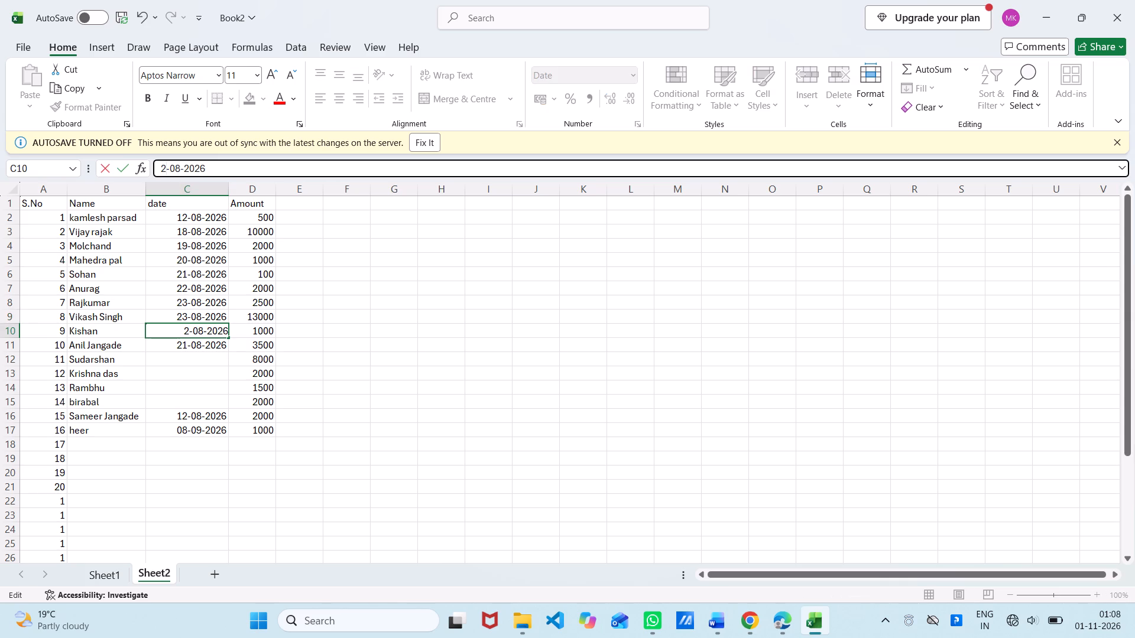
key(3)
click(187, 367)
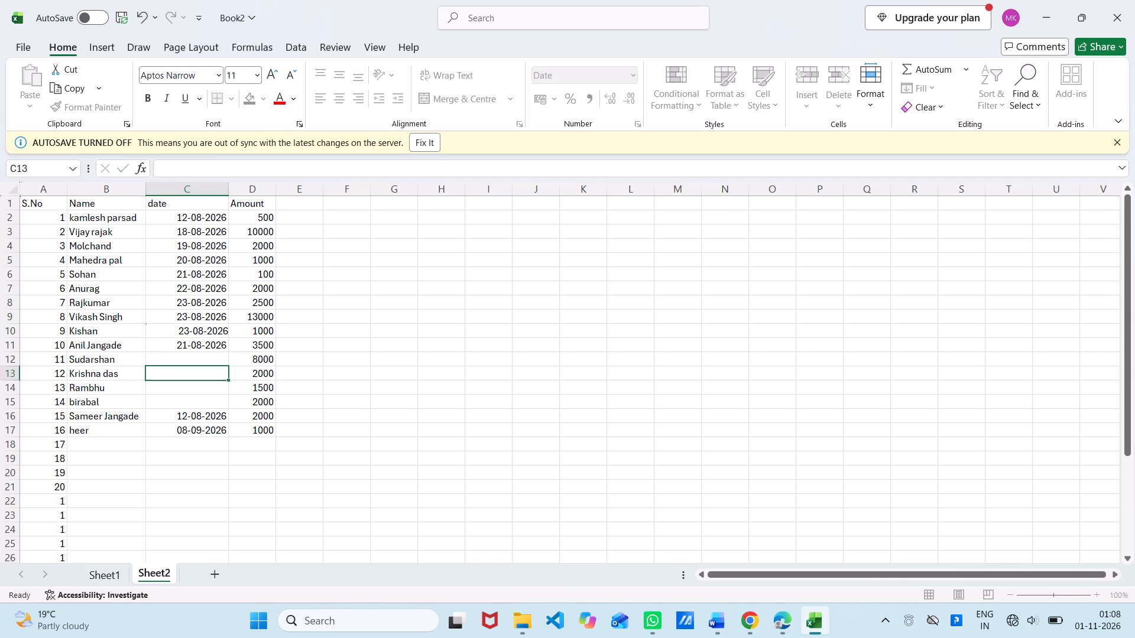
Fill the date series downward from cell C11 through C15, with dates ascending from 22-08-2026 to 25-08-2026.
click(185, 354)
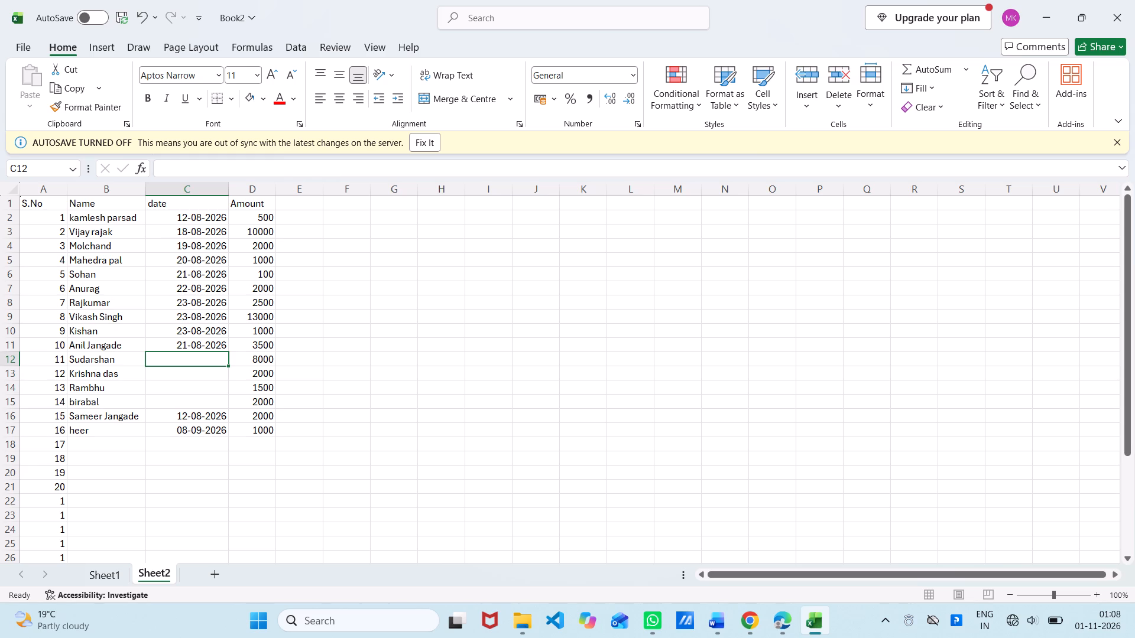
click(193, 342)
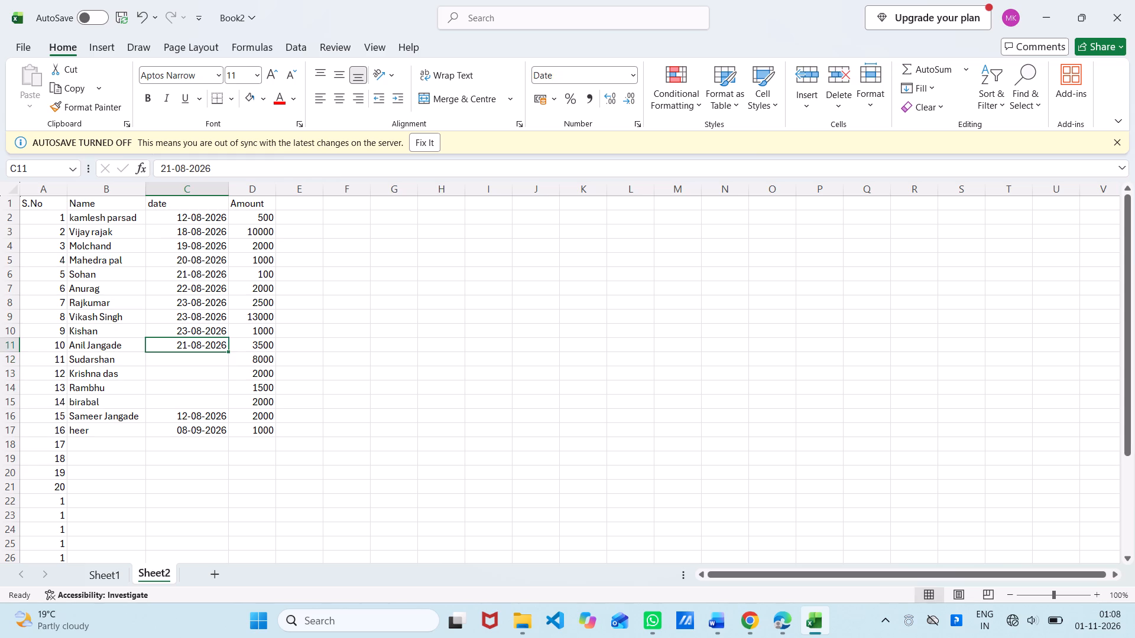
drag(228, 350, 227, 355)
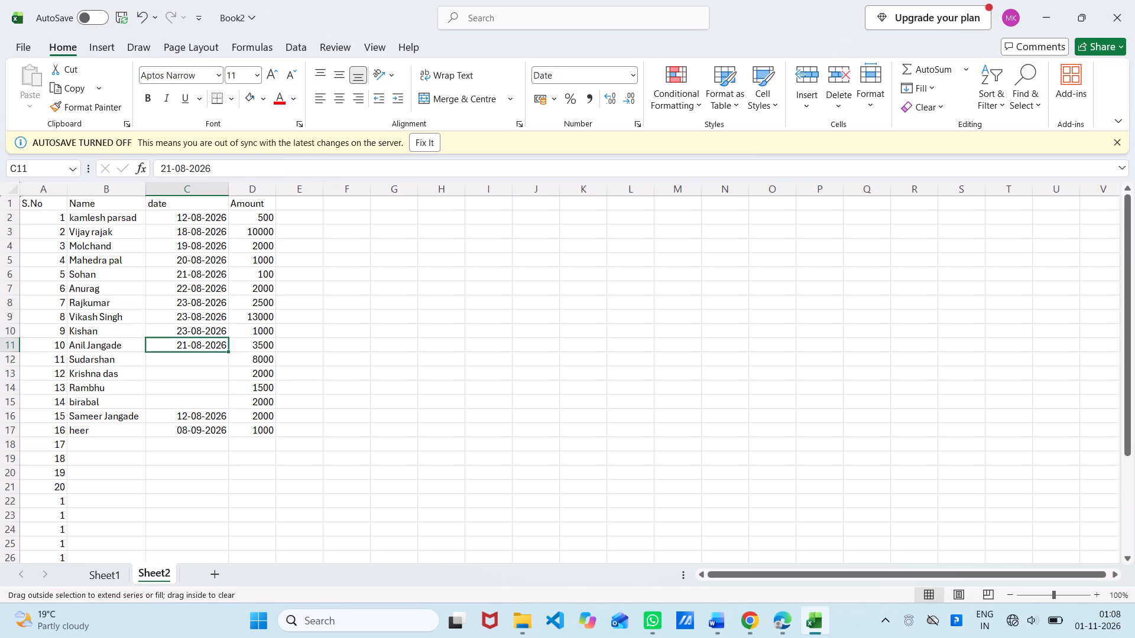
drag(227, 355, 226, 405)
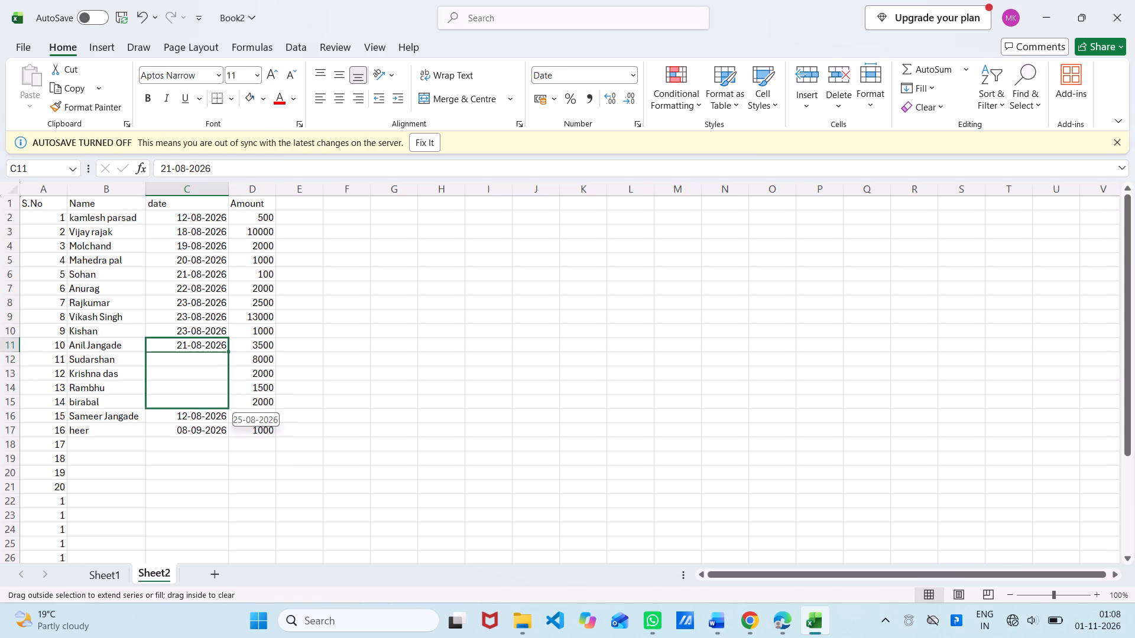
drag(226, 405, 226, 404)
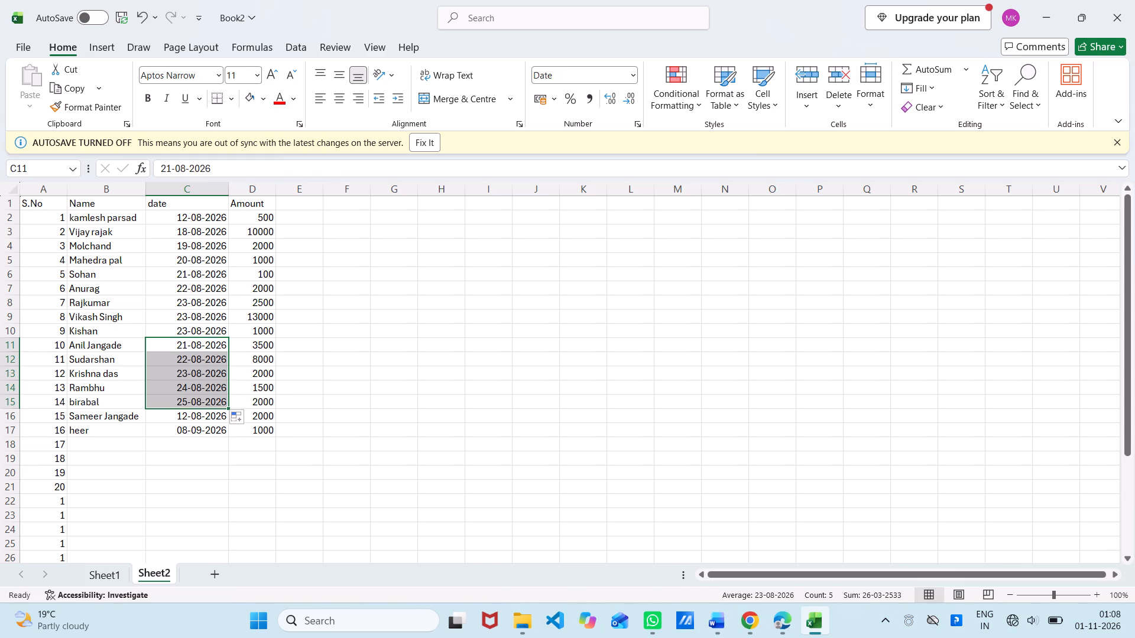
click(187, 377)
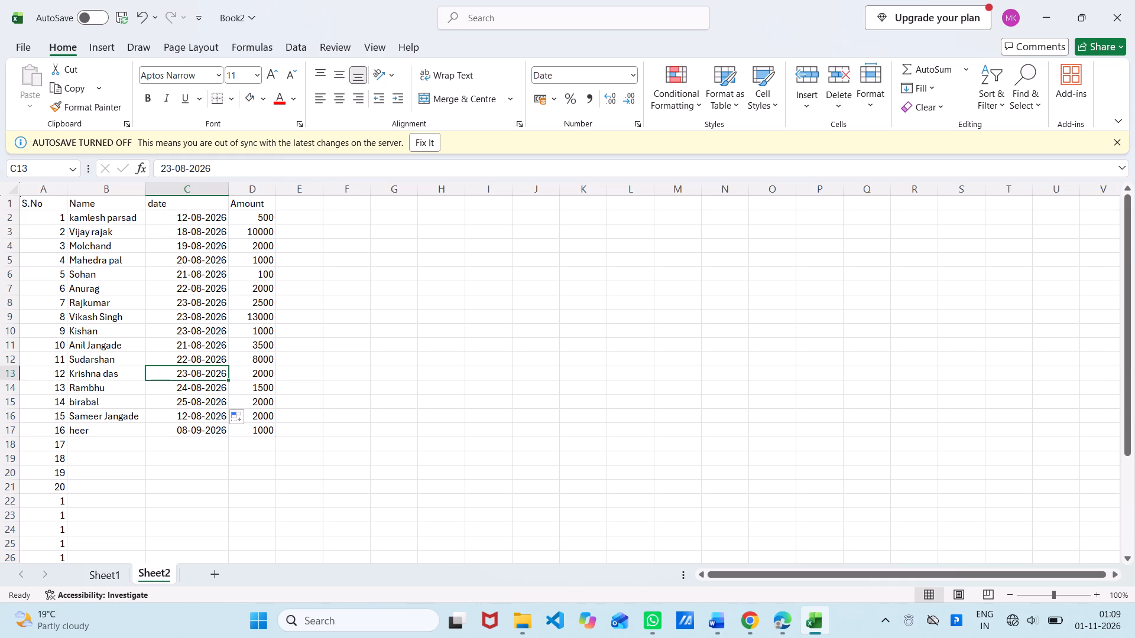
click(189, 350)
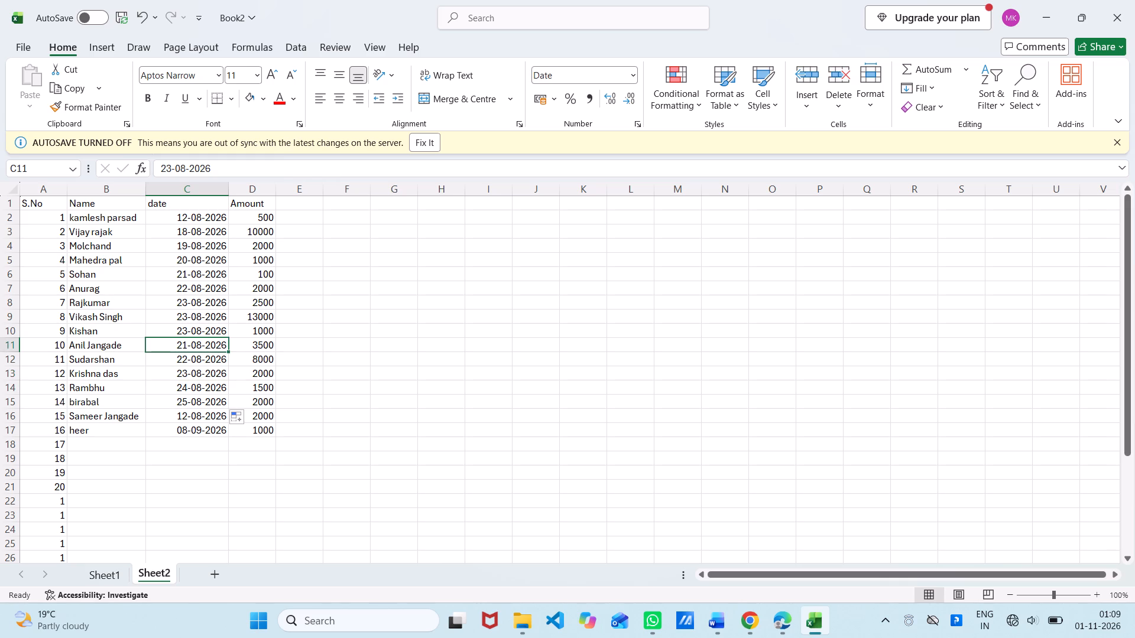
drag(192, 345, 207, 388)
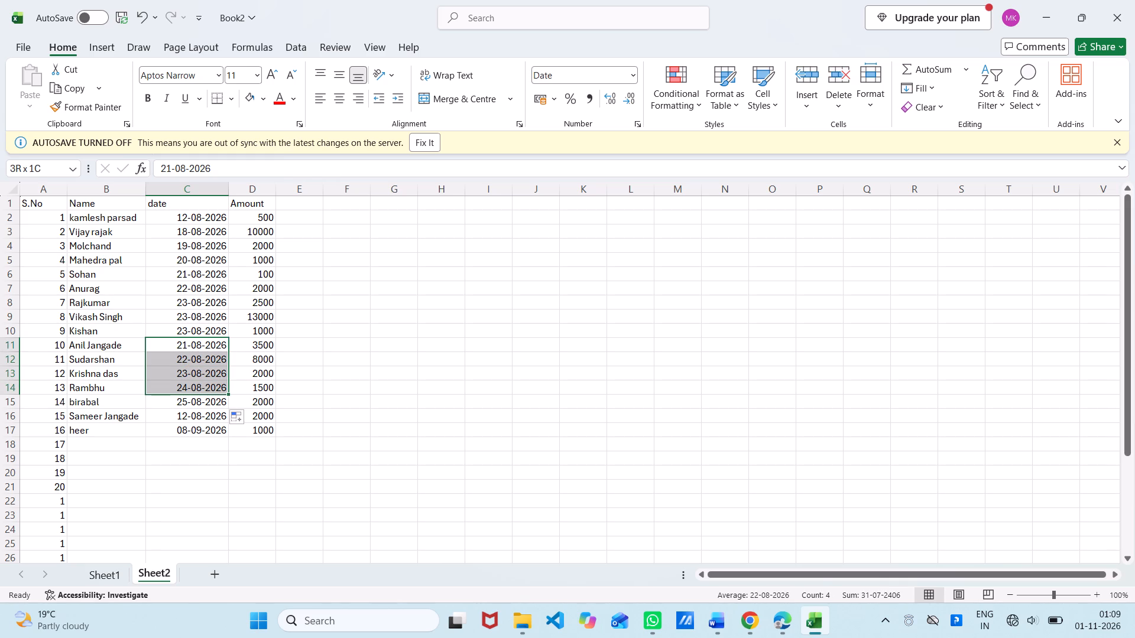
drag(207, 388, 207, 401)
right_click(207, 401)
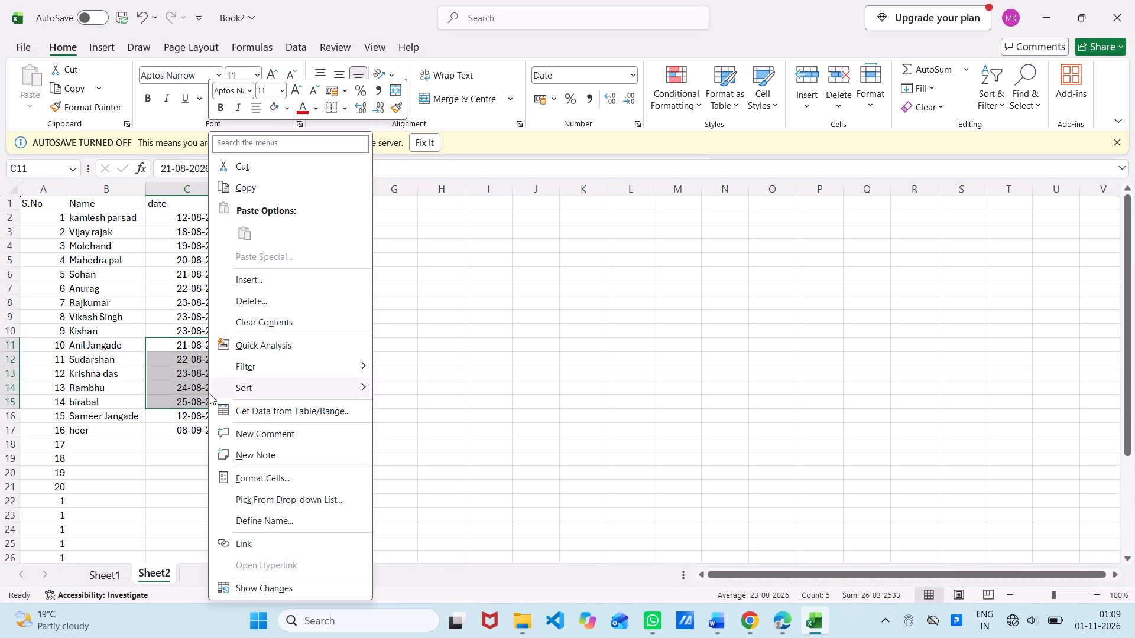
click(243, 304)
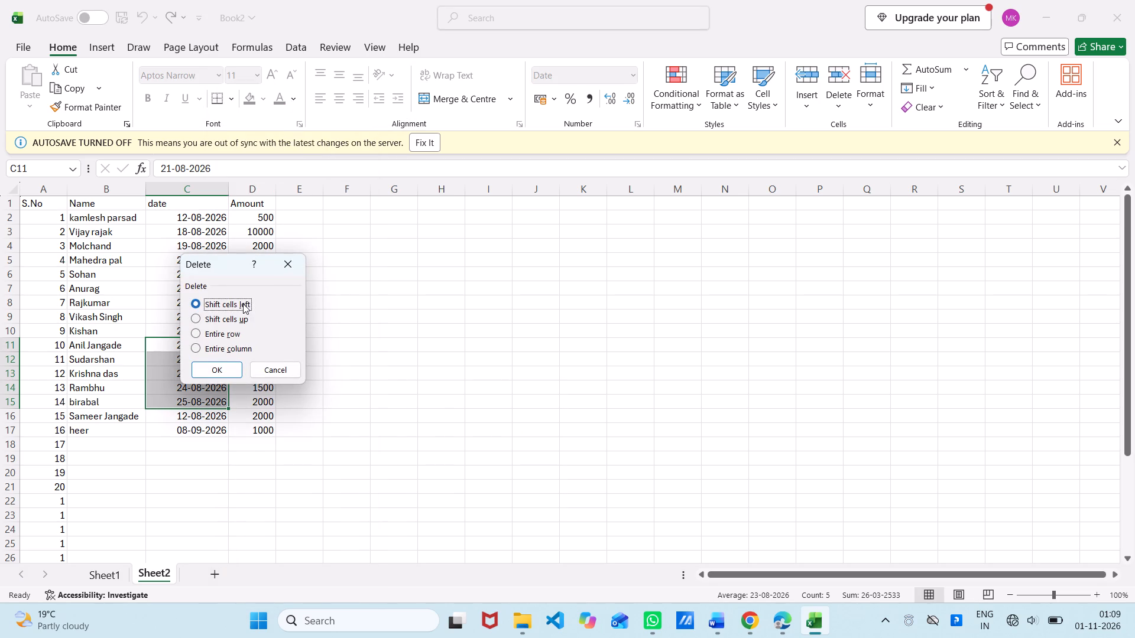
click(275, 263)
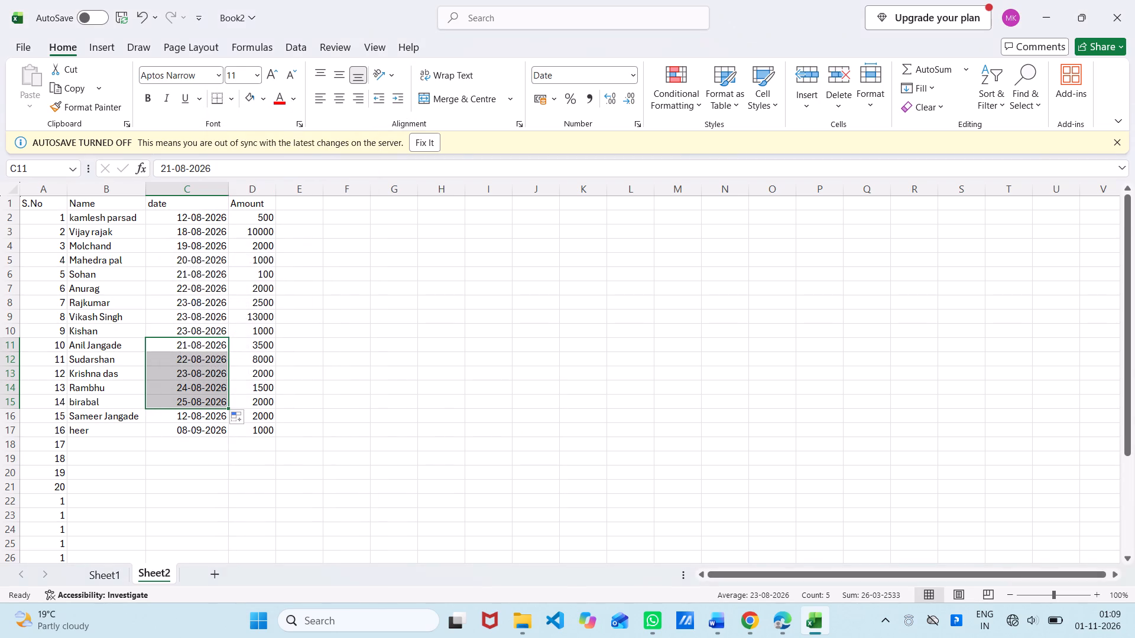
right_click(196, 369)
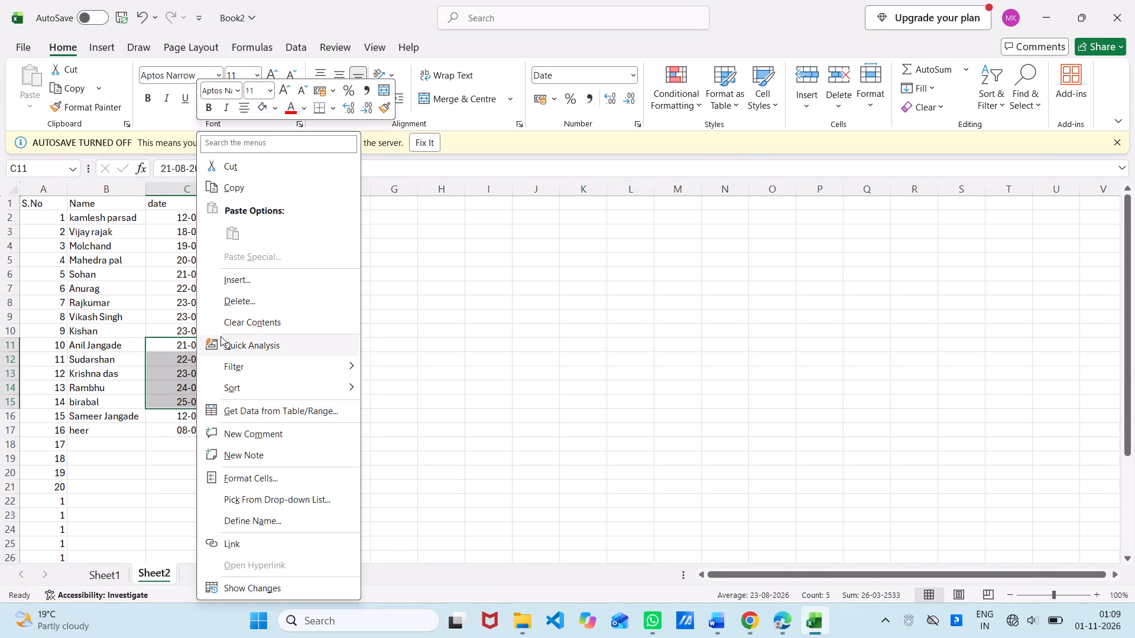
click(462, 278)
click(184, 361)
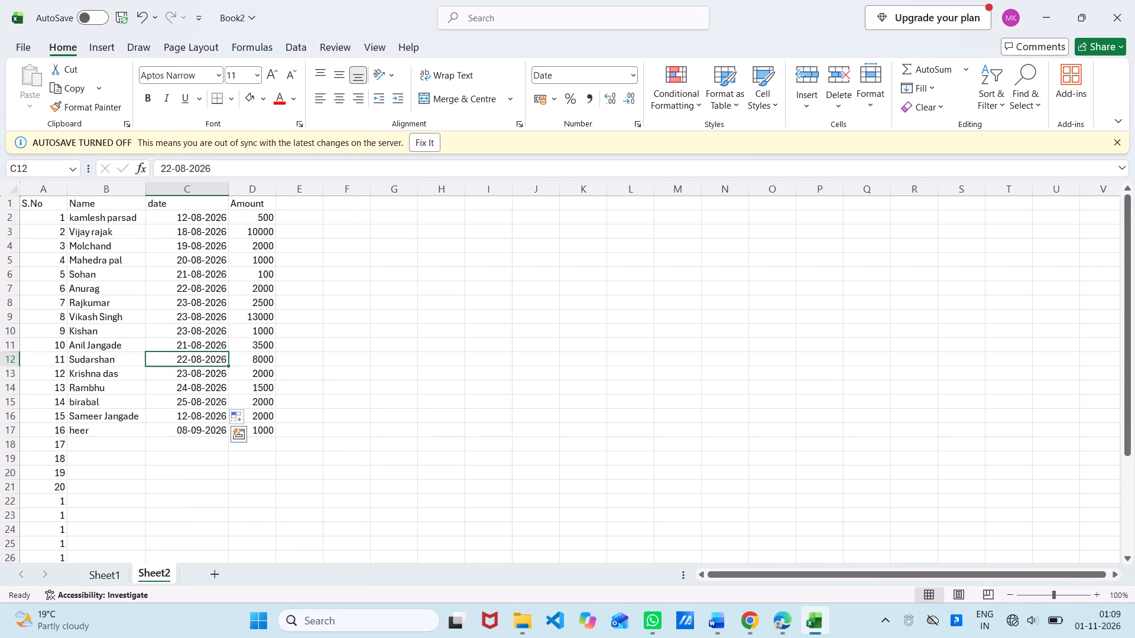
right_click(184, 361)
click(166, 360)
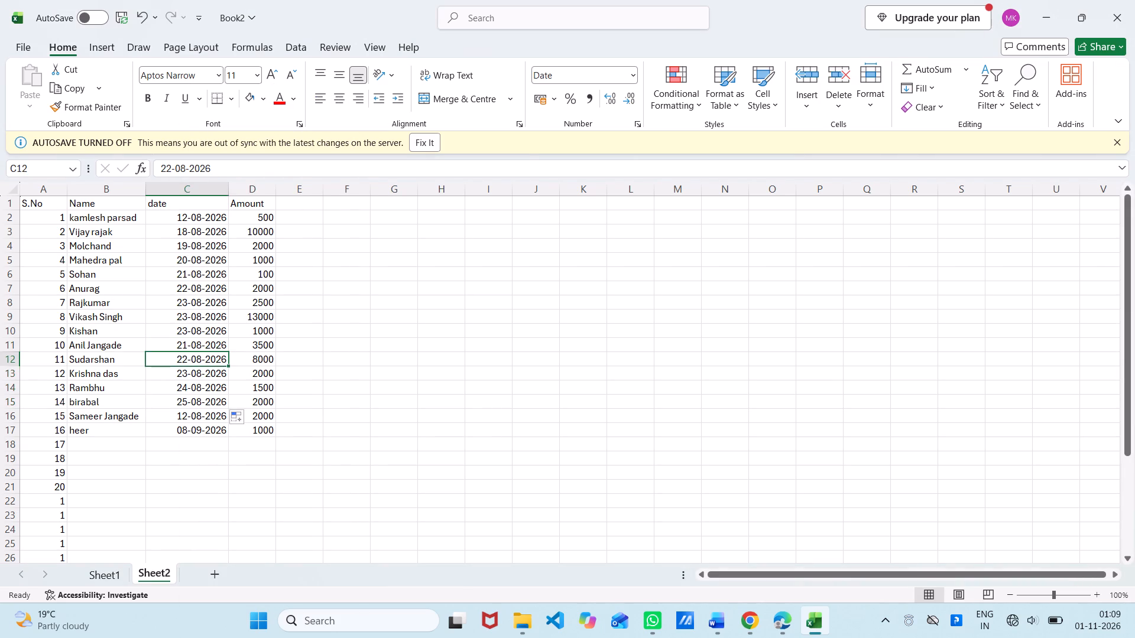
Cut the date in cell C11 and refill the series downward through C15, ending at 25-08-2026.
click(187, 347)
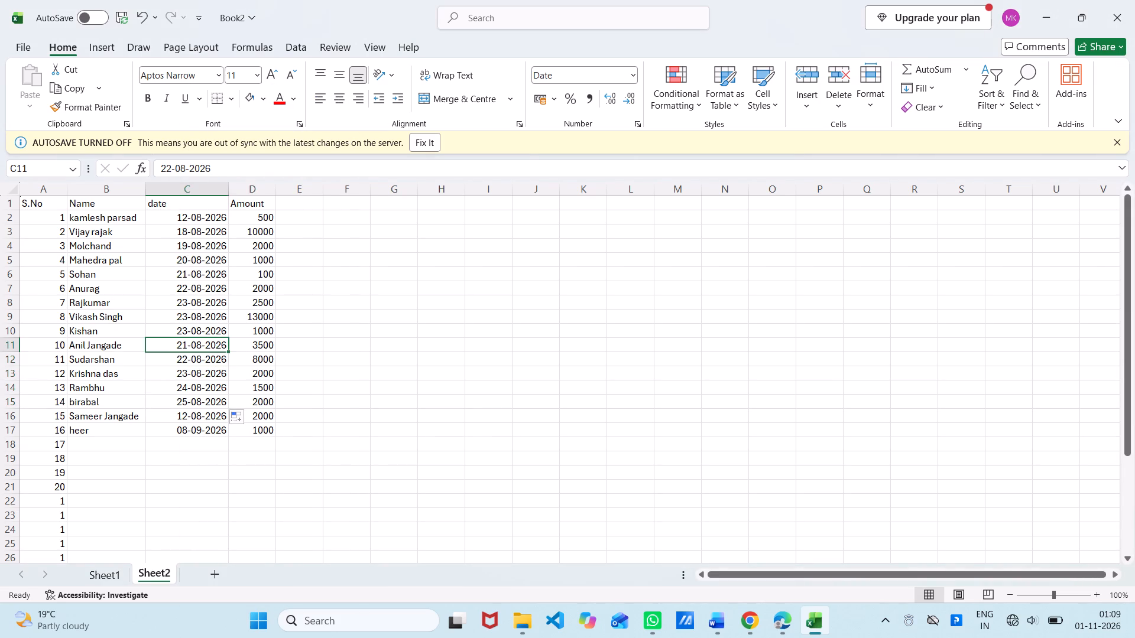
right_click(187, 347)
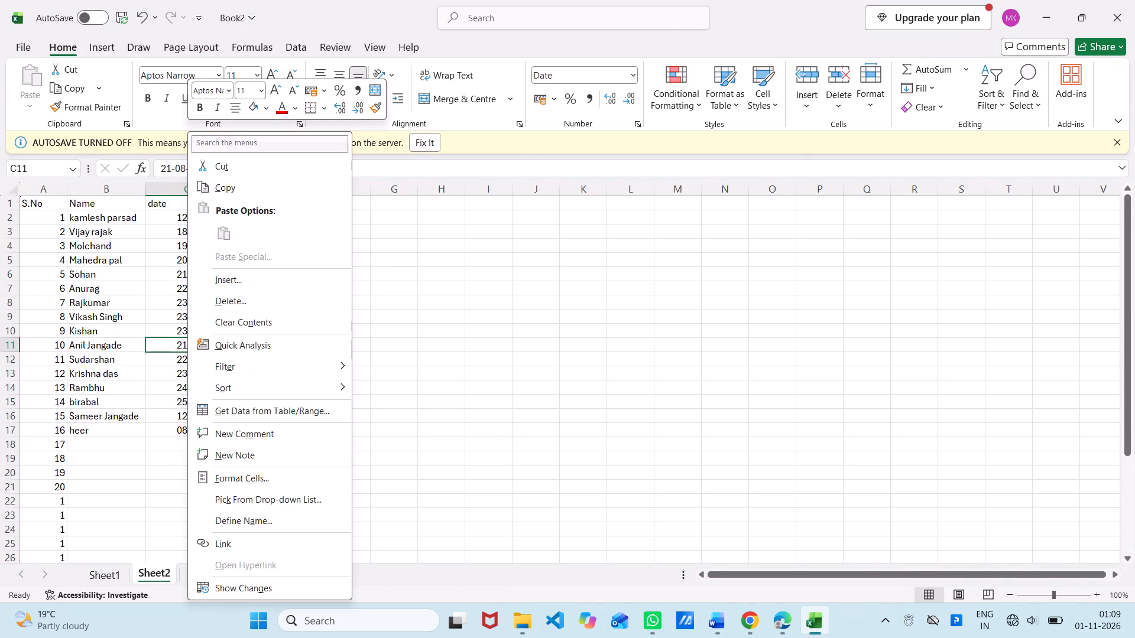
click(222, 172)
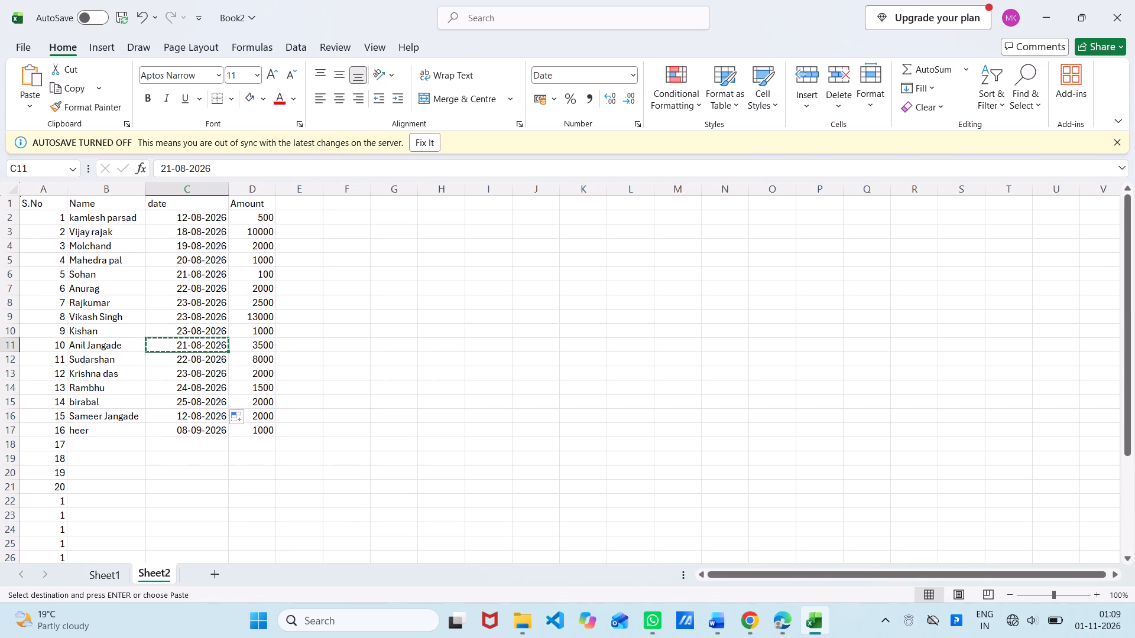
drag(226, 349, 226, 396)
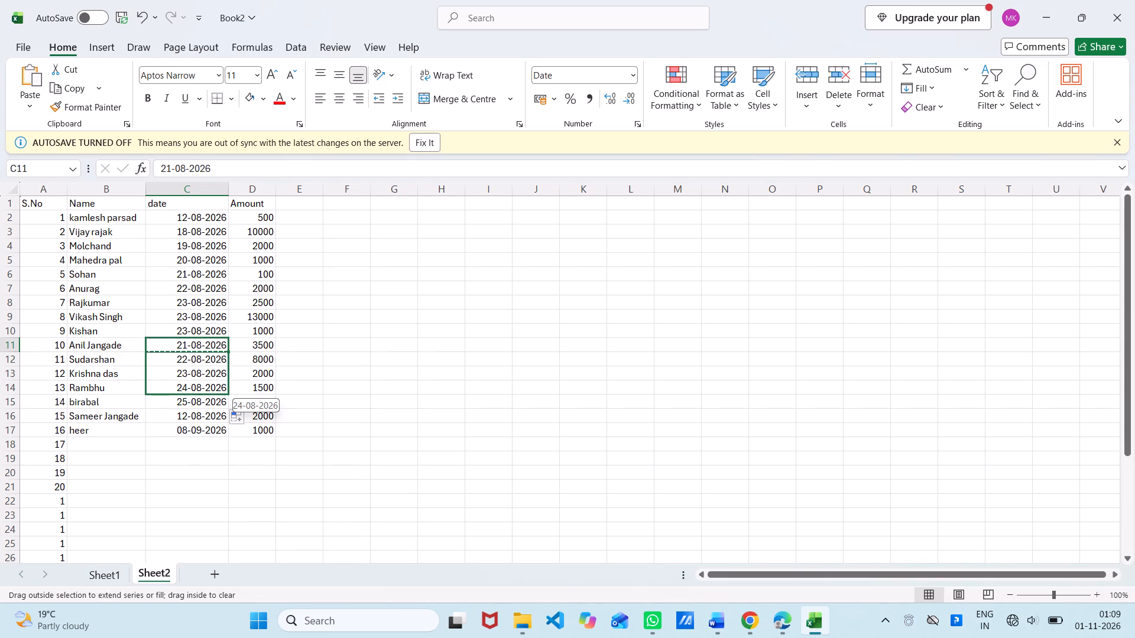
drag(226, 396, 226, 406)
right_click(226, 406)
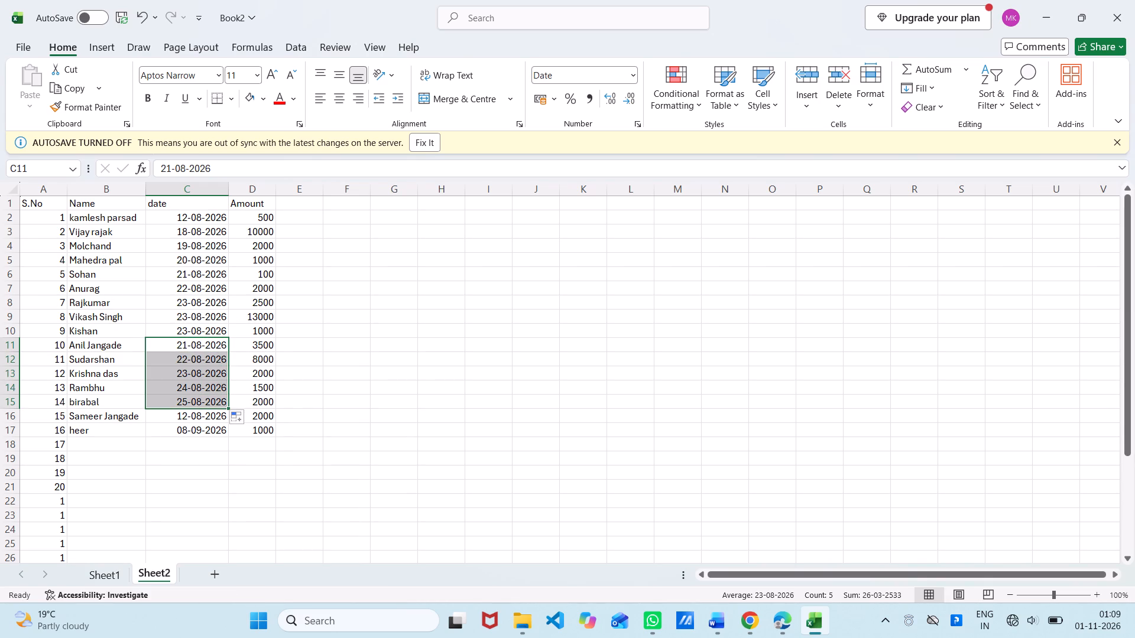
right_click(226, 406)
Change the date in cell C11, in the row with serial number 10, to 23-08-2026.
click(190, 344)
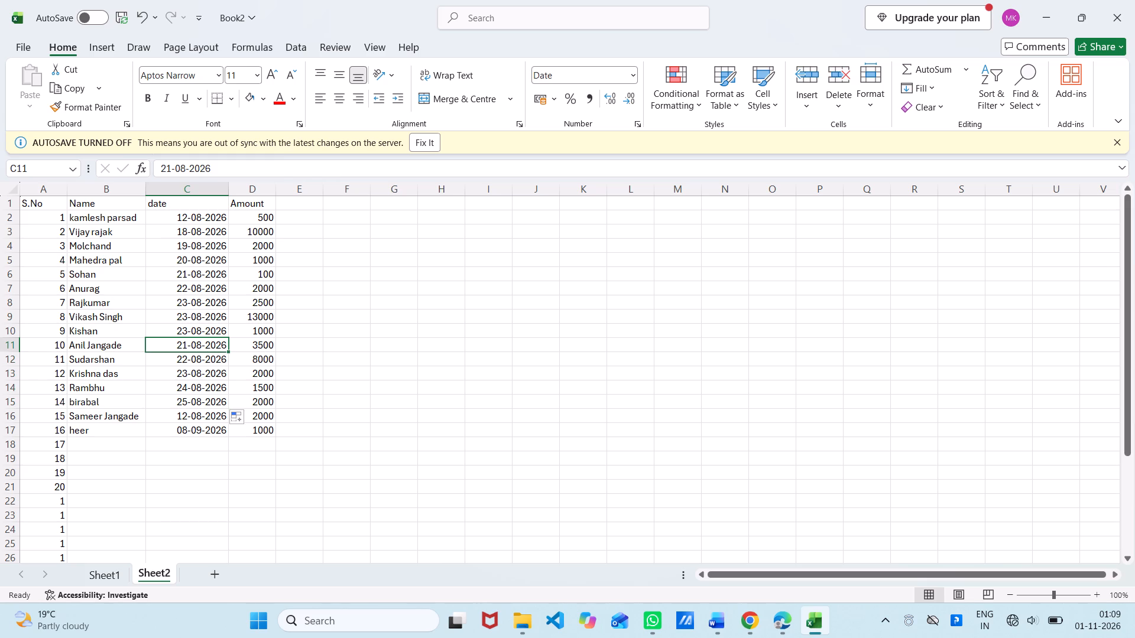
click(172, 172)
key(BackSpace)
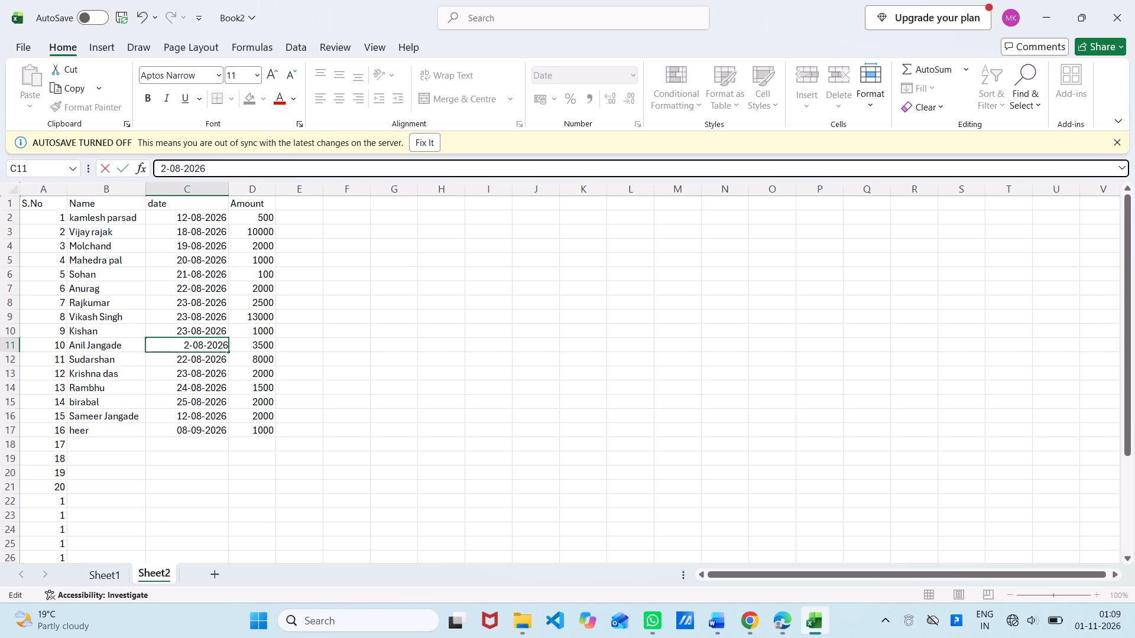
key(3)
click(197, 366)
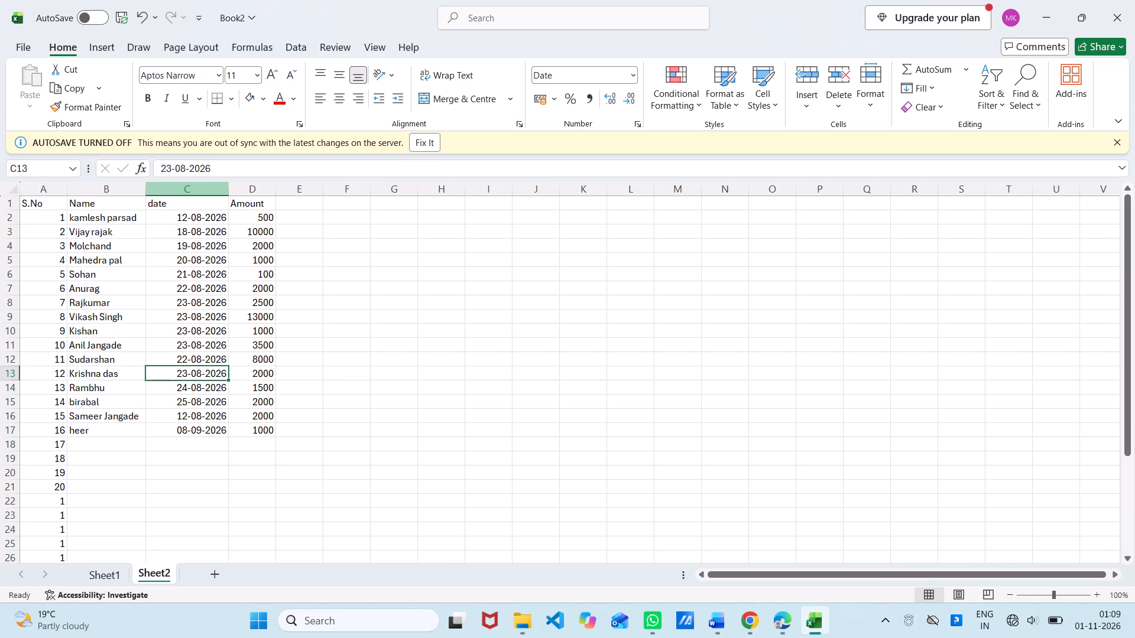
Change the date in cell C12, in the row with serial number 11, to 23-08-2026.
click(202, 363)
click(170, 170)
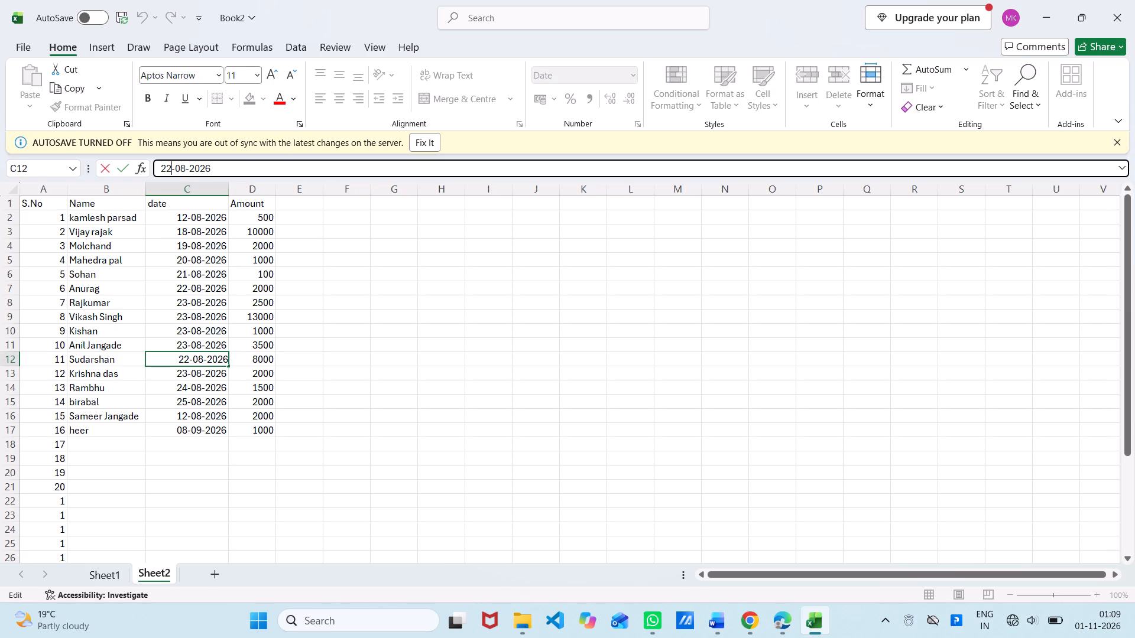
key(BackSpace)
key(BackSpace)
text(23)
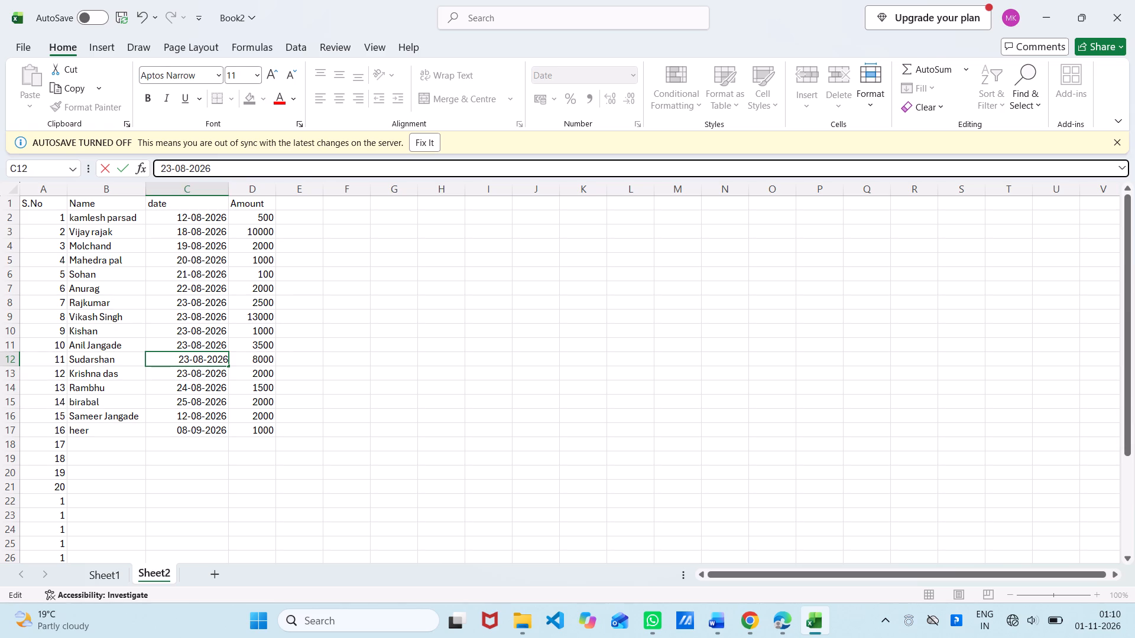
Change the date in cell C14, in the row with serial number 13, to 17-08-2026.
click(192, 388)
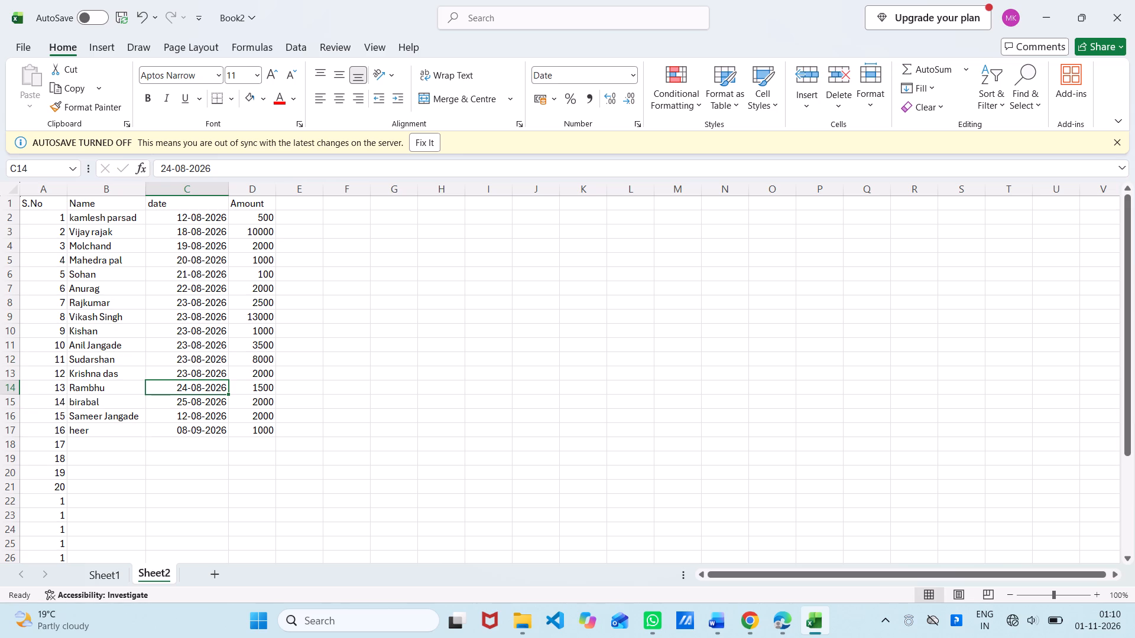
click(193, 404)
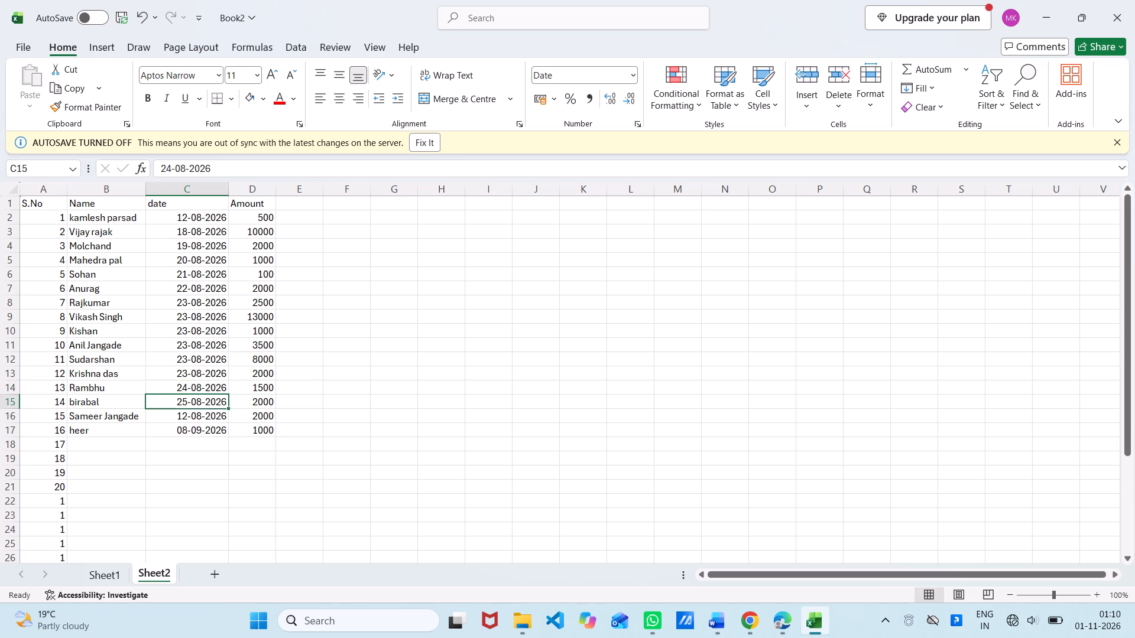
click(187, 388)
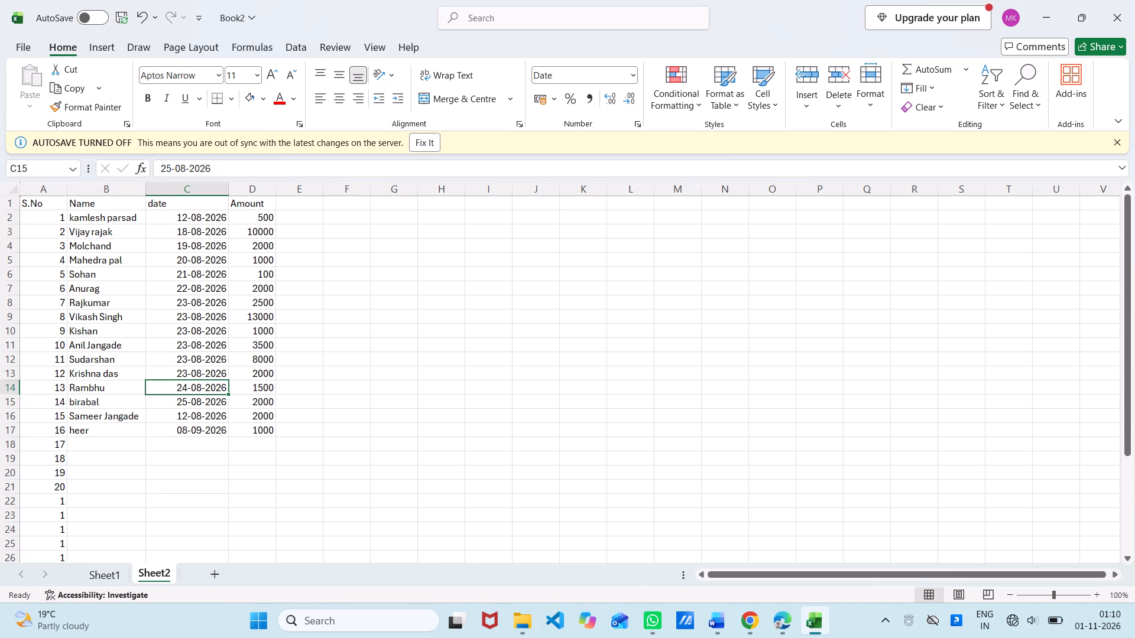
click(171, 172)
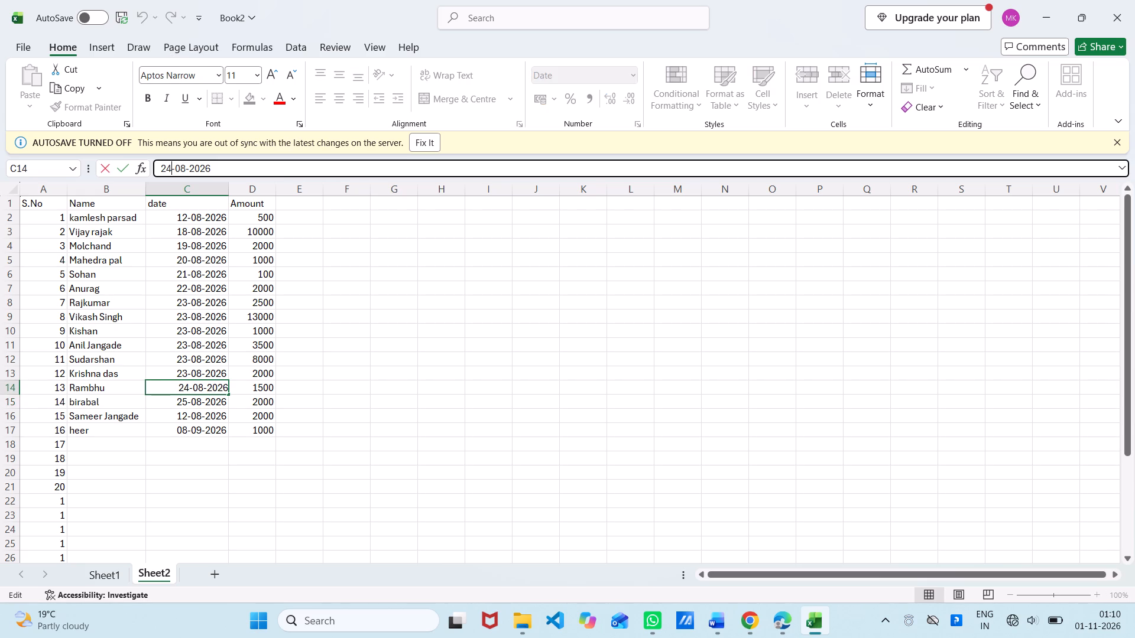
key(BackSpace)
key(BackSpace)
text(17)
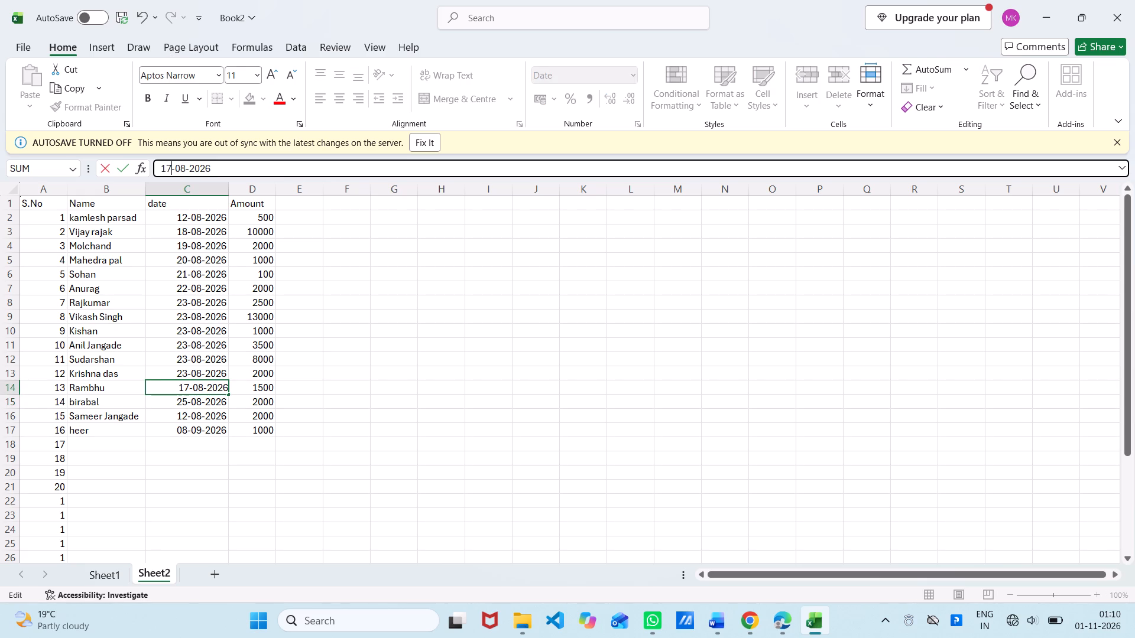
Change the date in cell C15, in the row with serial number 14, to 17-08-2026.
click(179, 398)
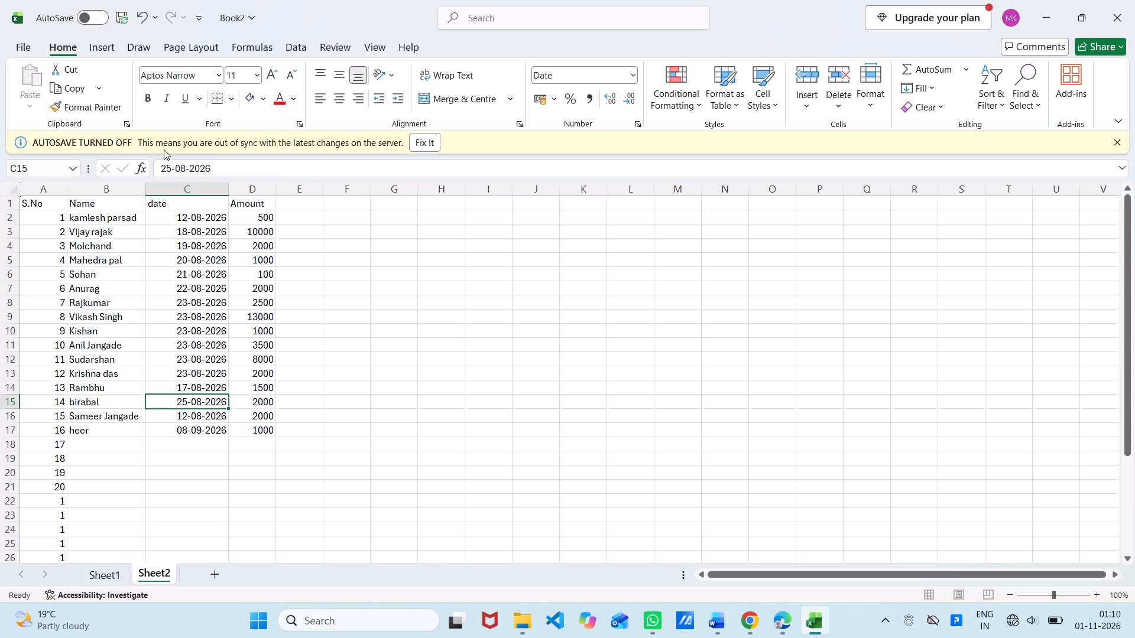
click(169, 170)
key(BackSpace)
key(BackSpace)
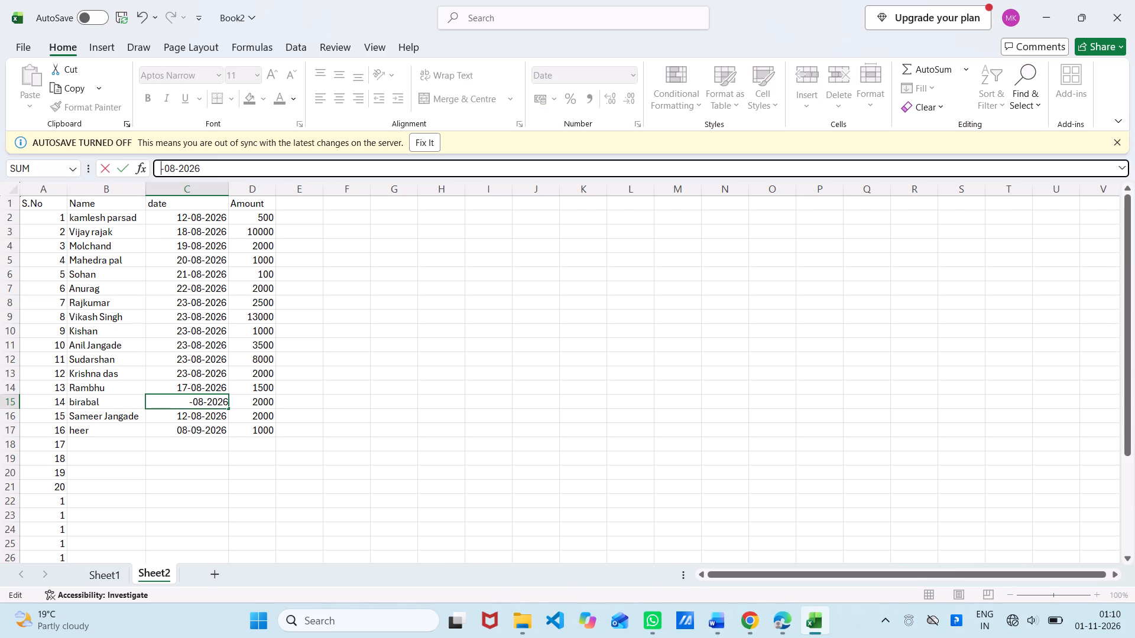
text(17)
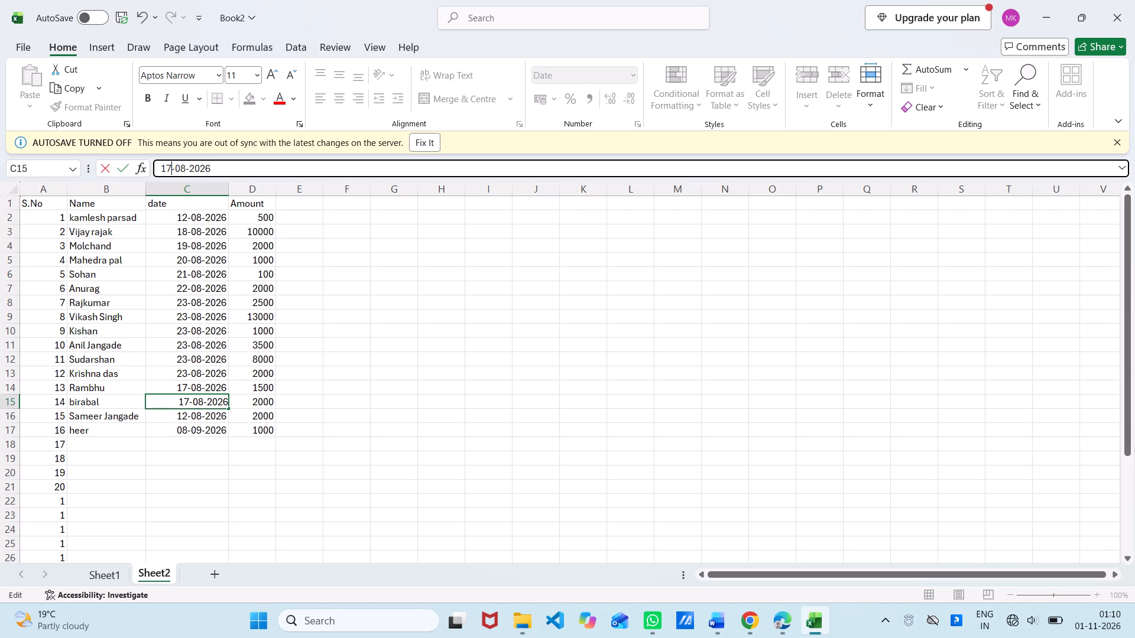
click(195, 418)
scroll(212, 396, up, 4)
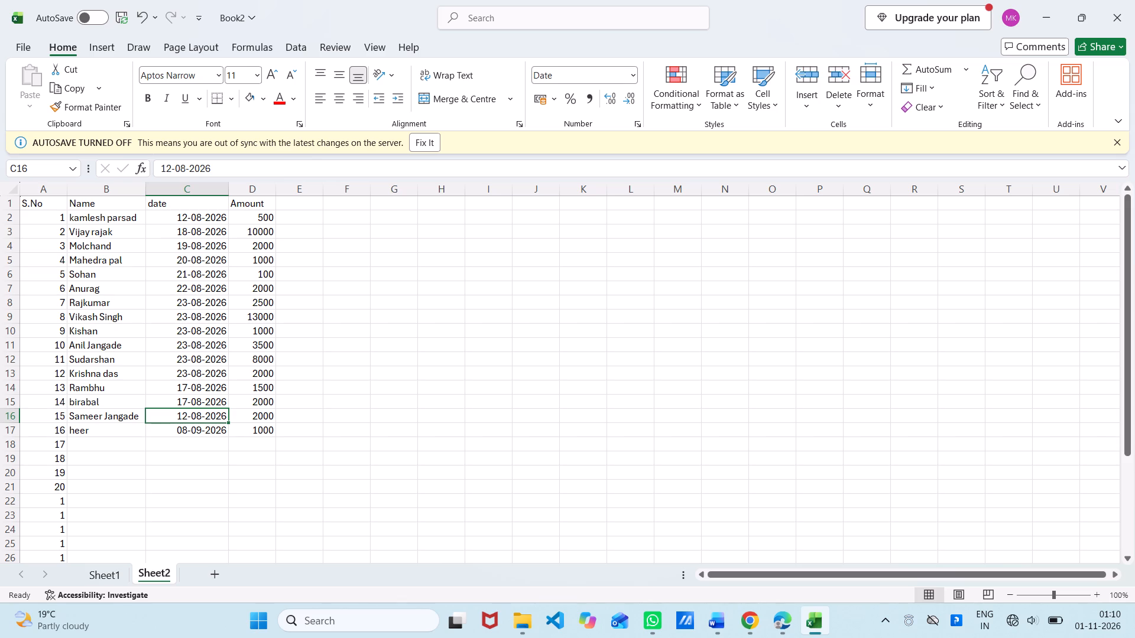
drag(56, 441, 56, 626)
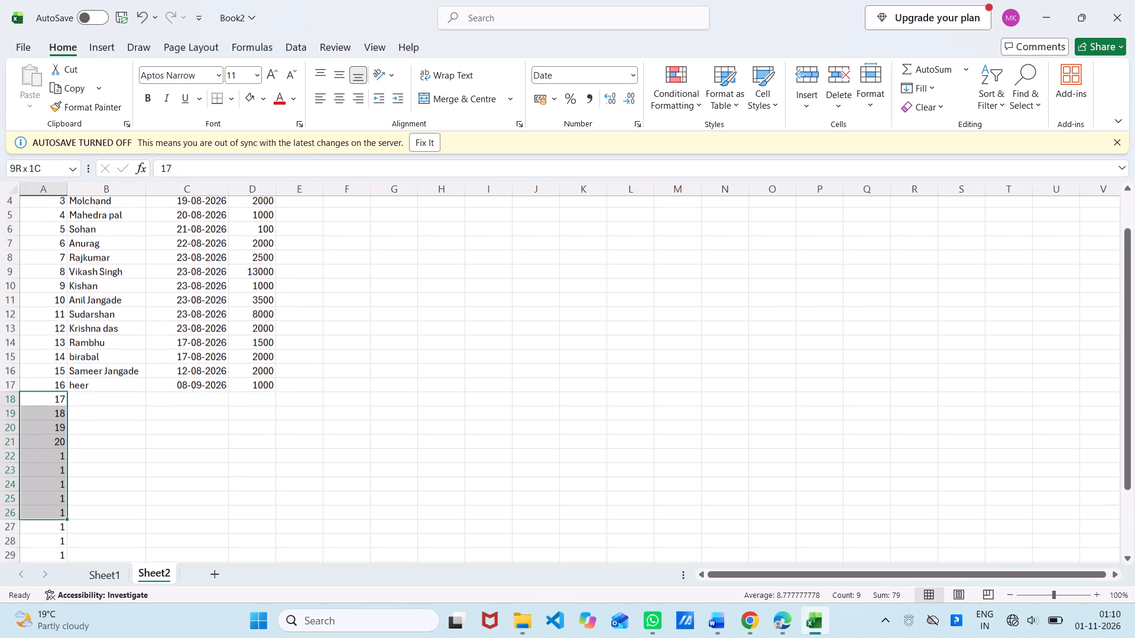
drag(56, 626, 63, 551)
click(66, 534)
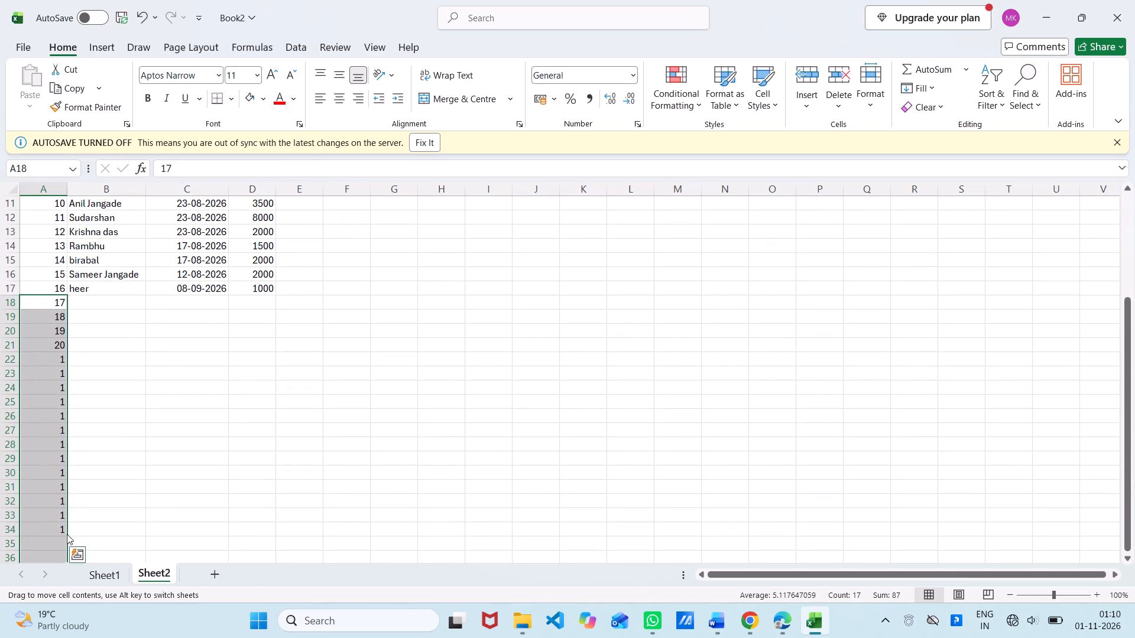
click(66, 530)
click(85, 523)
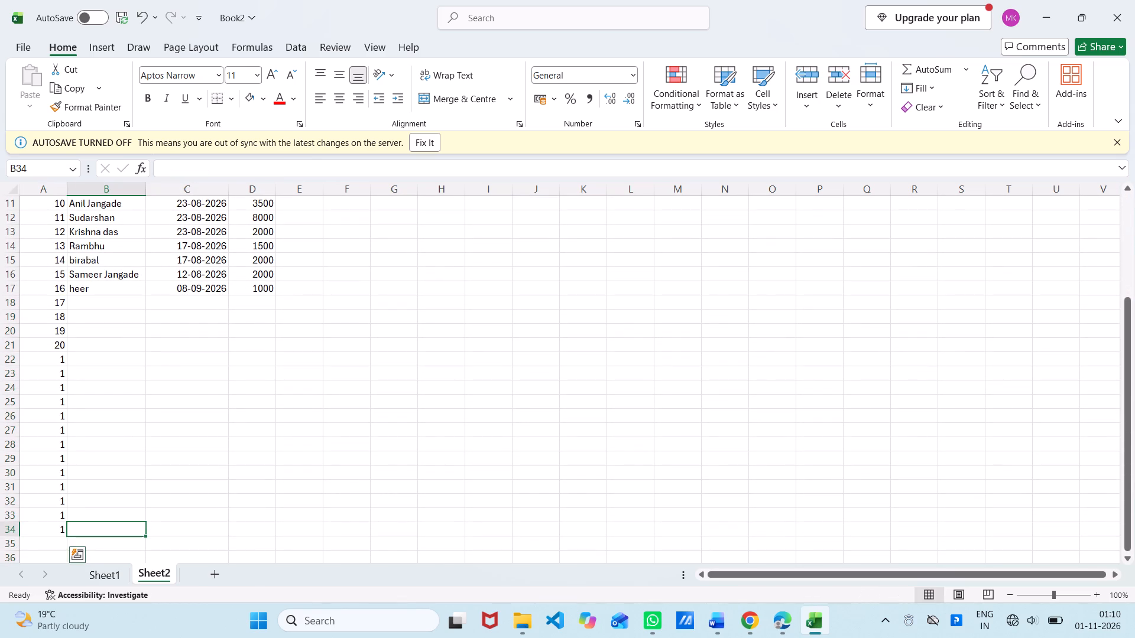
Clear the unused serial numbers 17 to 20 from cells A18 through A21 below the last filled row.
click(38, 301)
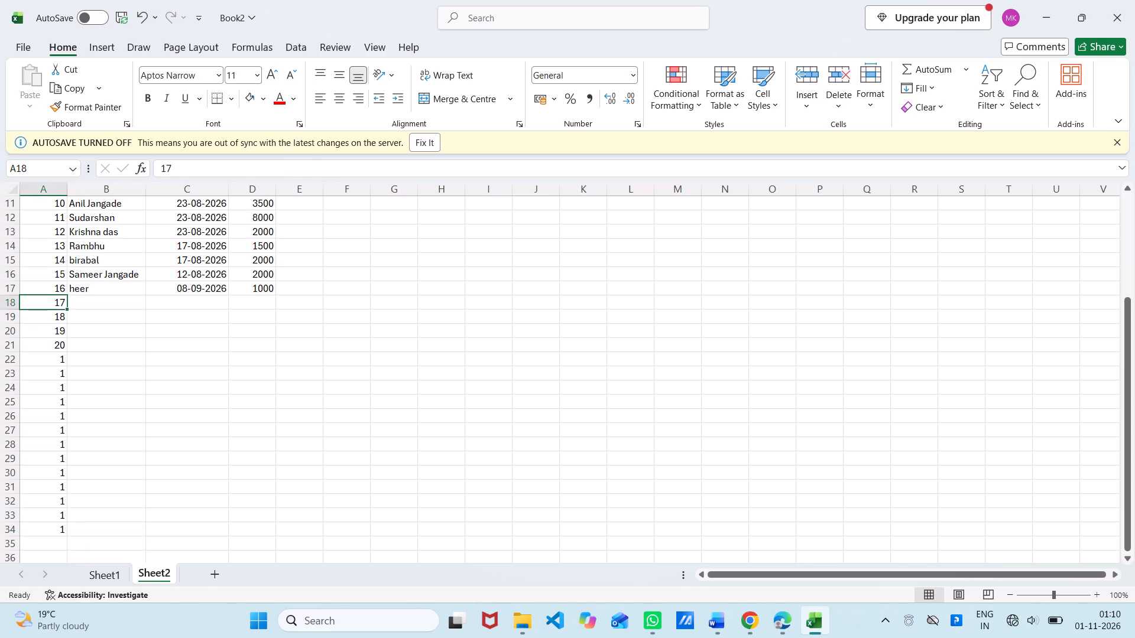
key(BackSpace)
click(54, 321)
key(BackSpace)
click(56, 344)
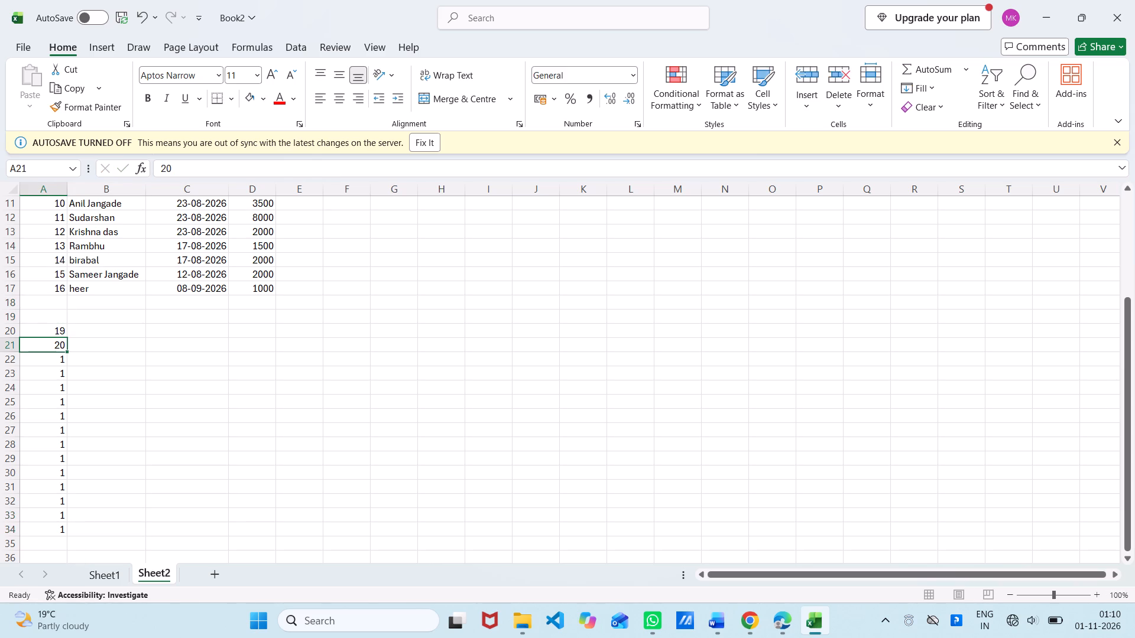
key(BackSpace)
click(63, 334)
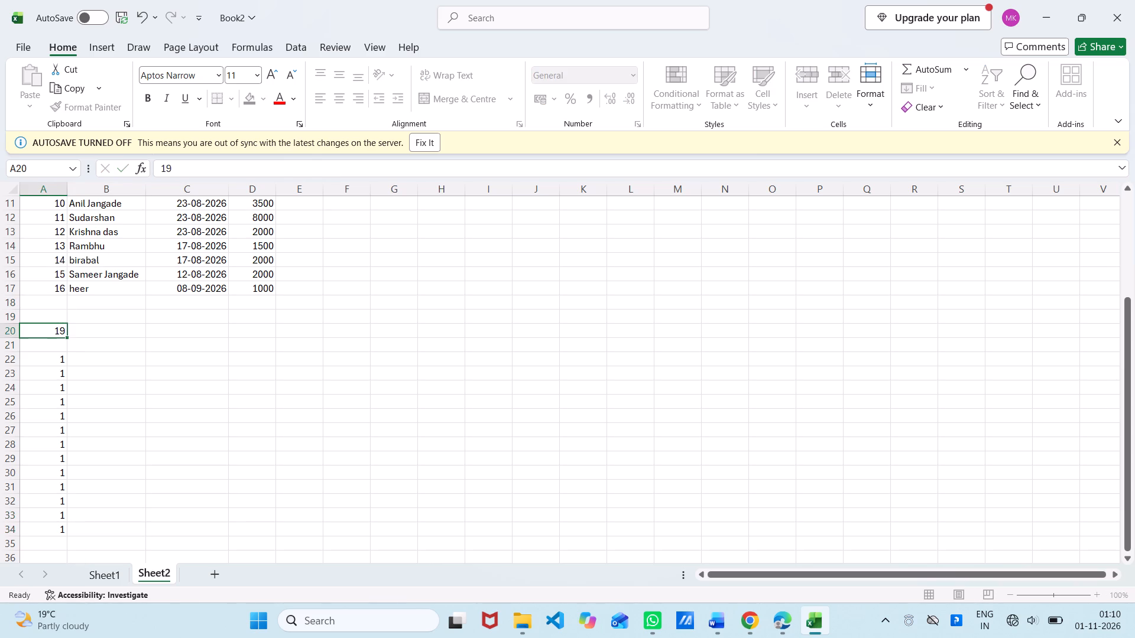
key(BackSpace)
Clear the stray 1s from the S.No column in cells A22 through A26 and A28 through A30.
click(51, 363)
key(BackSpace)
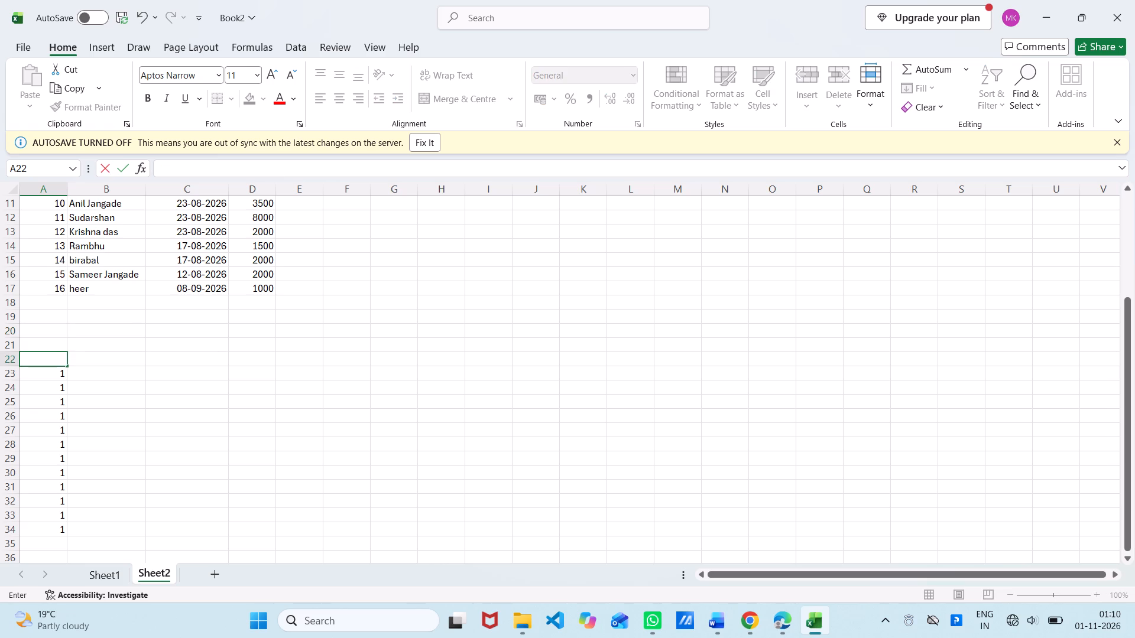
key(Down)
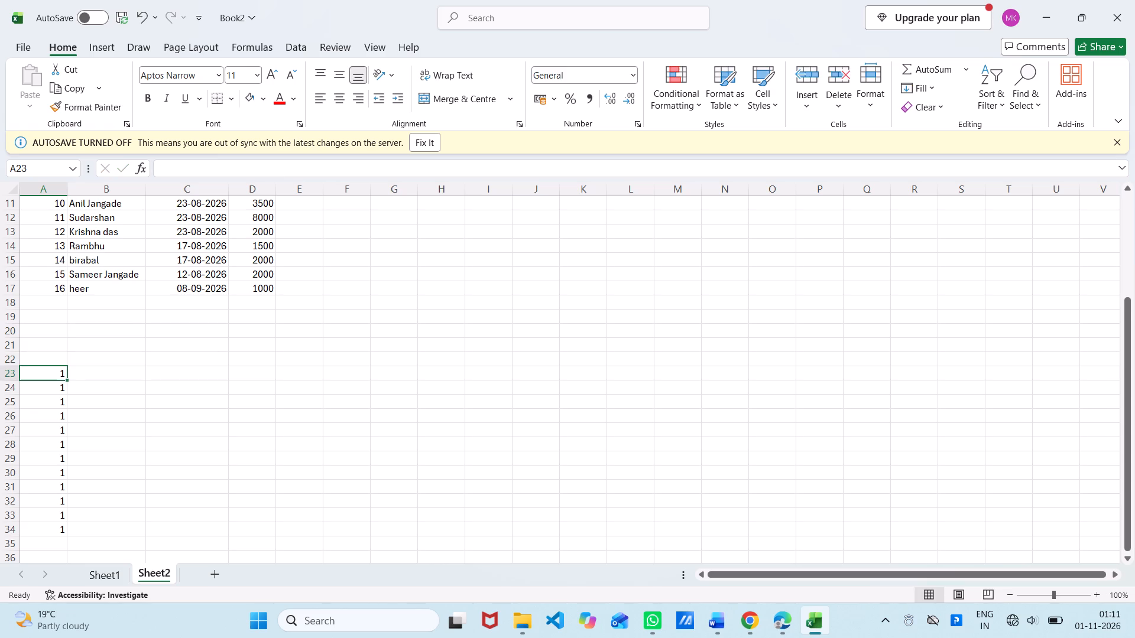
key(BackSpace)
key(Down)
key(BackSpace)
key(Down)
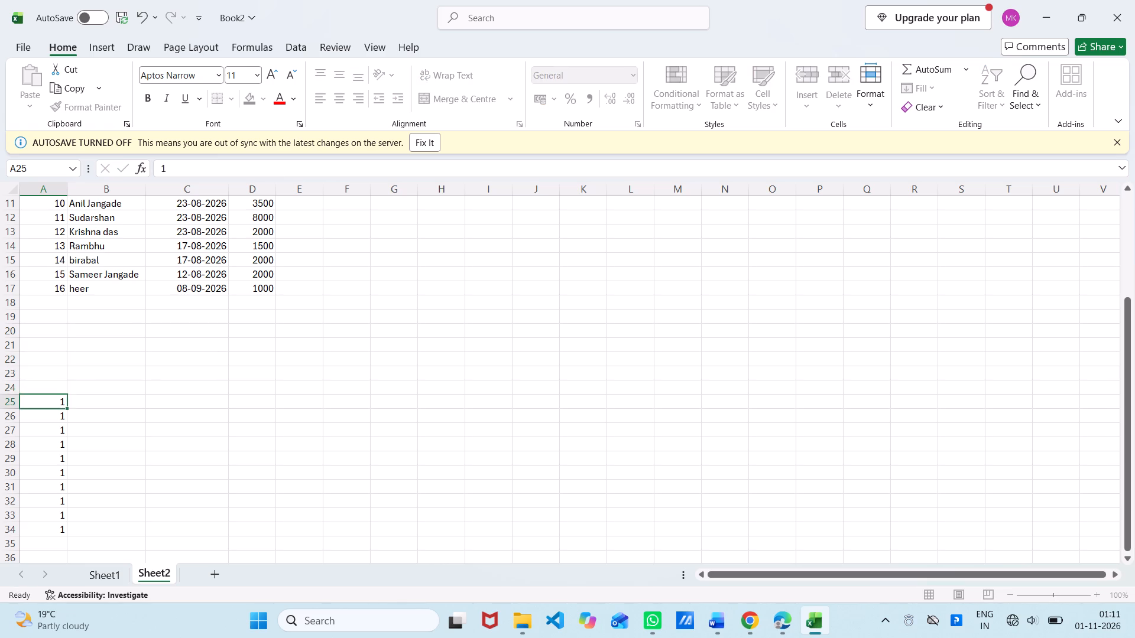
key(BackSpace)
key(Down)
key(BackSpace)
key(Down)
key(Down)
key(BackSpace)
key(Down)
key(BackSpace)
key(Down)
key(BackSpace)
key(BackSpace)
Clear the remaining stray 1s from the S.No column in cells A31 through A34 and in A27.
key(Down)
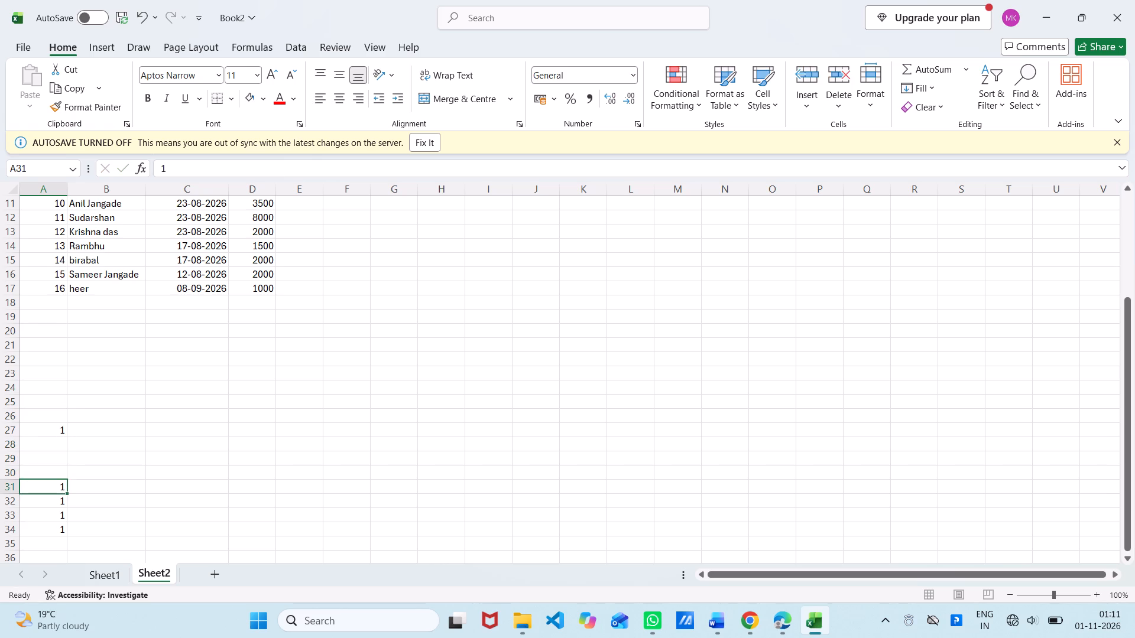
key(BackSpace)
key(Down)
key(BackSpace)
key(Down)
key(BackSpace)
key(Down)
key(BackSpace)
key(Down)
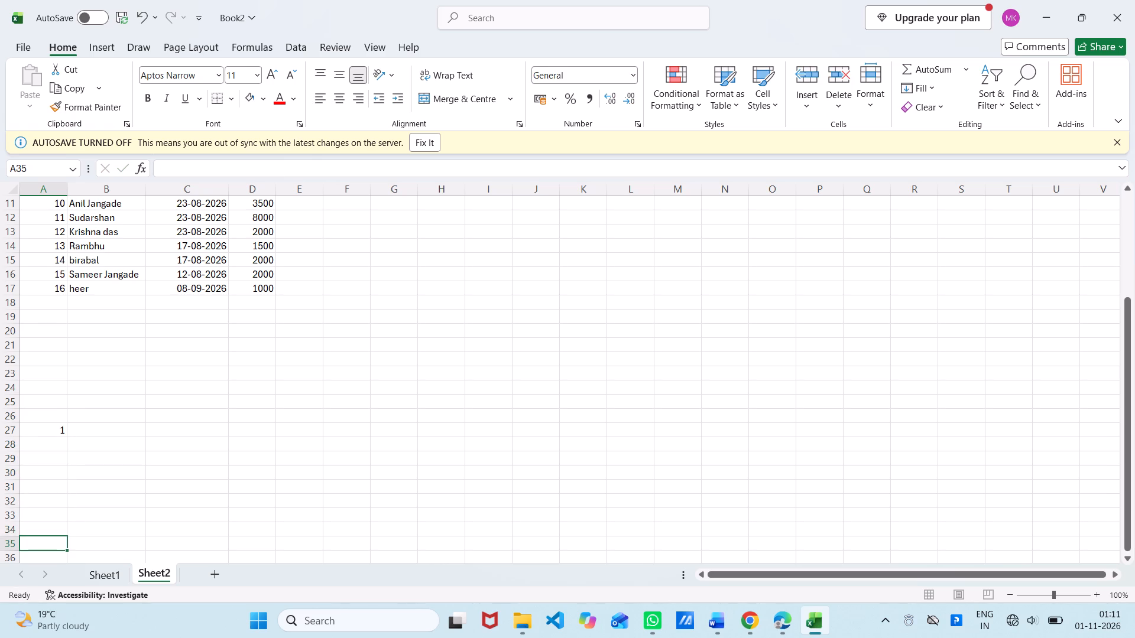
click(43, 434)
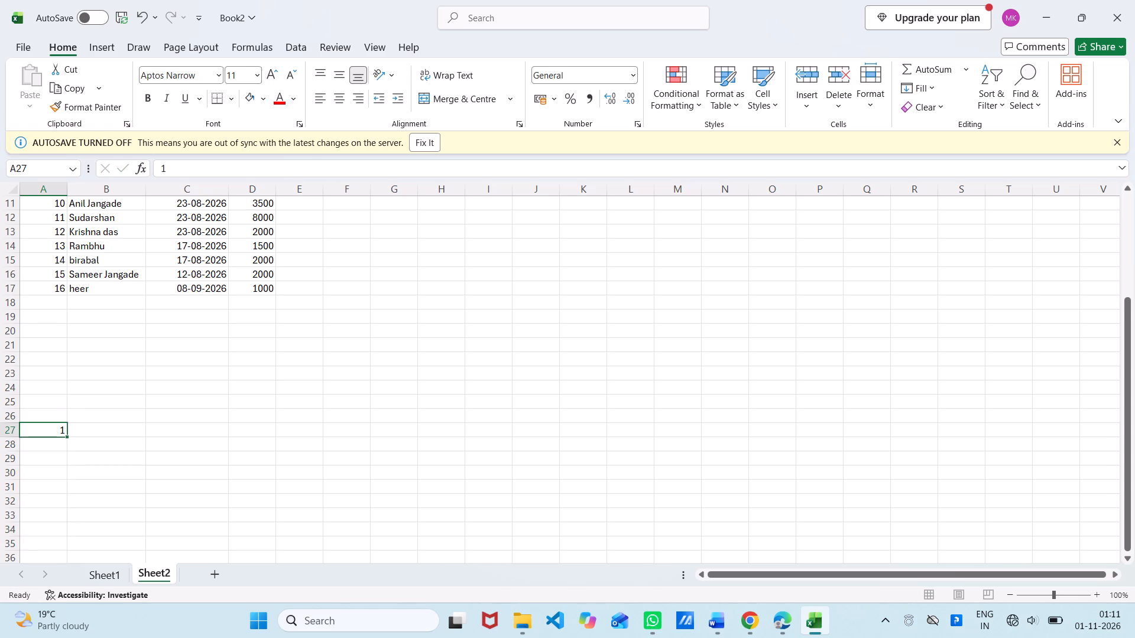
key(BackSpace)
scroll(194, 380, up, 7)
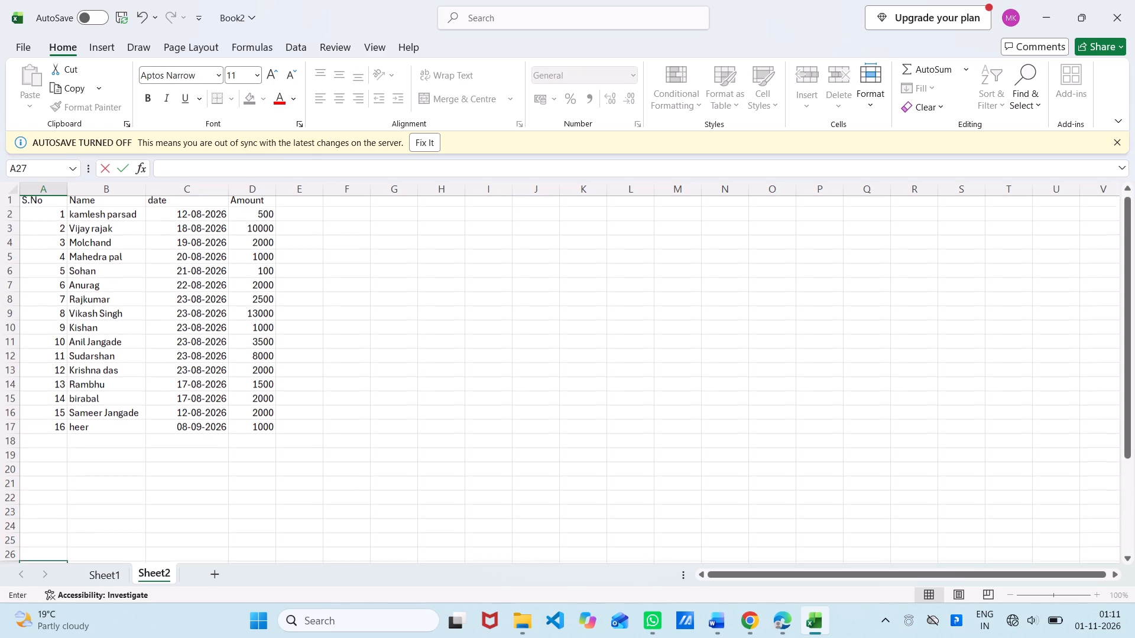
scroll(193, 379, up, 4)
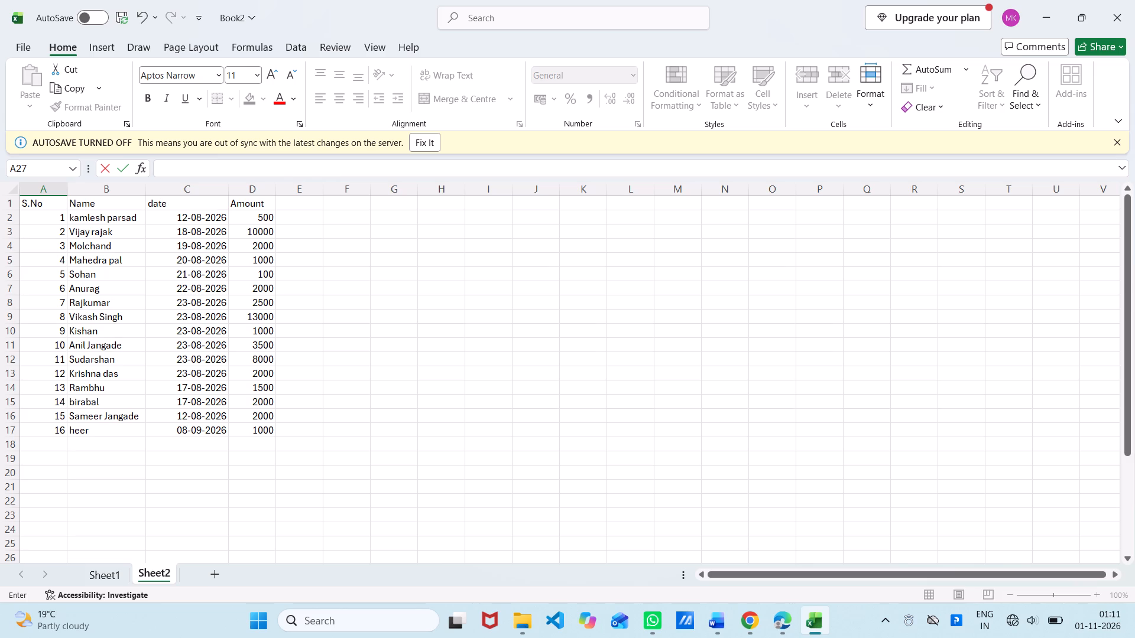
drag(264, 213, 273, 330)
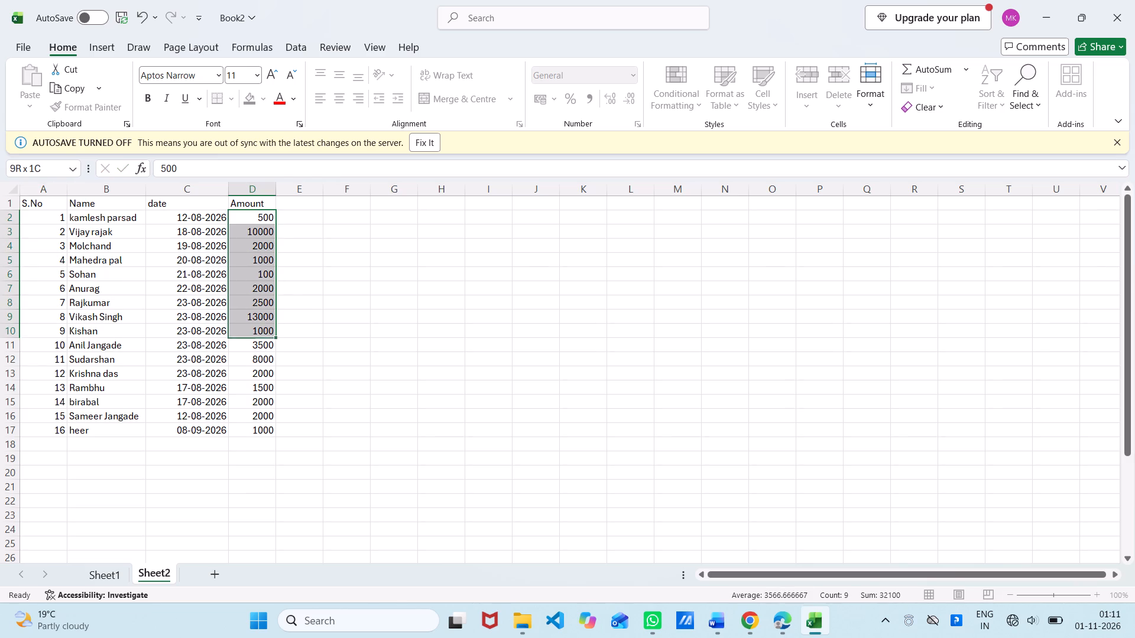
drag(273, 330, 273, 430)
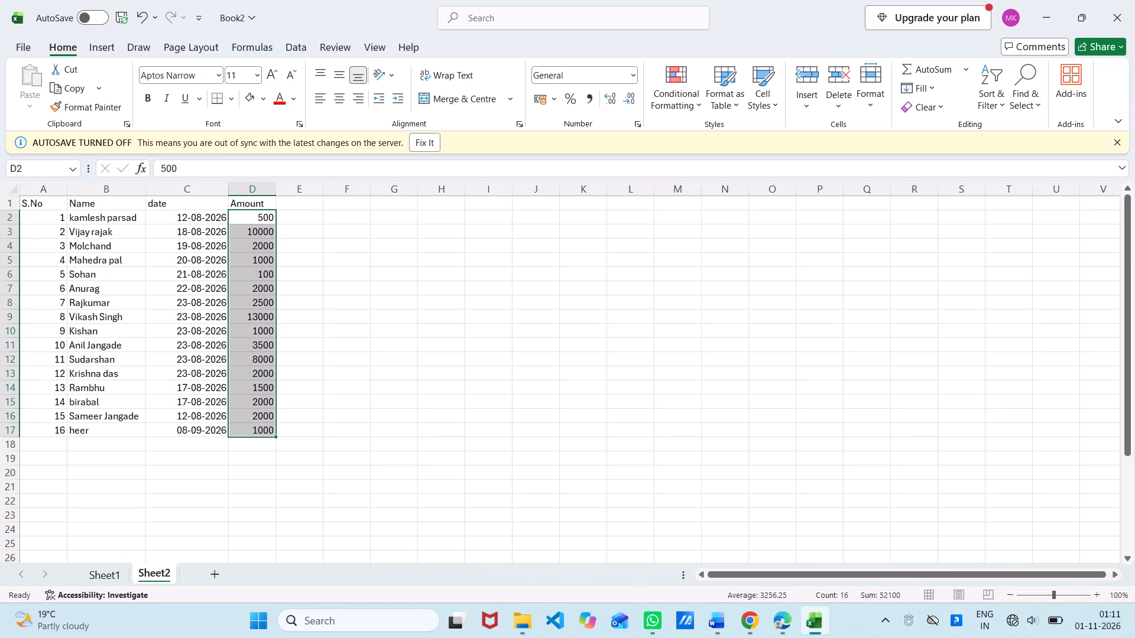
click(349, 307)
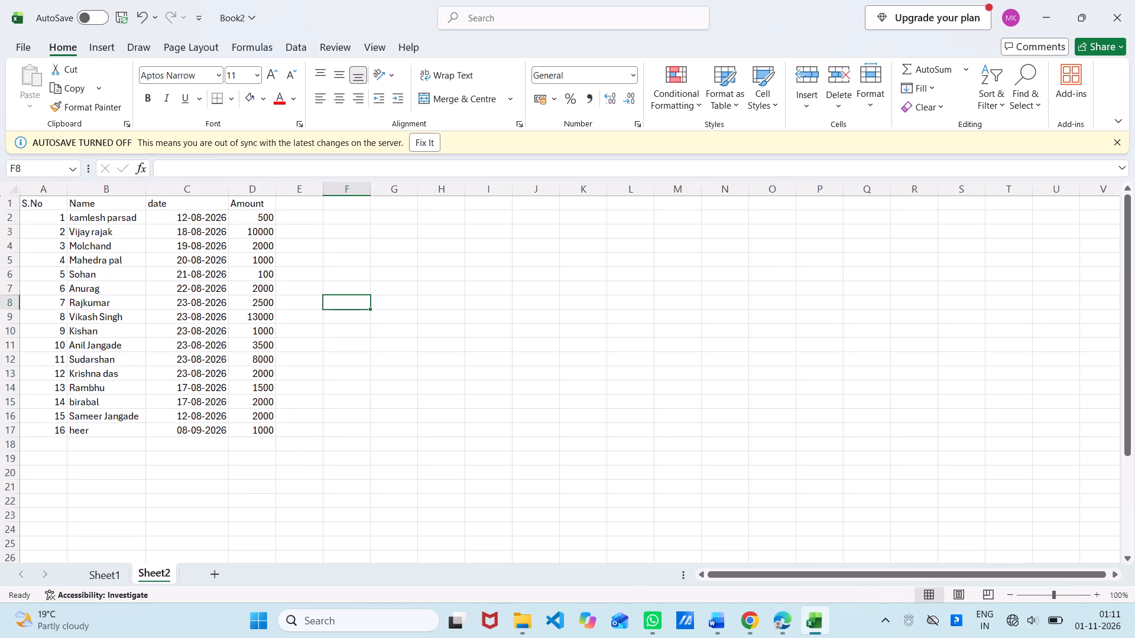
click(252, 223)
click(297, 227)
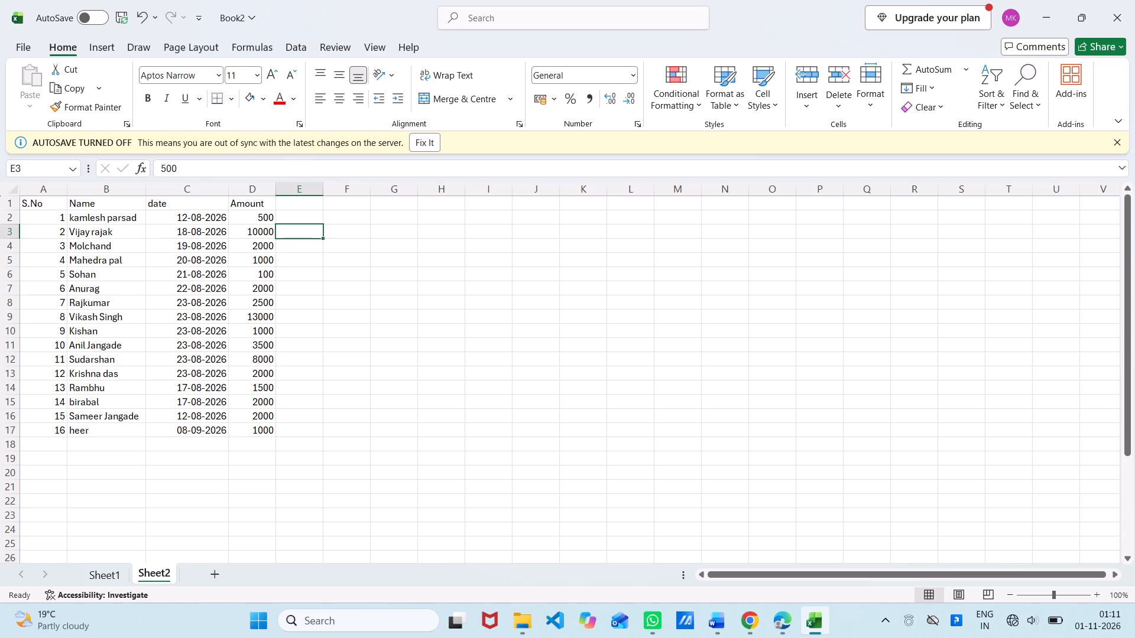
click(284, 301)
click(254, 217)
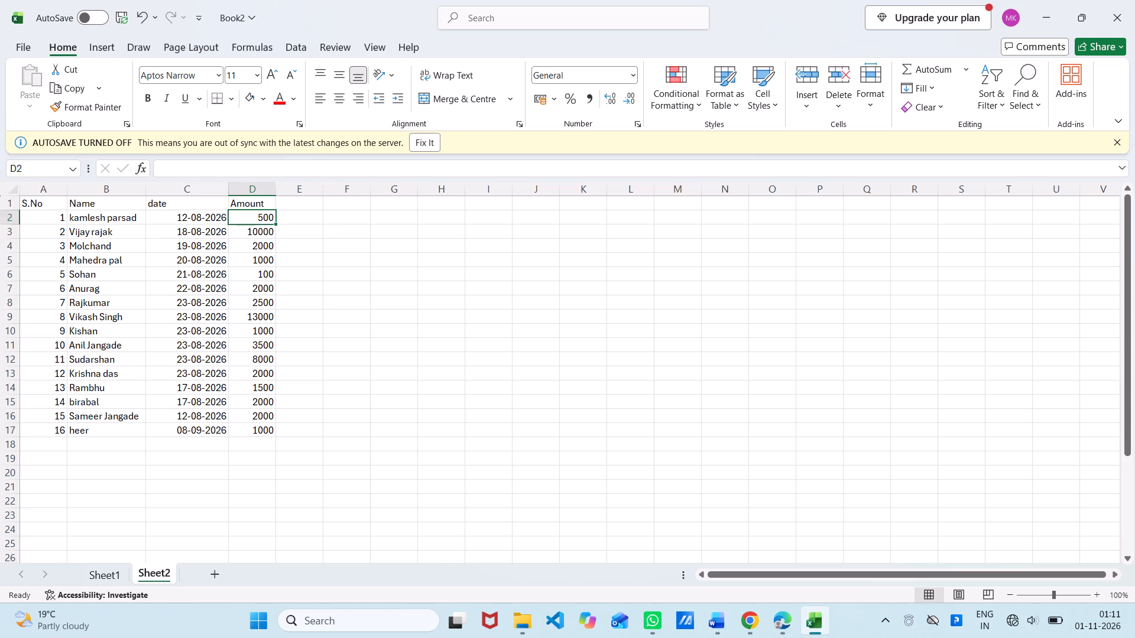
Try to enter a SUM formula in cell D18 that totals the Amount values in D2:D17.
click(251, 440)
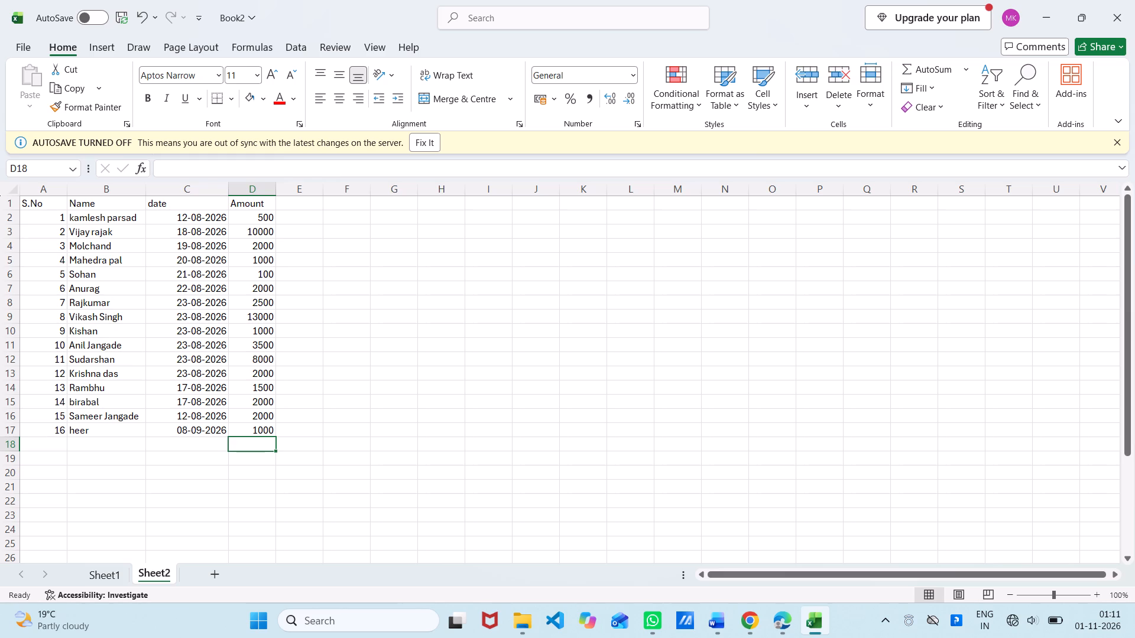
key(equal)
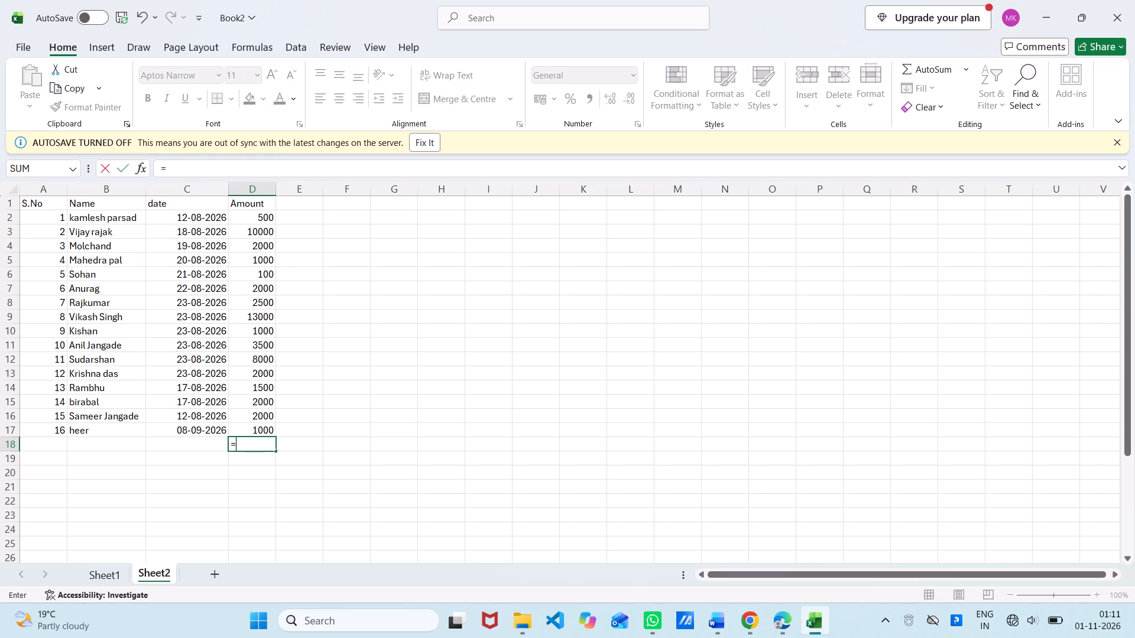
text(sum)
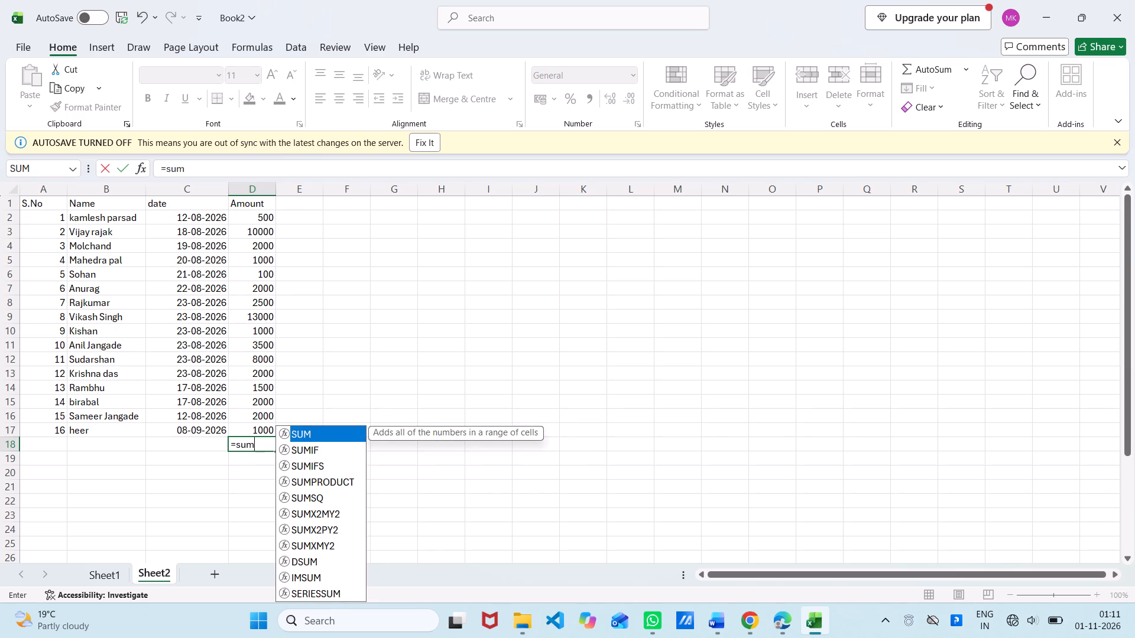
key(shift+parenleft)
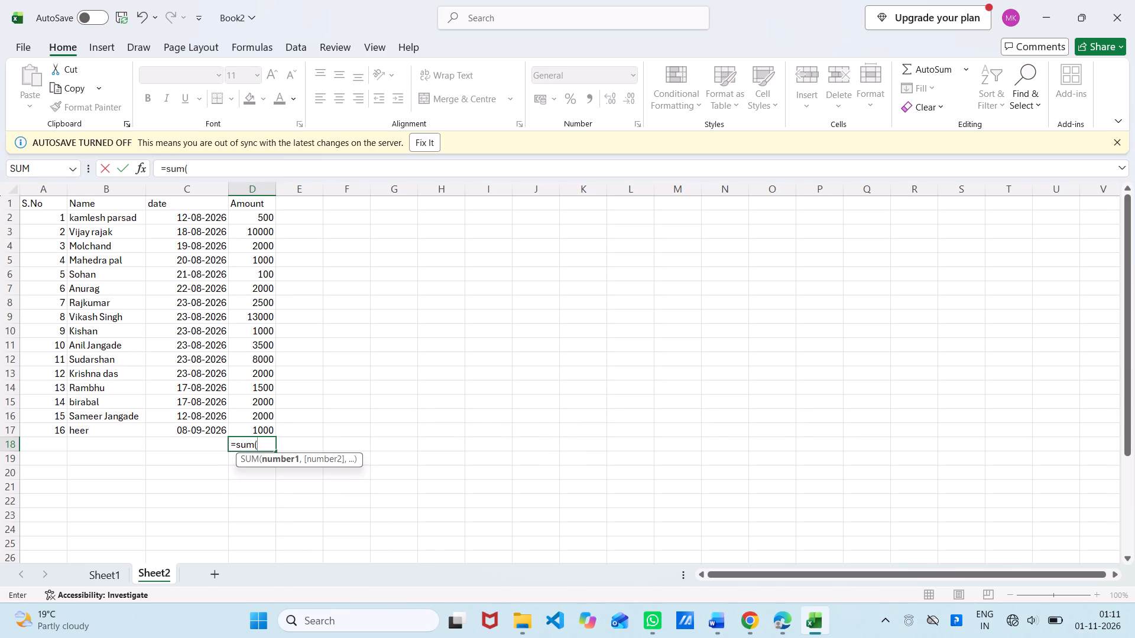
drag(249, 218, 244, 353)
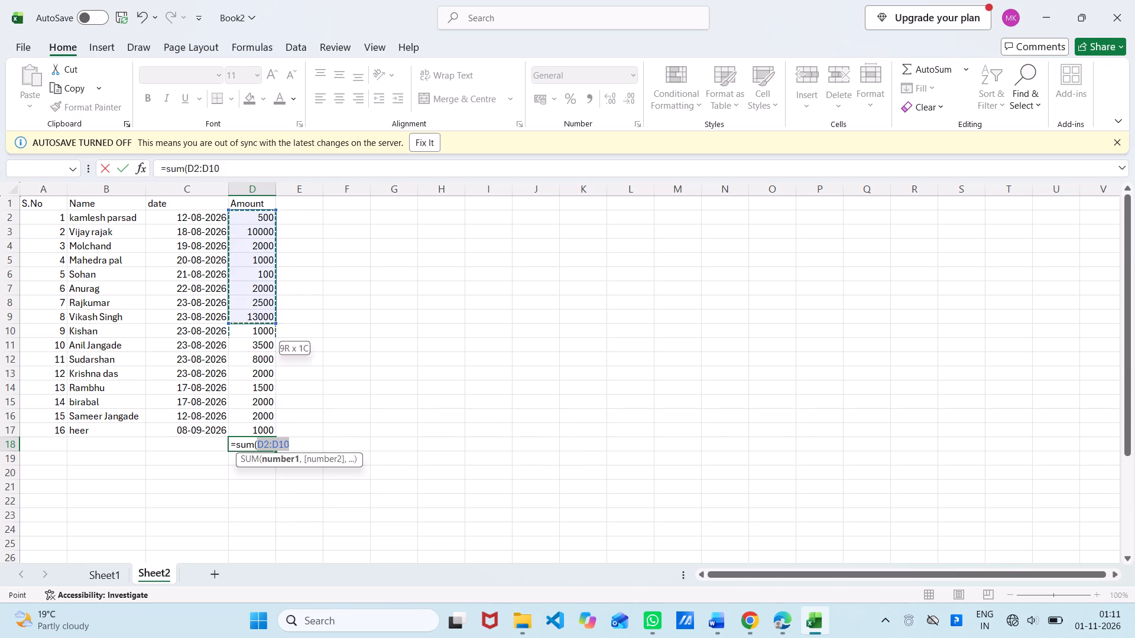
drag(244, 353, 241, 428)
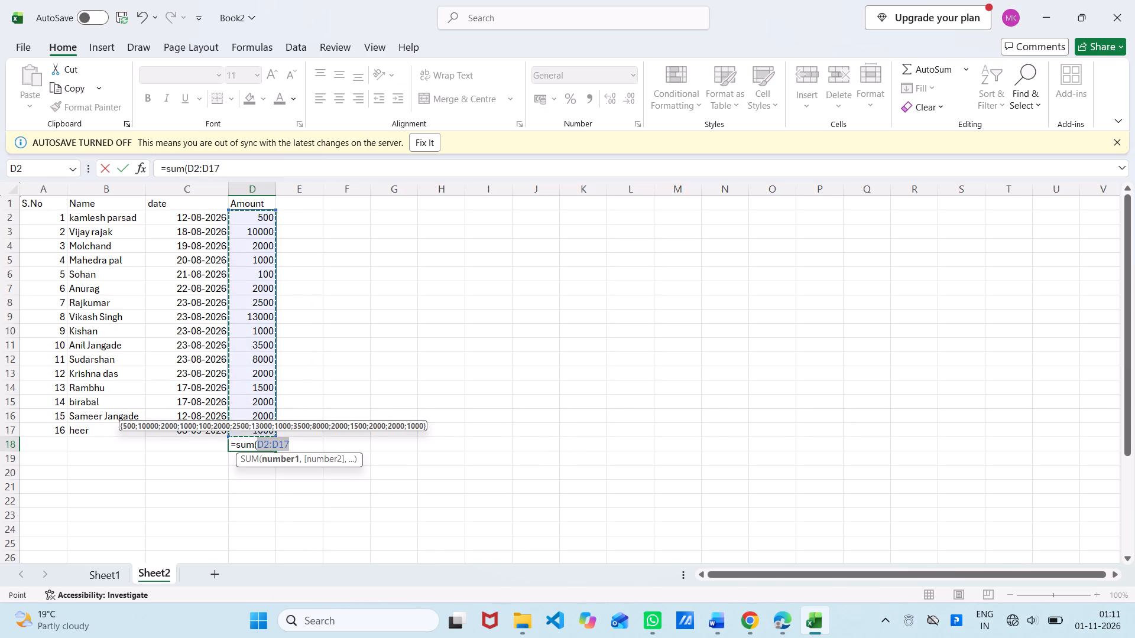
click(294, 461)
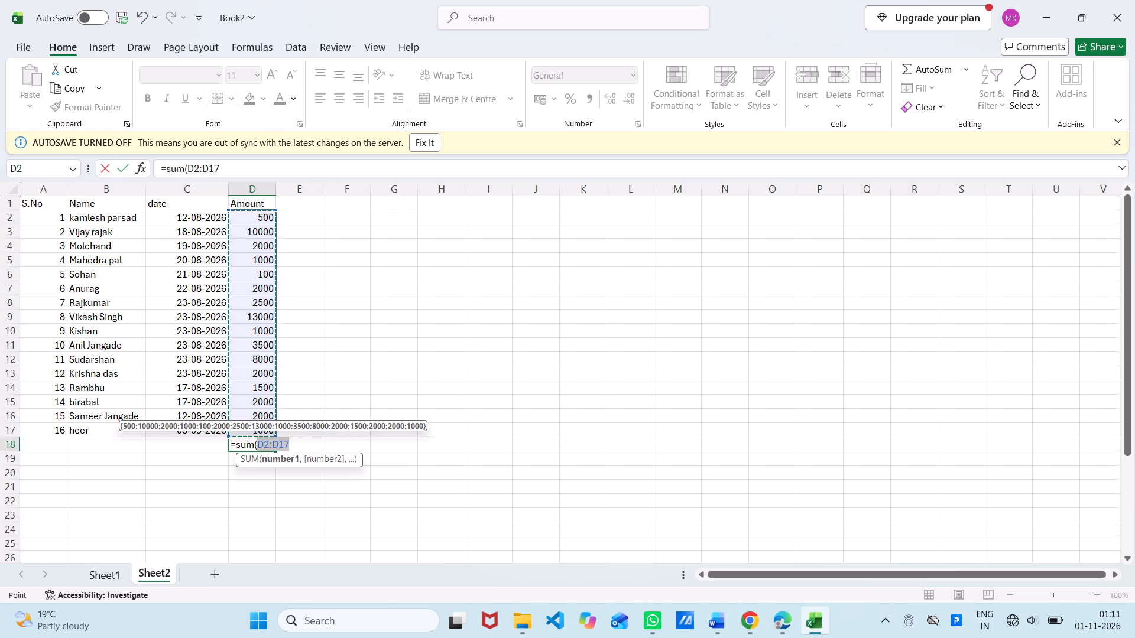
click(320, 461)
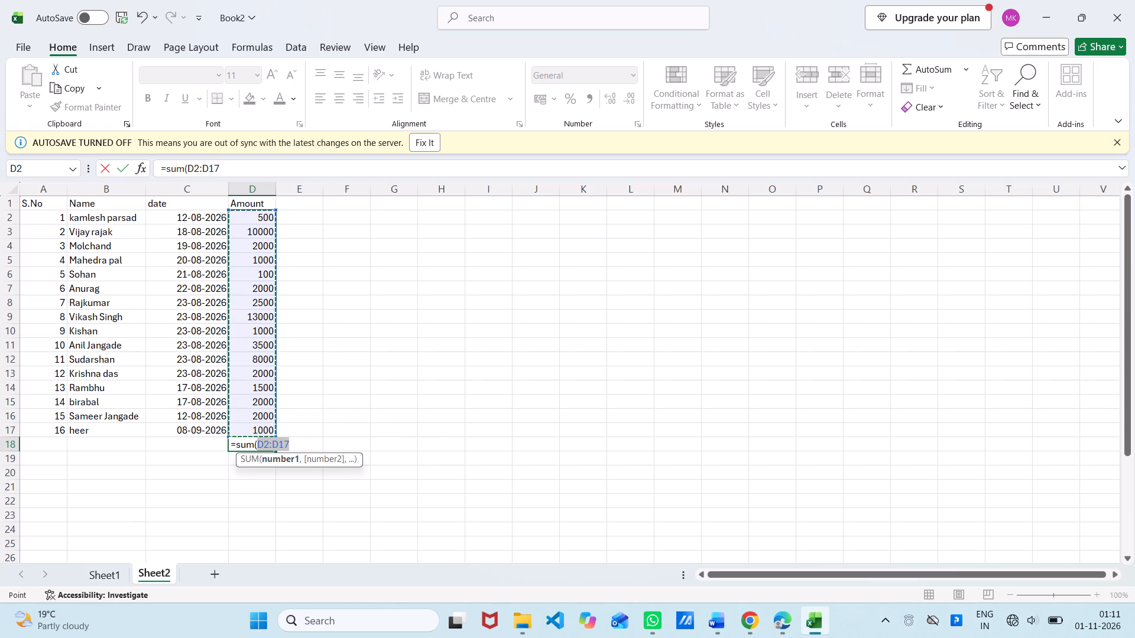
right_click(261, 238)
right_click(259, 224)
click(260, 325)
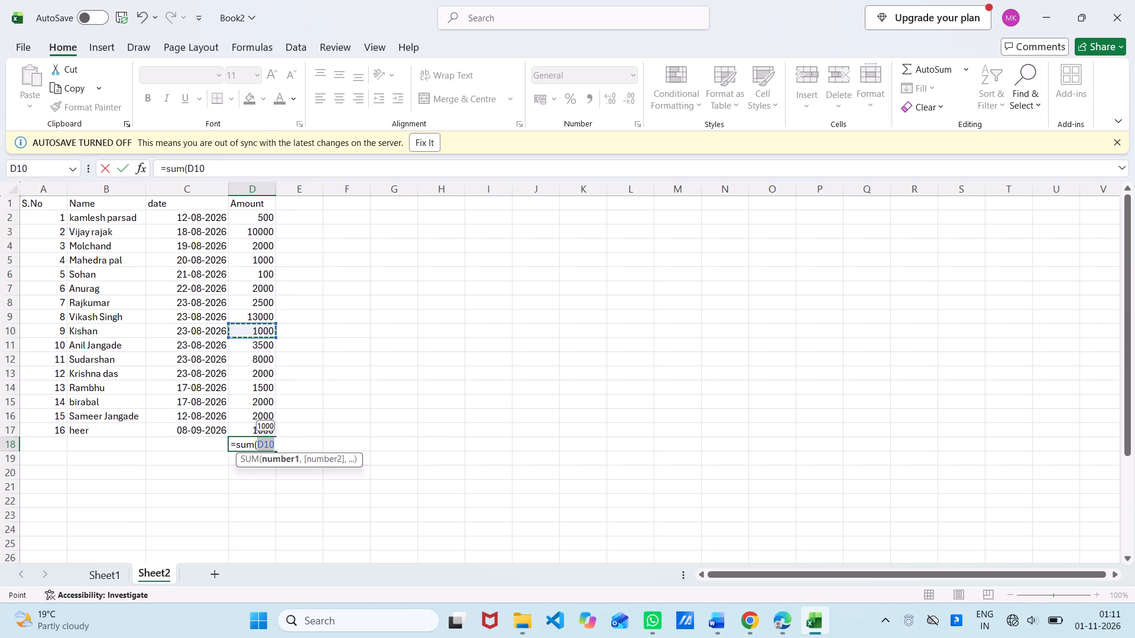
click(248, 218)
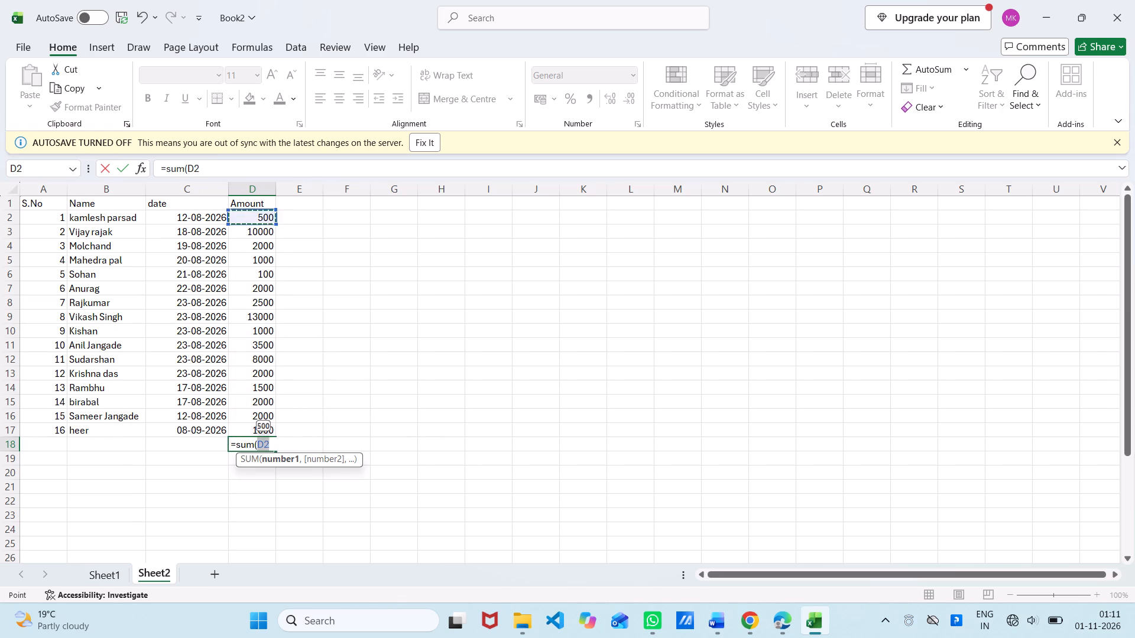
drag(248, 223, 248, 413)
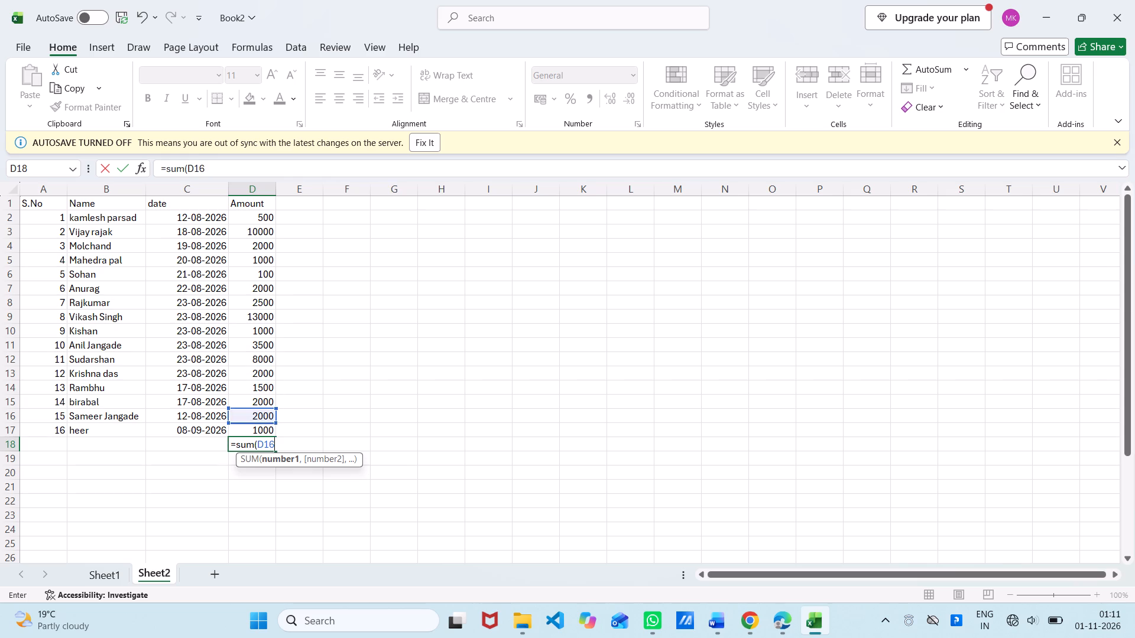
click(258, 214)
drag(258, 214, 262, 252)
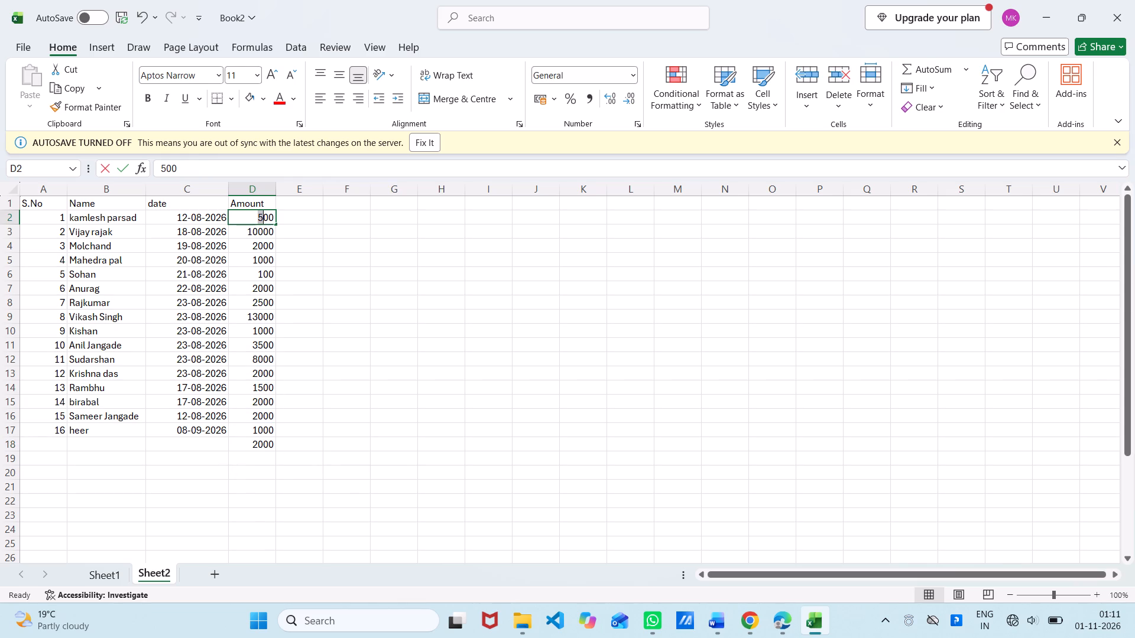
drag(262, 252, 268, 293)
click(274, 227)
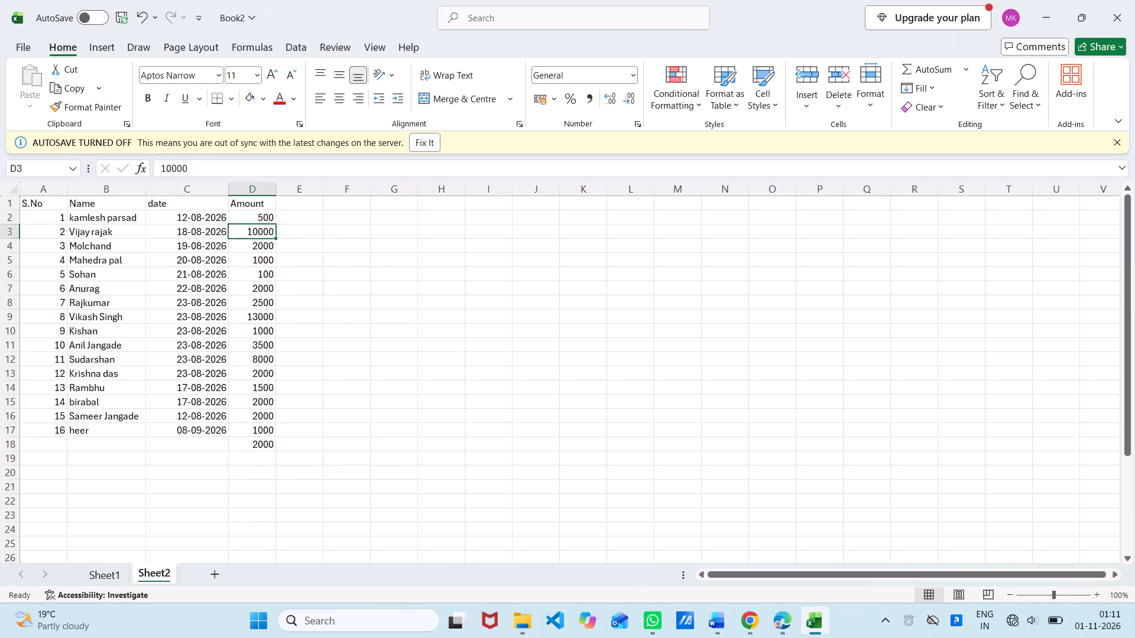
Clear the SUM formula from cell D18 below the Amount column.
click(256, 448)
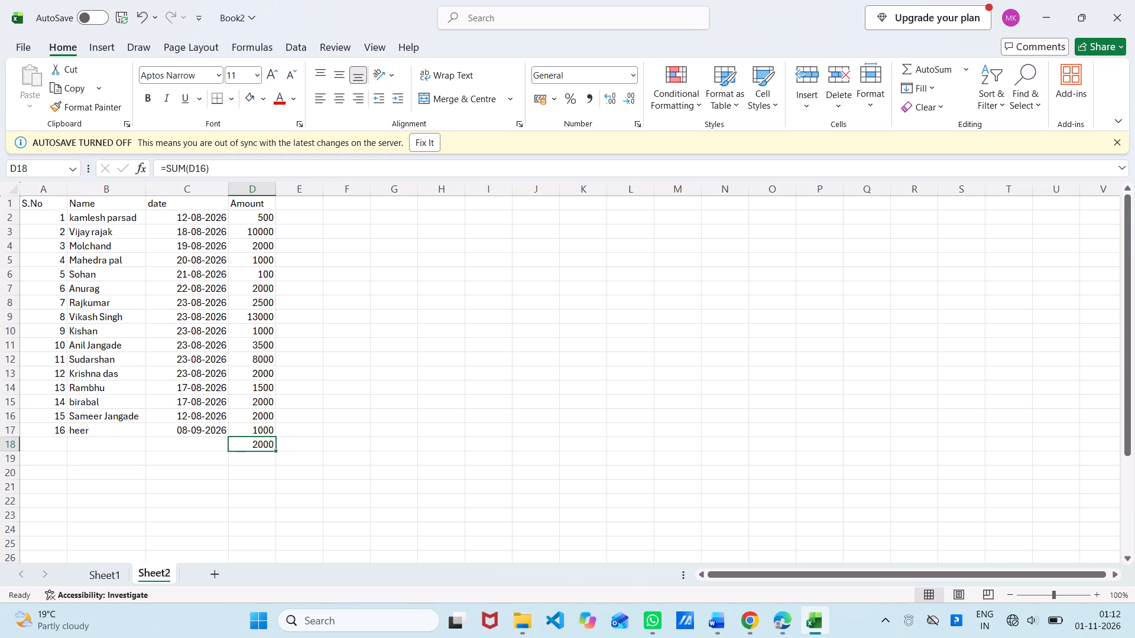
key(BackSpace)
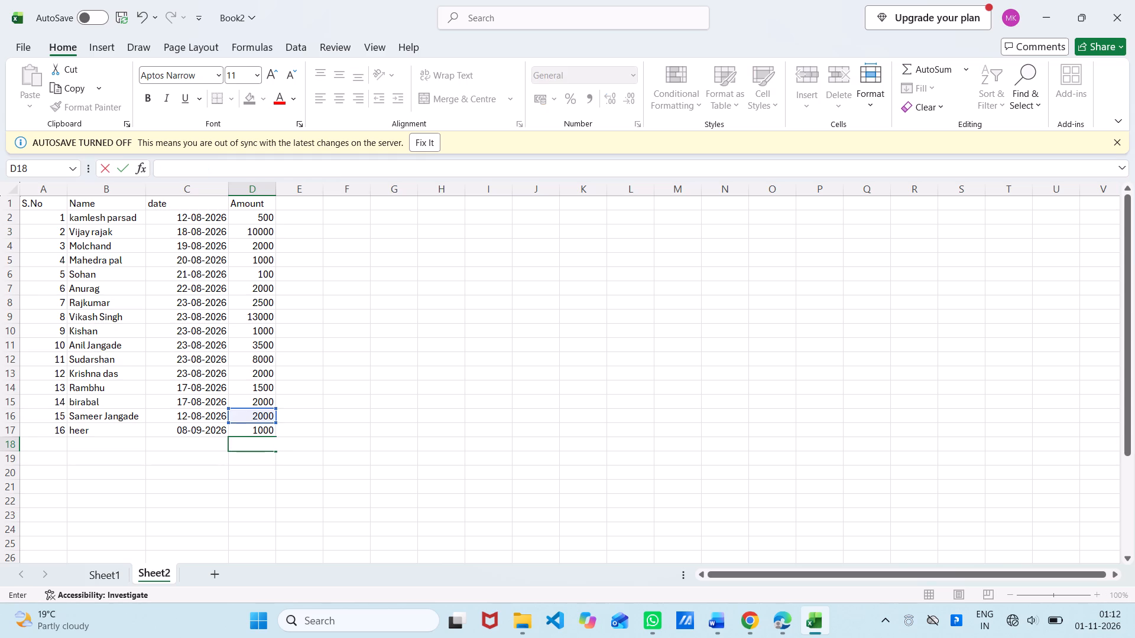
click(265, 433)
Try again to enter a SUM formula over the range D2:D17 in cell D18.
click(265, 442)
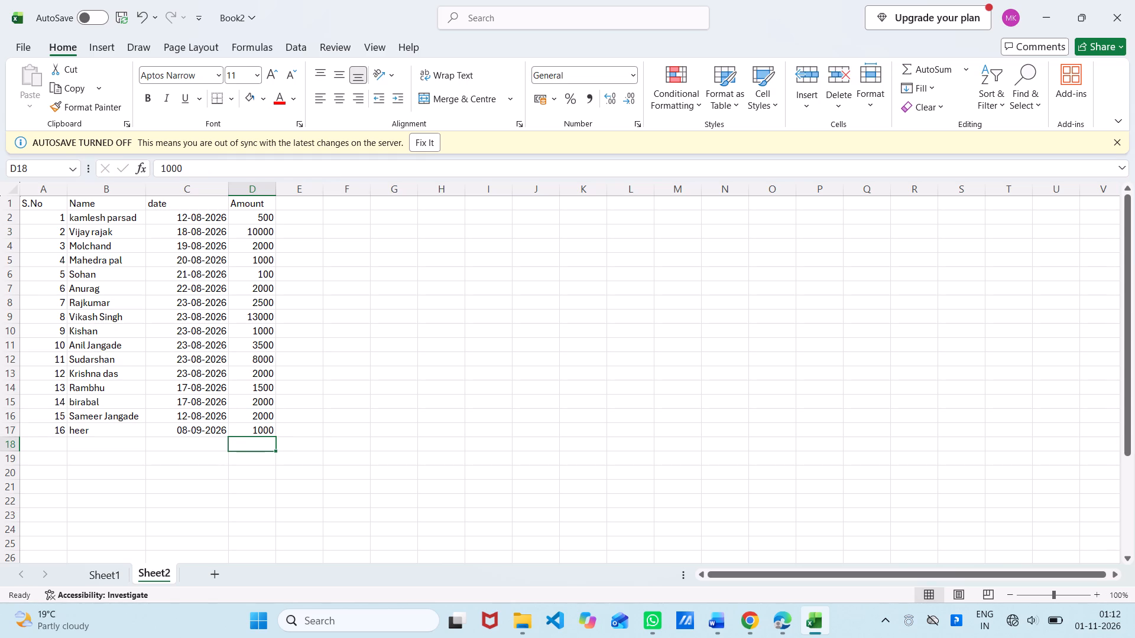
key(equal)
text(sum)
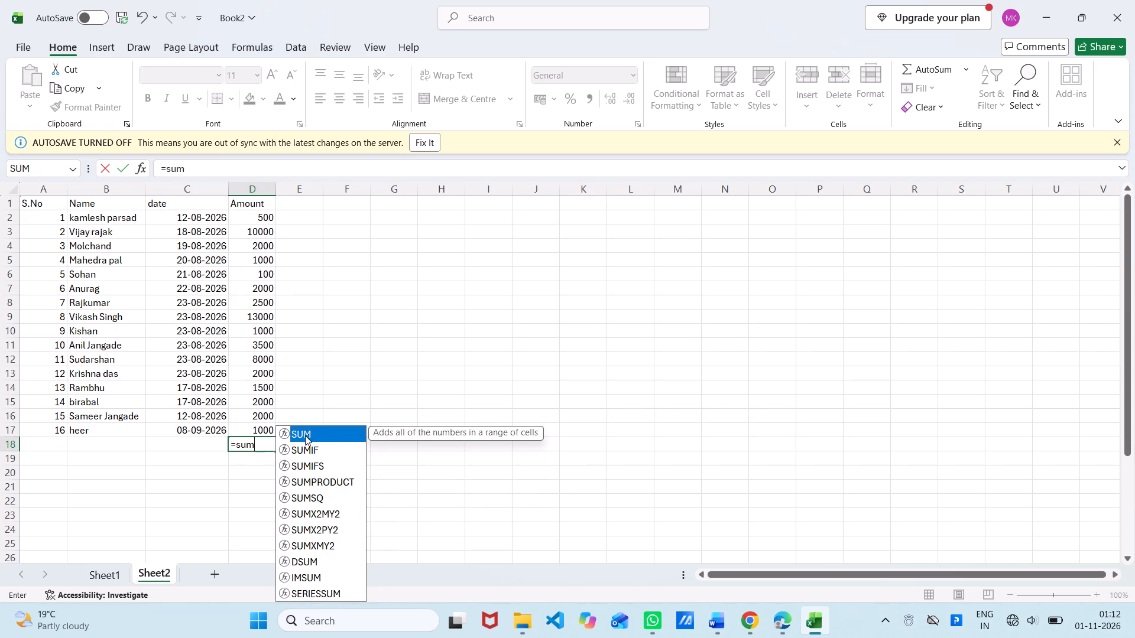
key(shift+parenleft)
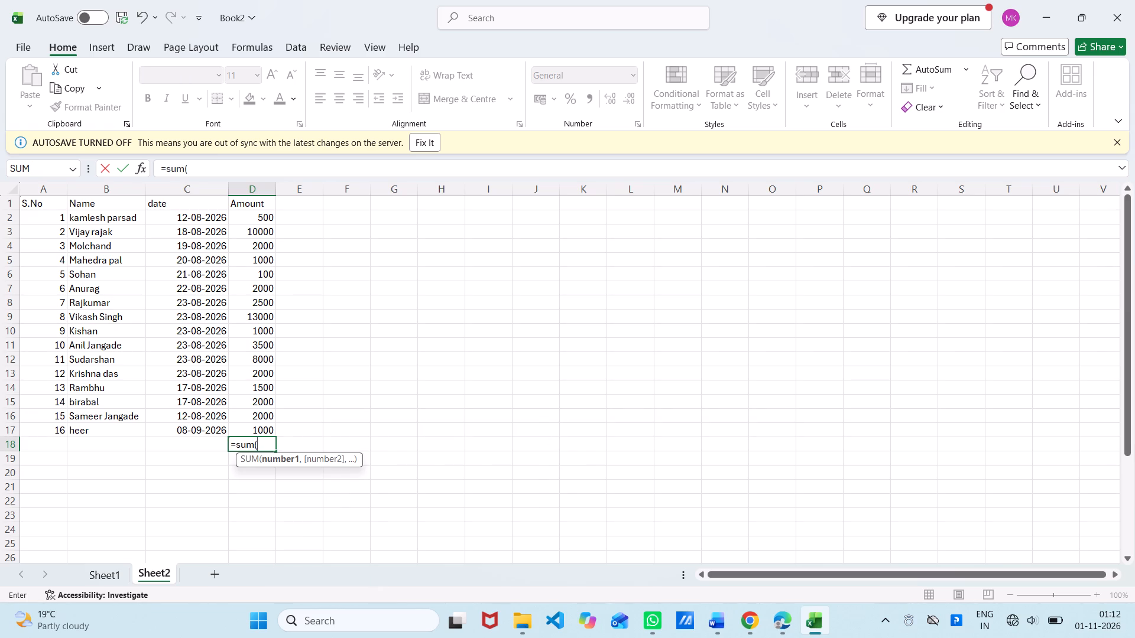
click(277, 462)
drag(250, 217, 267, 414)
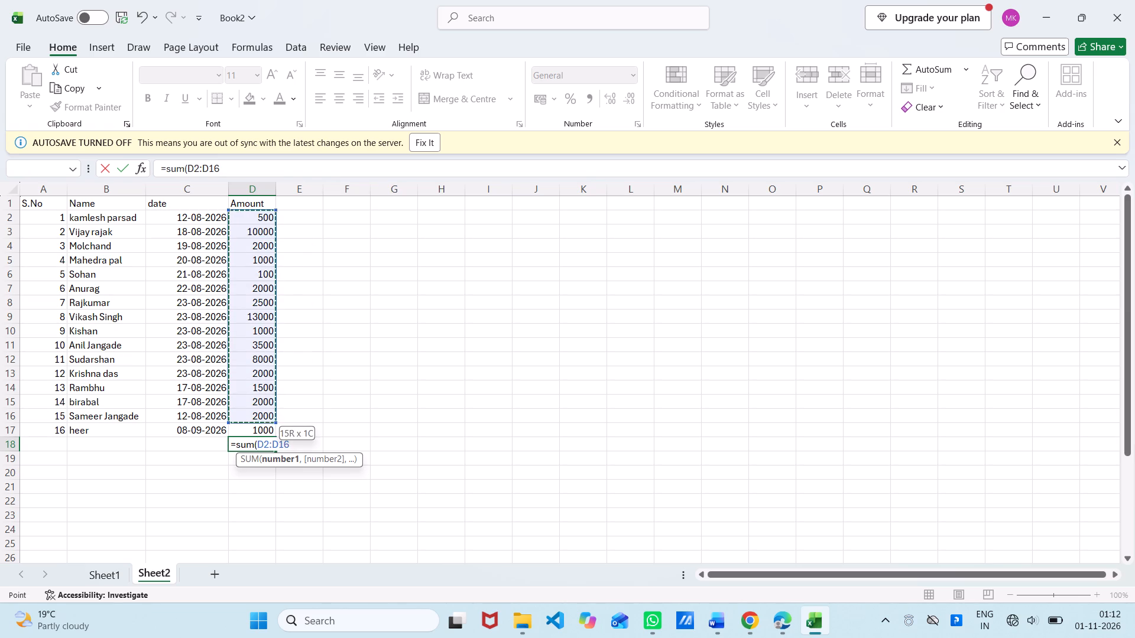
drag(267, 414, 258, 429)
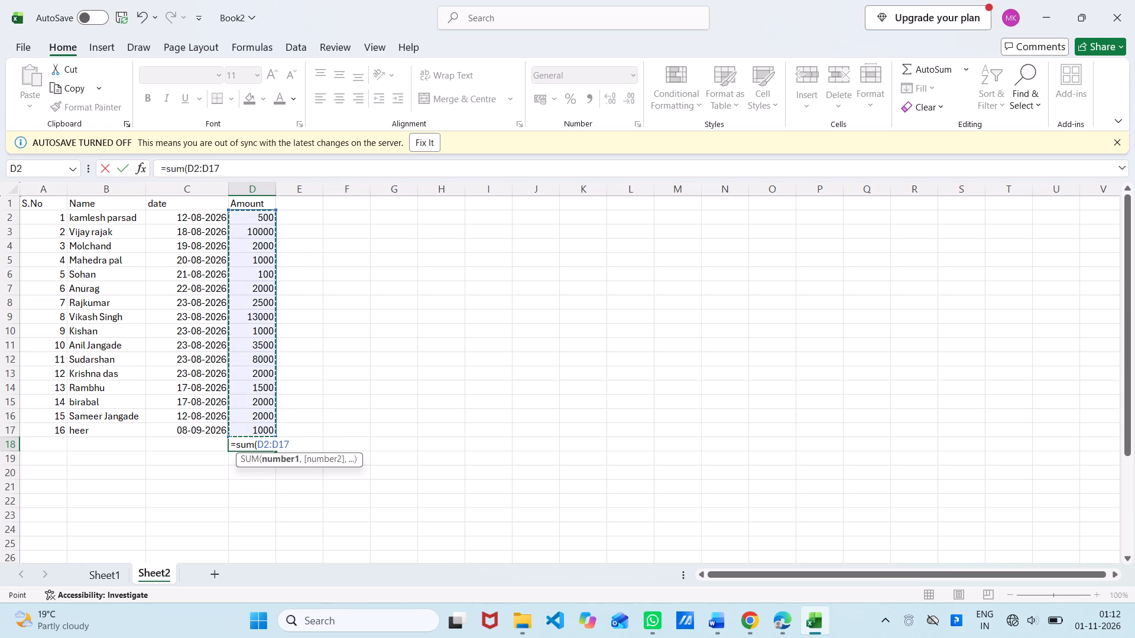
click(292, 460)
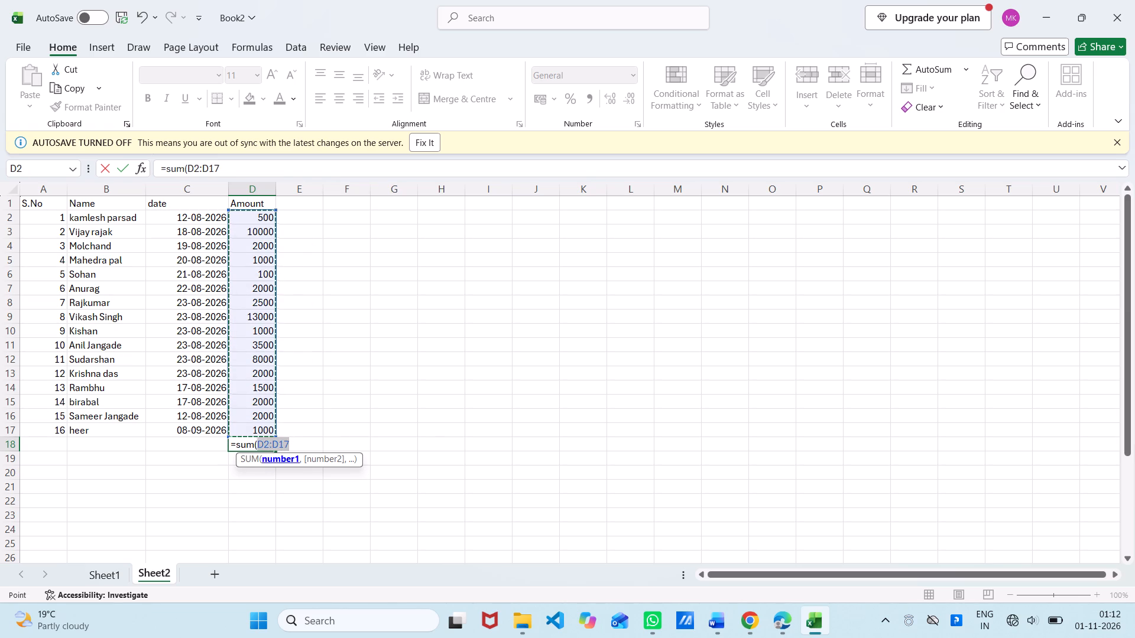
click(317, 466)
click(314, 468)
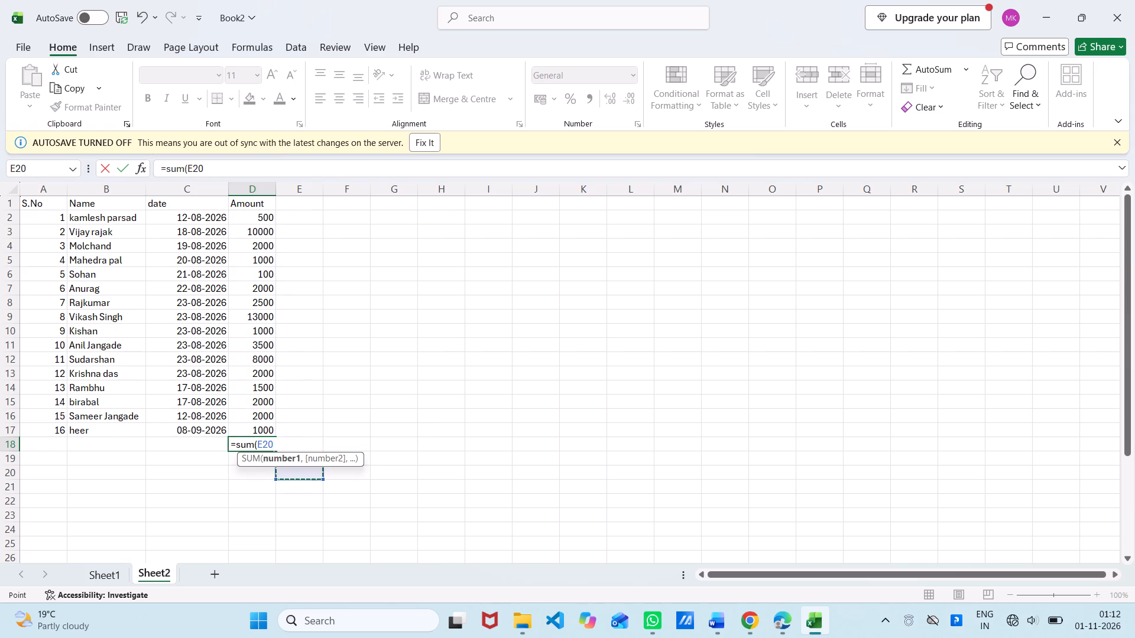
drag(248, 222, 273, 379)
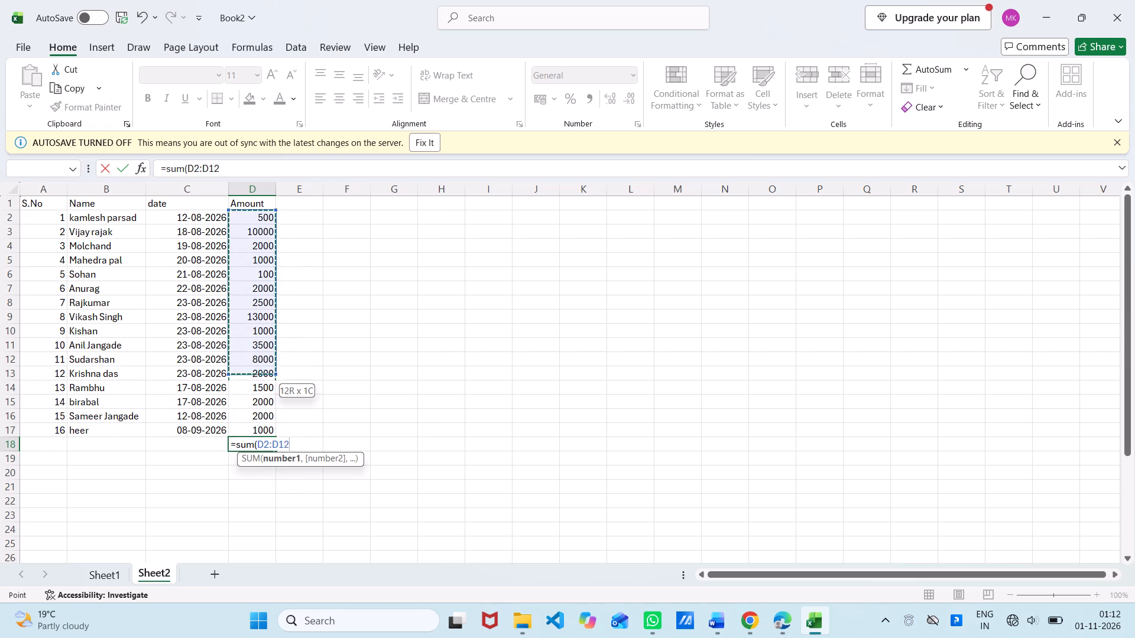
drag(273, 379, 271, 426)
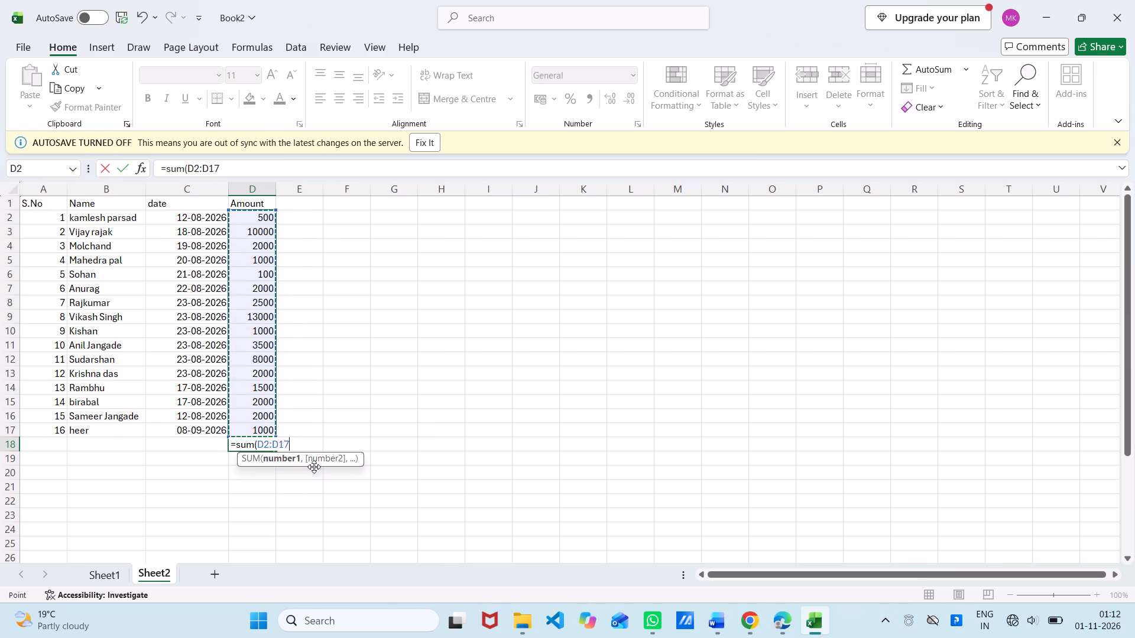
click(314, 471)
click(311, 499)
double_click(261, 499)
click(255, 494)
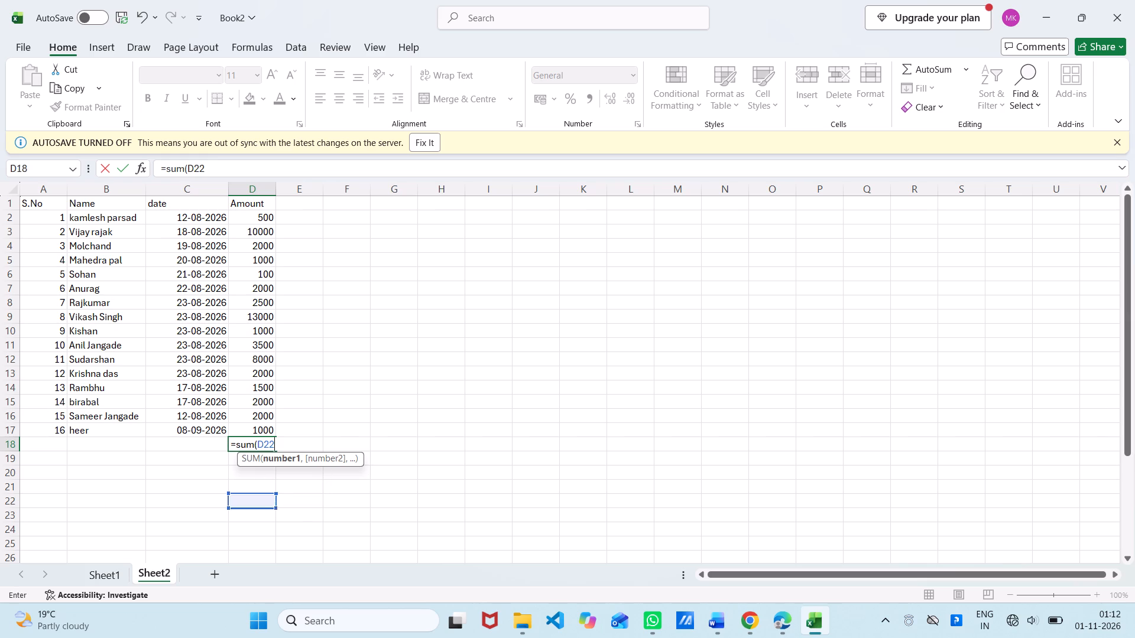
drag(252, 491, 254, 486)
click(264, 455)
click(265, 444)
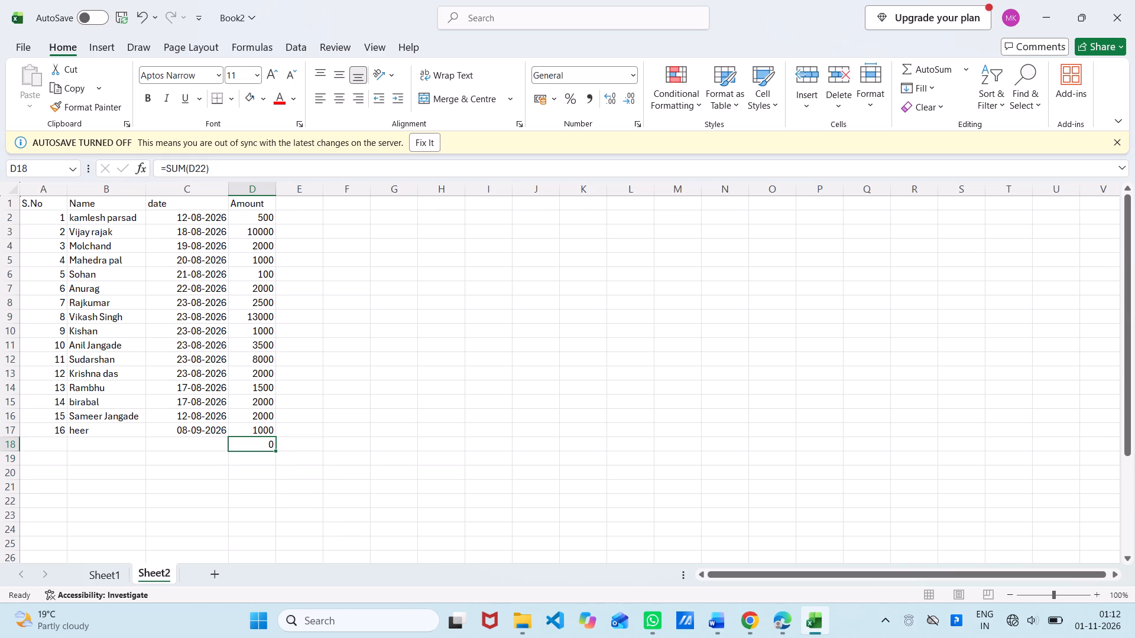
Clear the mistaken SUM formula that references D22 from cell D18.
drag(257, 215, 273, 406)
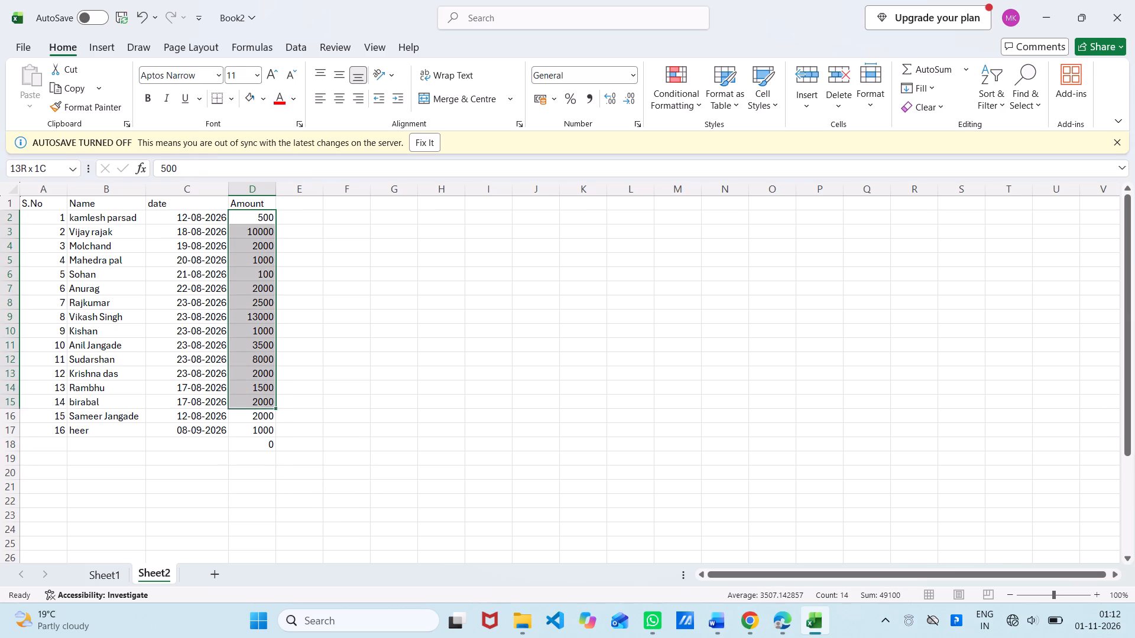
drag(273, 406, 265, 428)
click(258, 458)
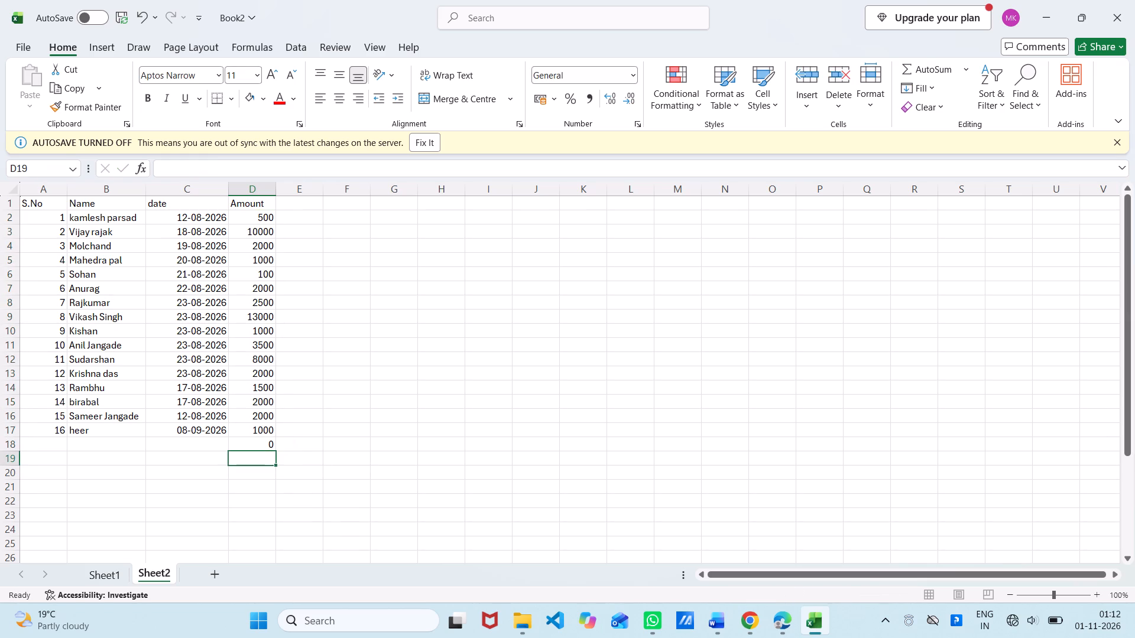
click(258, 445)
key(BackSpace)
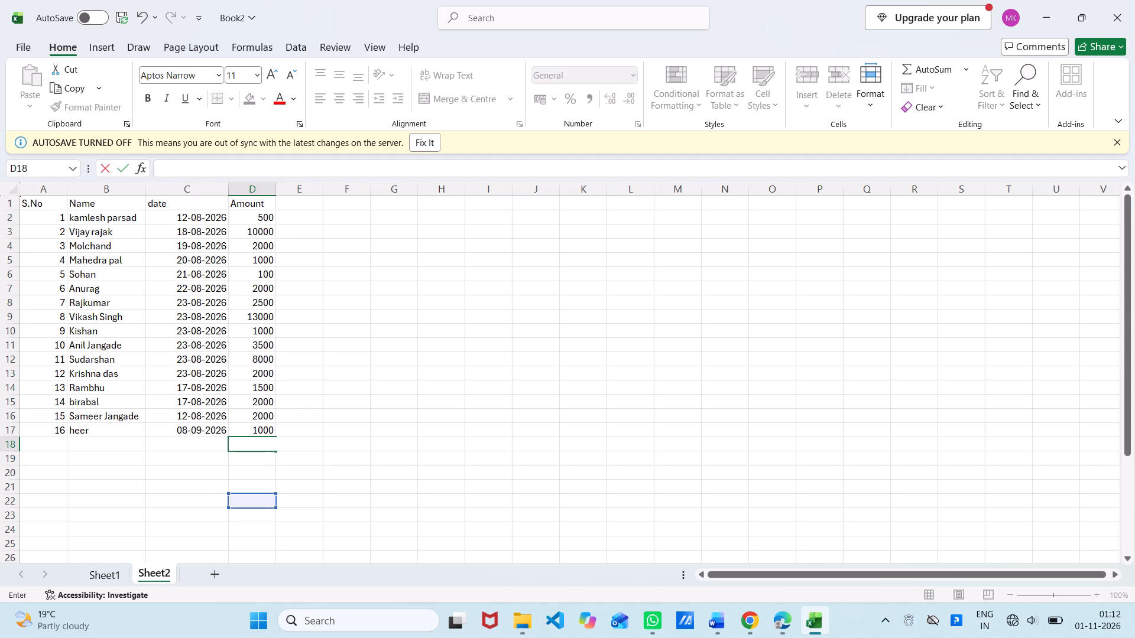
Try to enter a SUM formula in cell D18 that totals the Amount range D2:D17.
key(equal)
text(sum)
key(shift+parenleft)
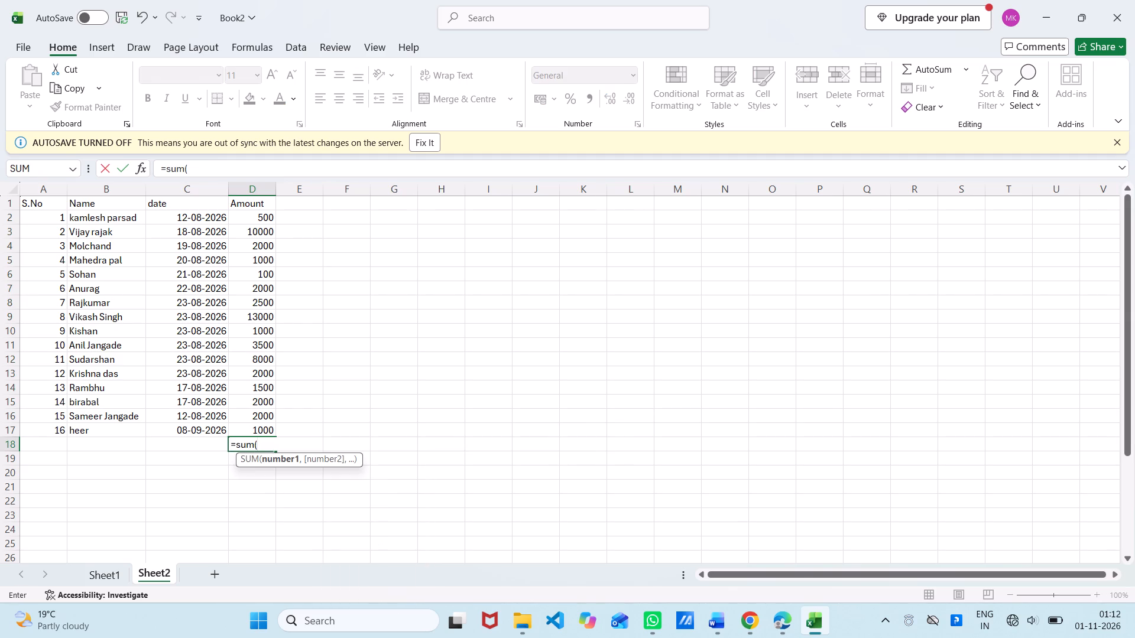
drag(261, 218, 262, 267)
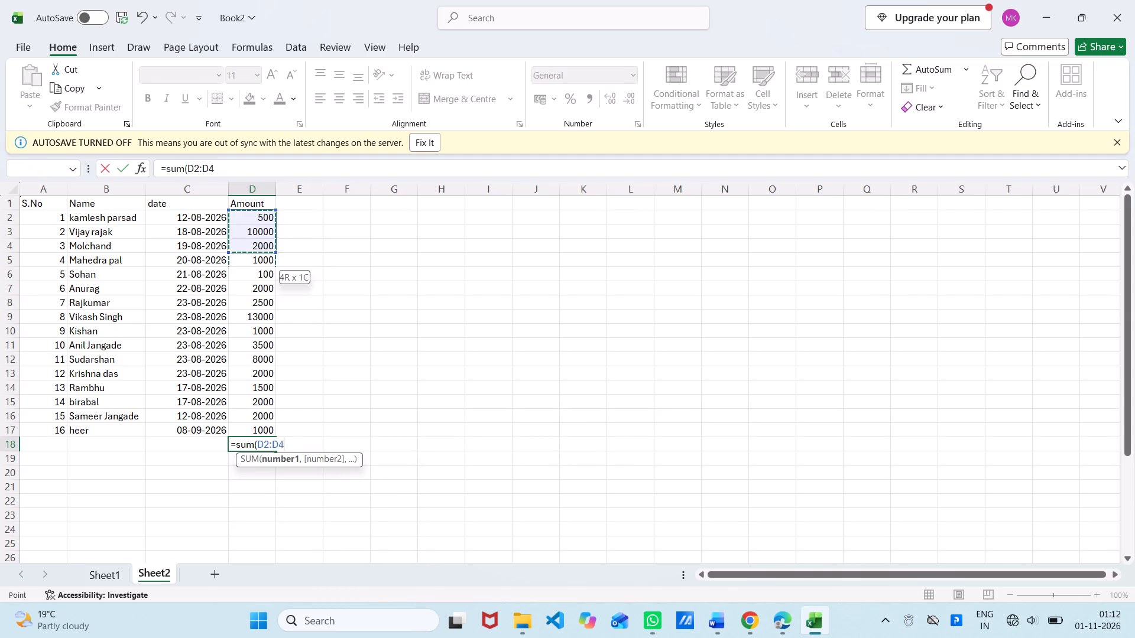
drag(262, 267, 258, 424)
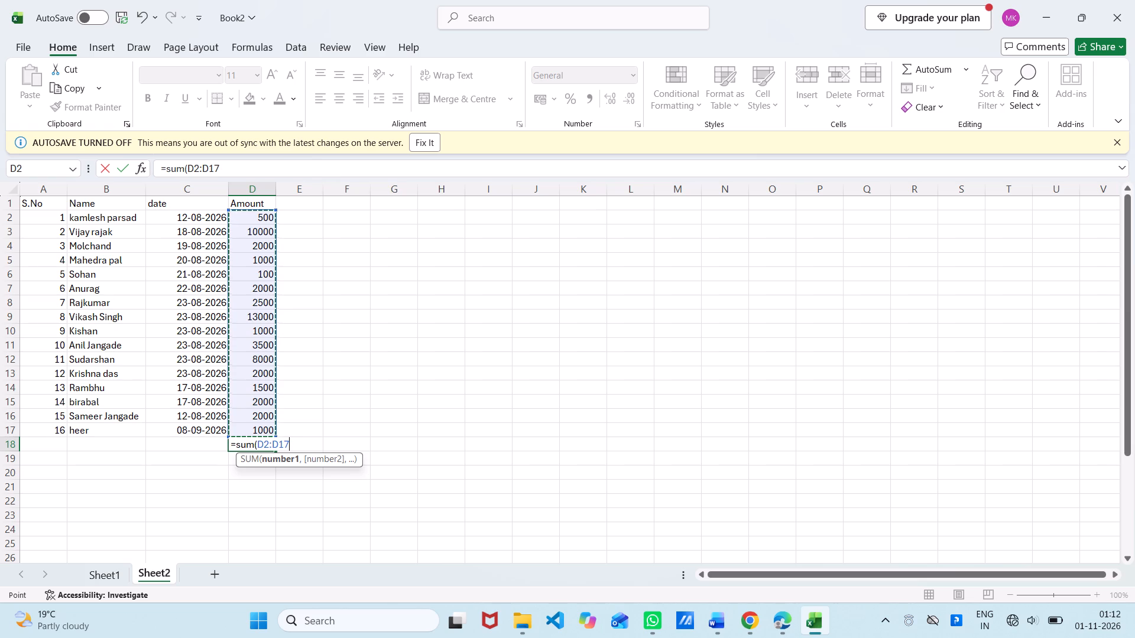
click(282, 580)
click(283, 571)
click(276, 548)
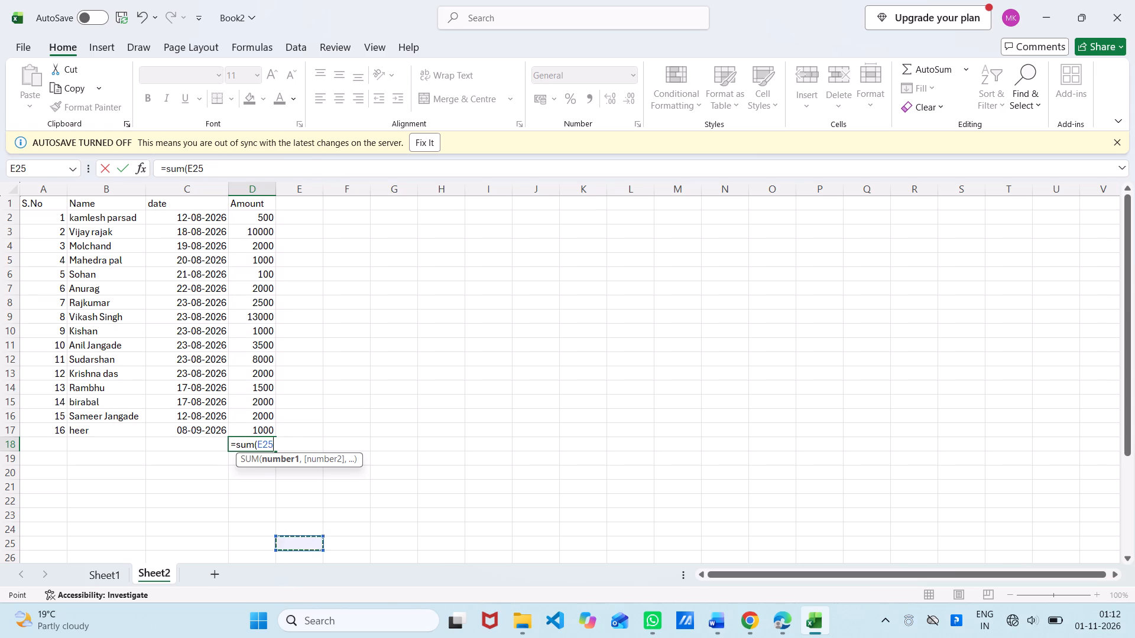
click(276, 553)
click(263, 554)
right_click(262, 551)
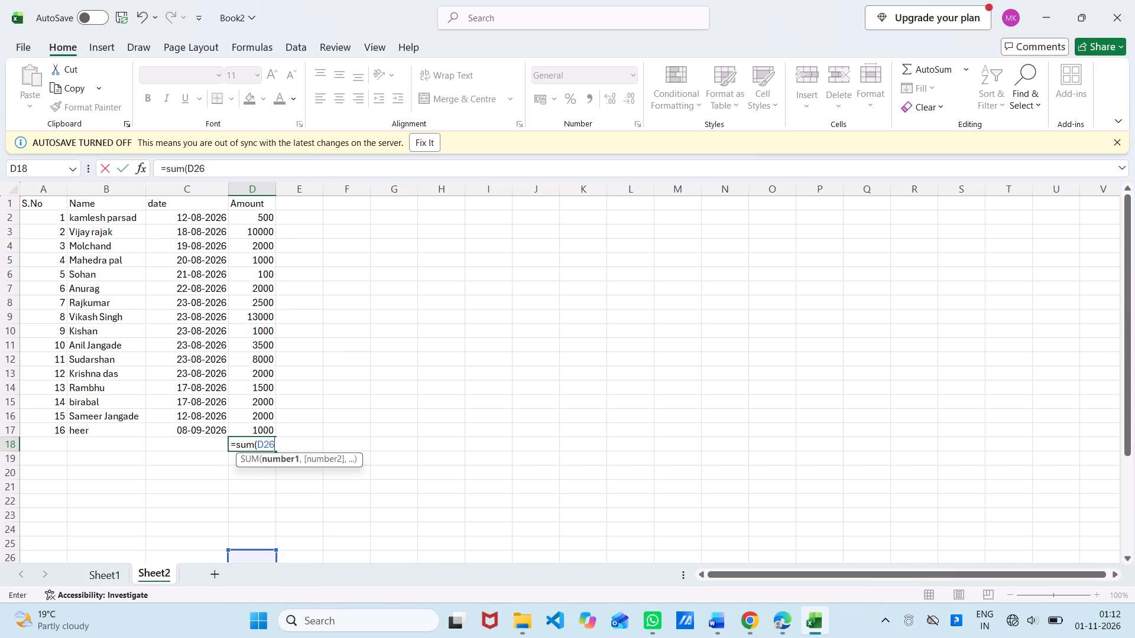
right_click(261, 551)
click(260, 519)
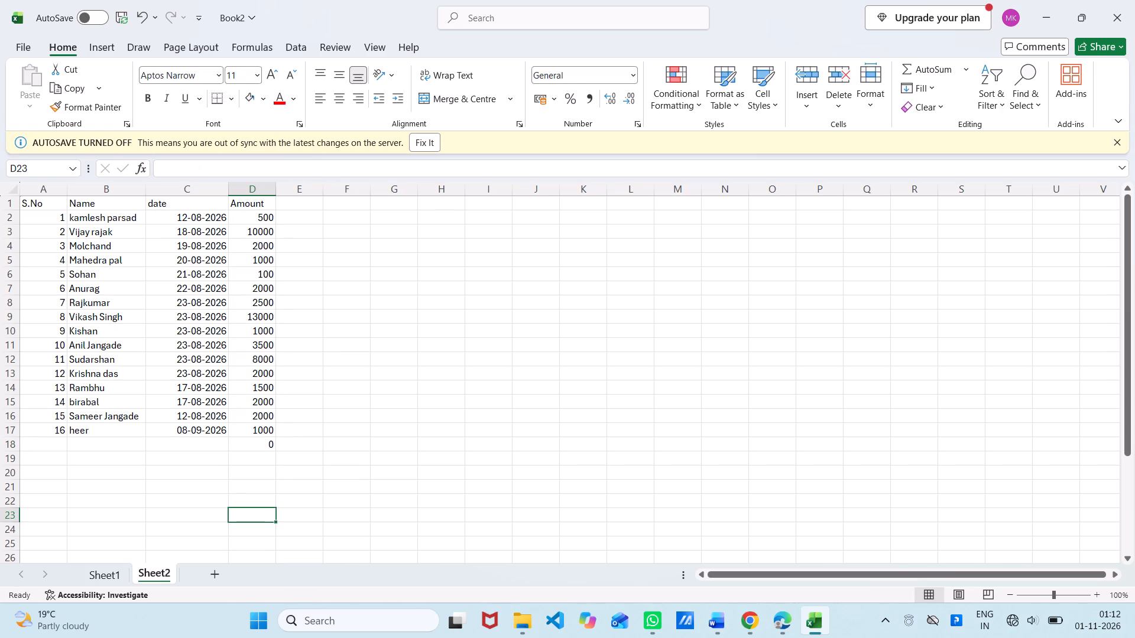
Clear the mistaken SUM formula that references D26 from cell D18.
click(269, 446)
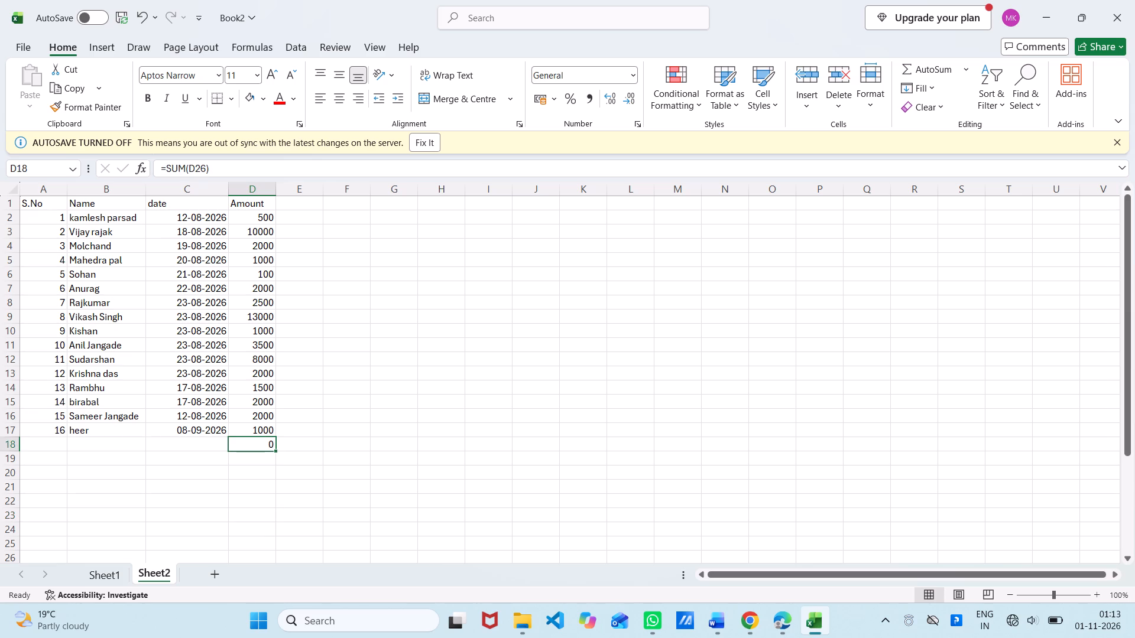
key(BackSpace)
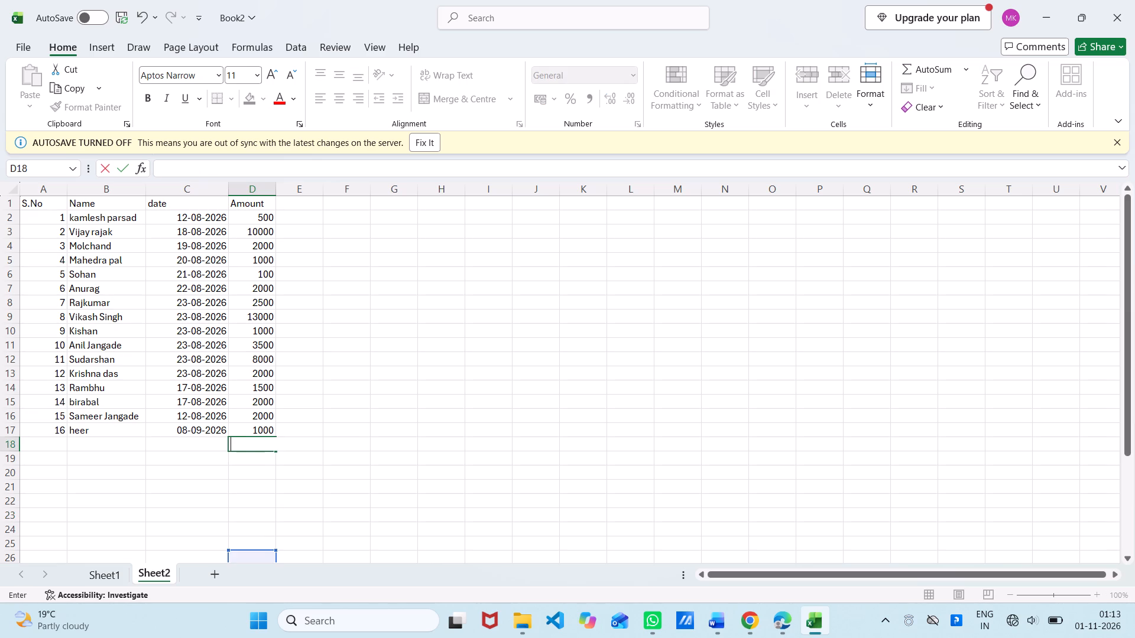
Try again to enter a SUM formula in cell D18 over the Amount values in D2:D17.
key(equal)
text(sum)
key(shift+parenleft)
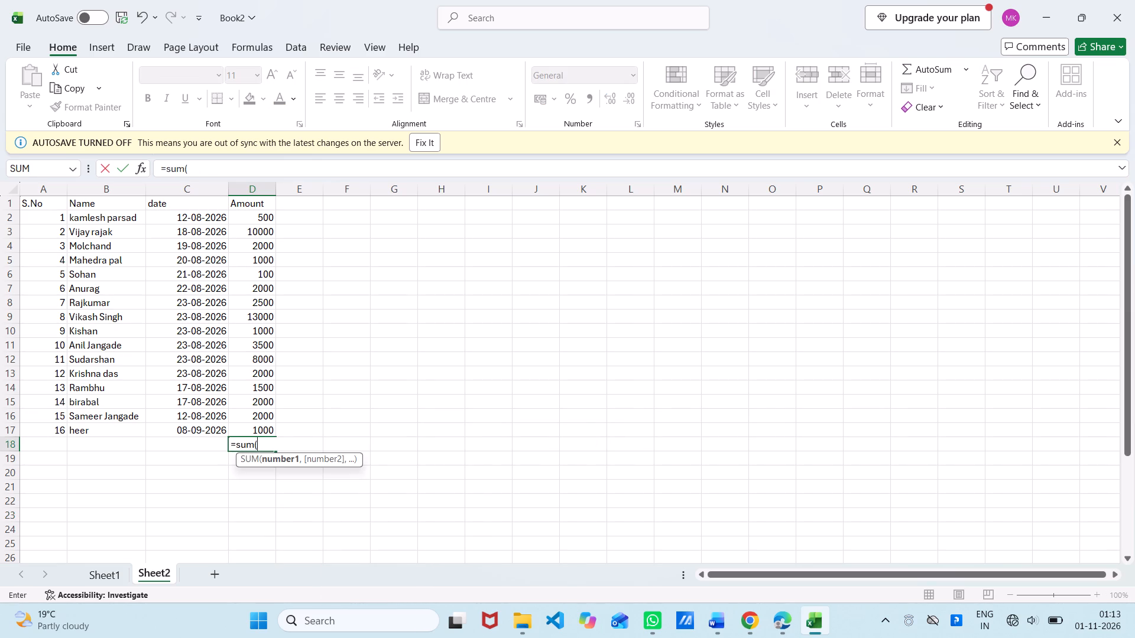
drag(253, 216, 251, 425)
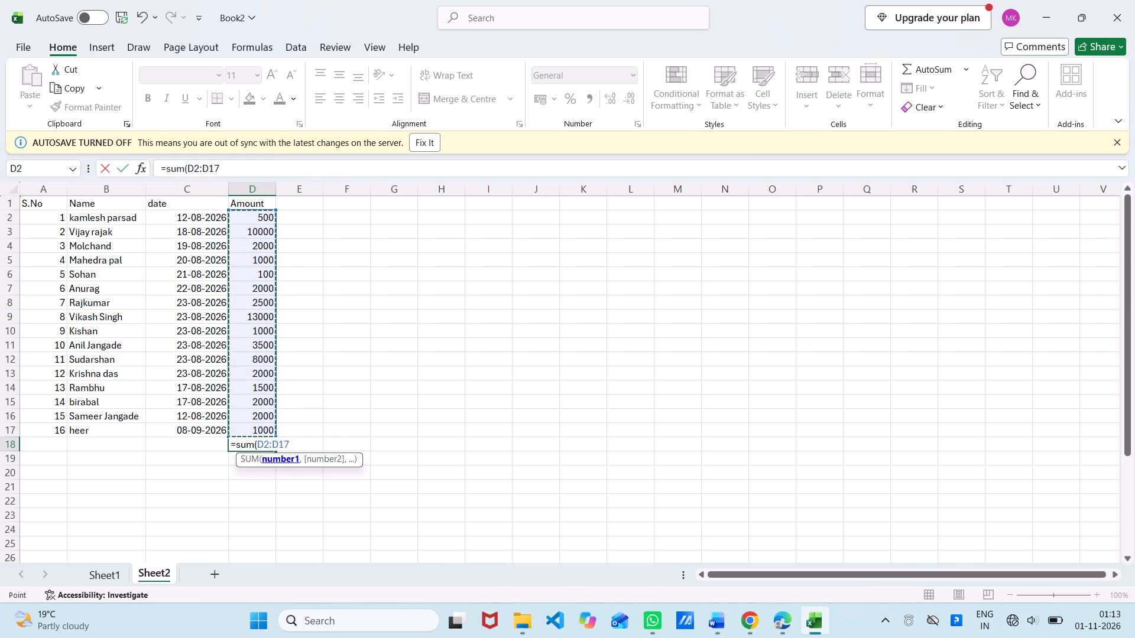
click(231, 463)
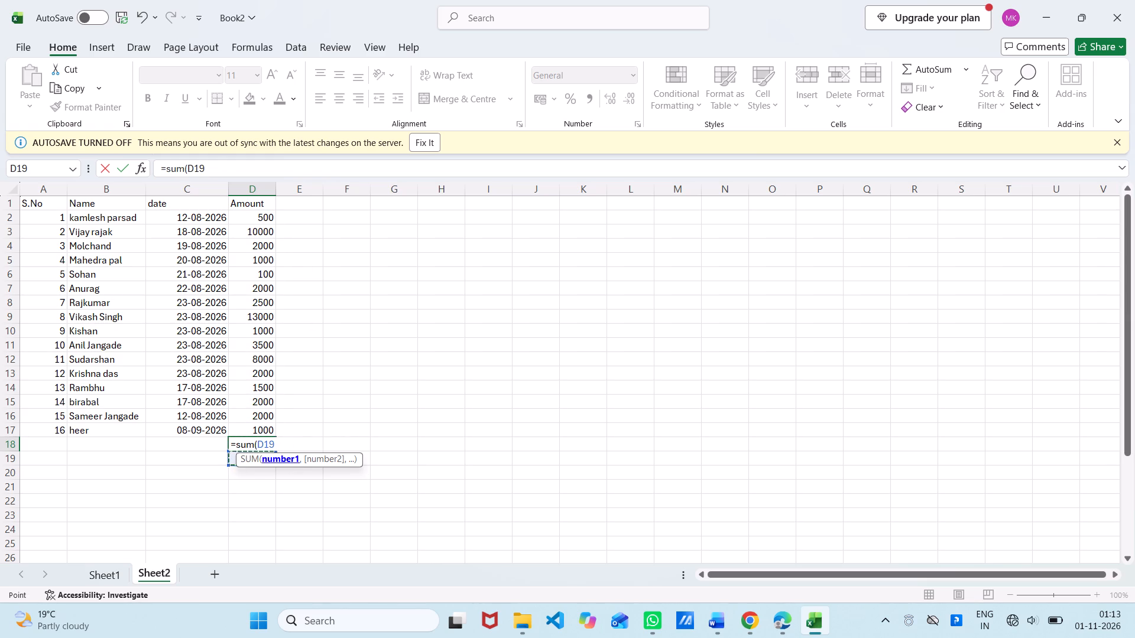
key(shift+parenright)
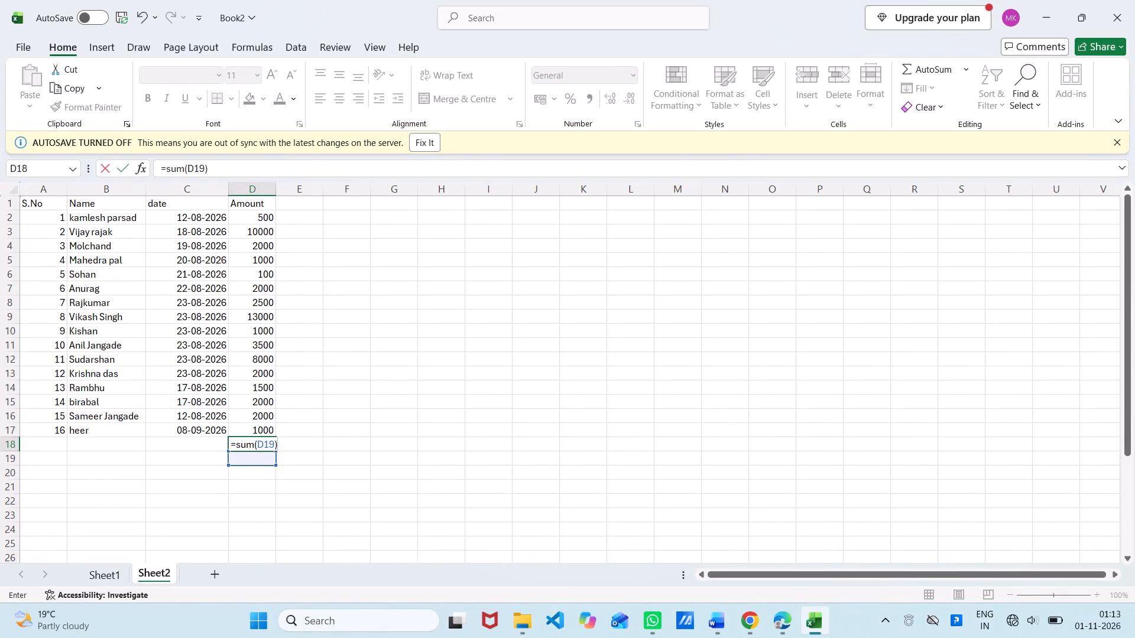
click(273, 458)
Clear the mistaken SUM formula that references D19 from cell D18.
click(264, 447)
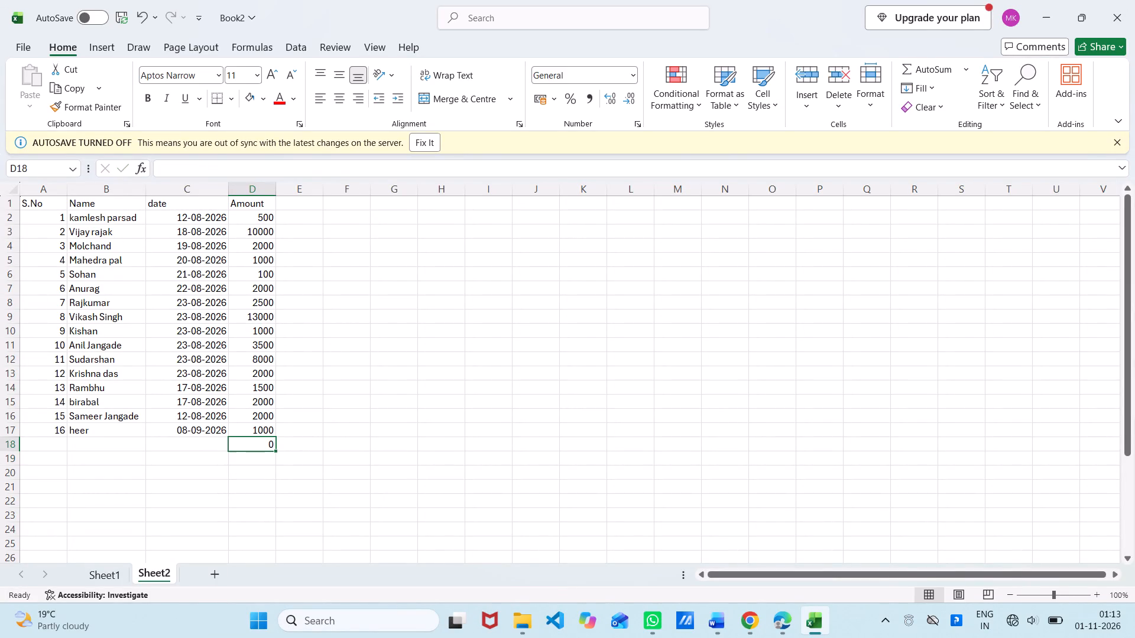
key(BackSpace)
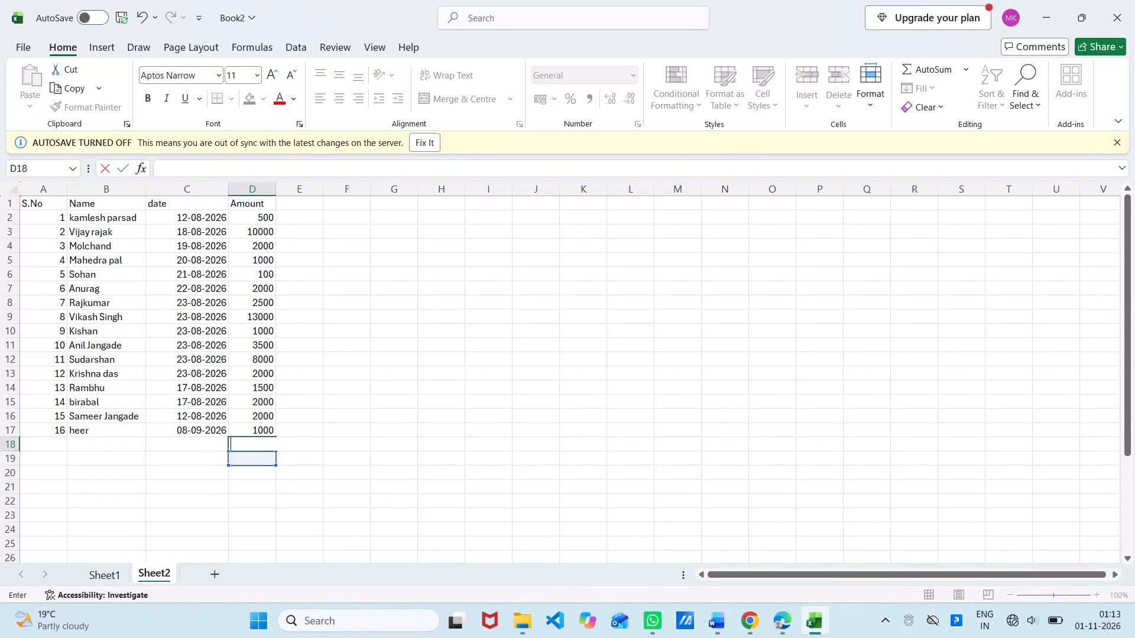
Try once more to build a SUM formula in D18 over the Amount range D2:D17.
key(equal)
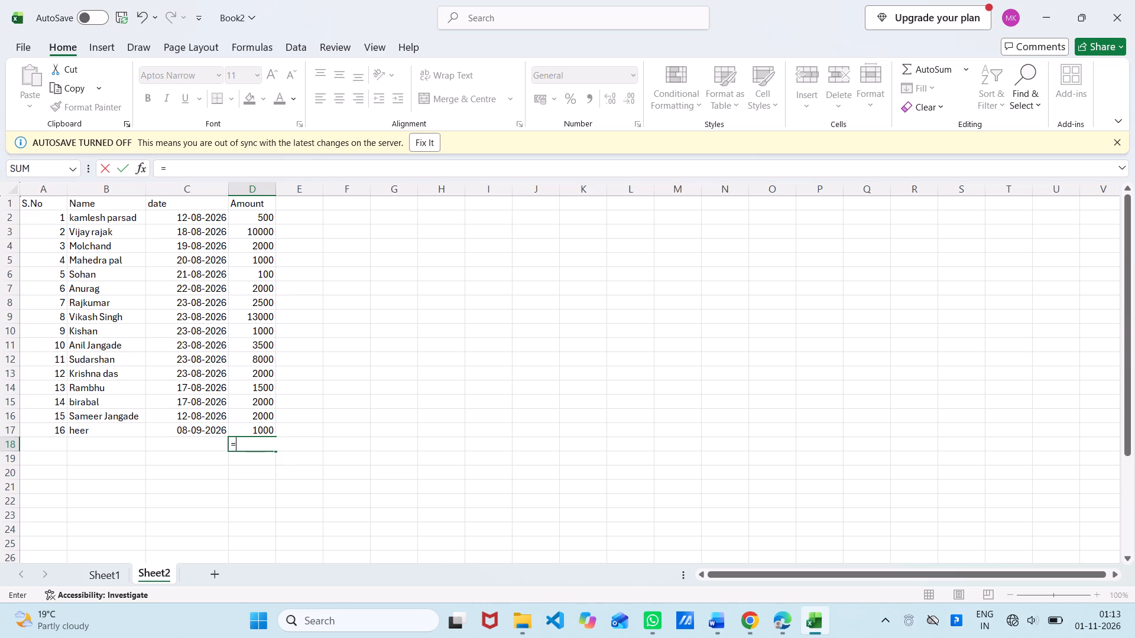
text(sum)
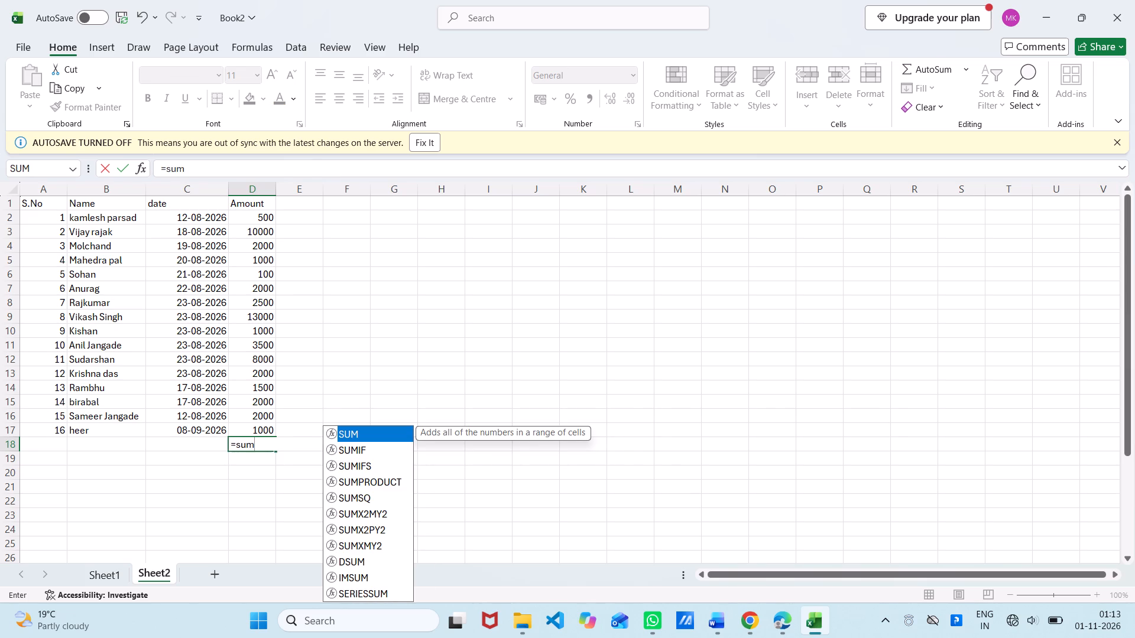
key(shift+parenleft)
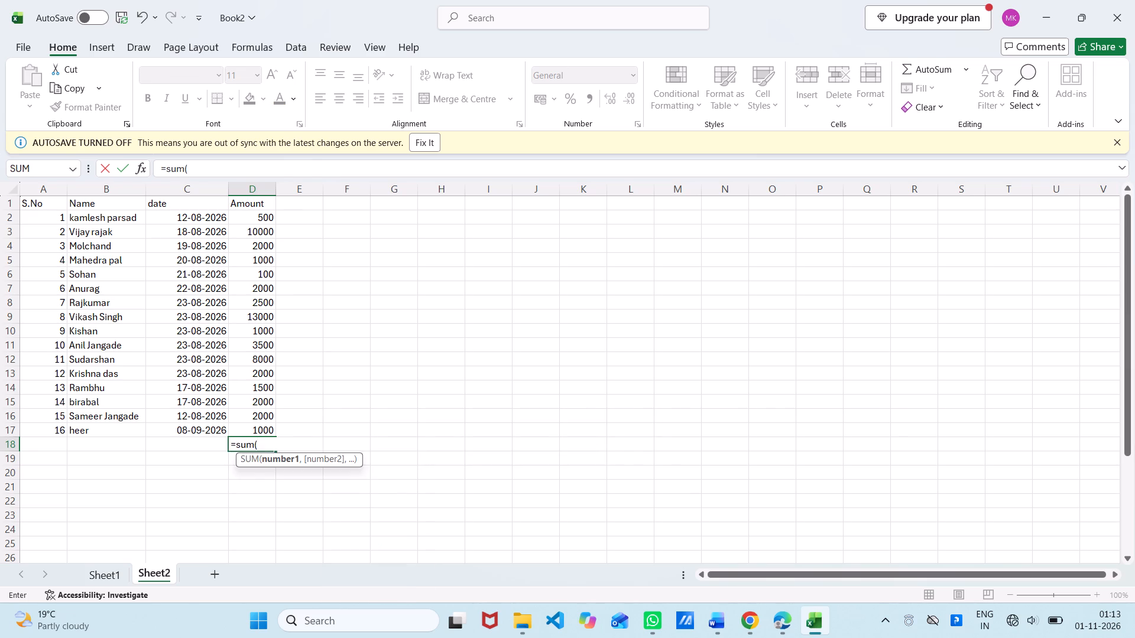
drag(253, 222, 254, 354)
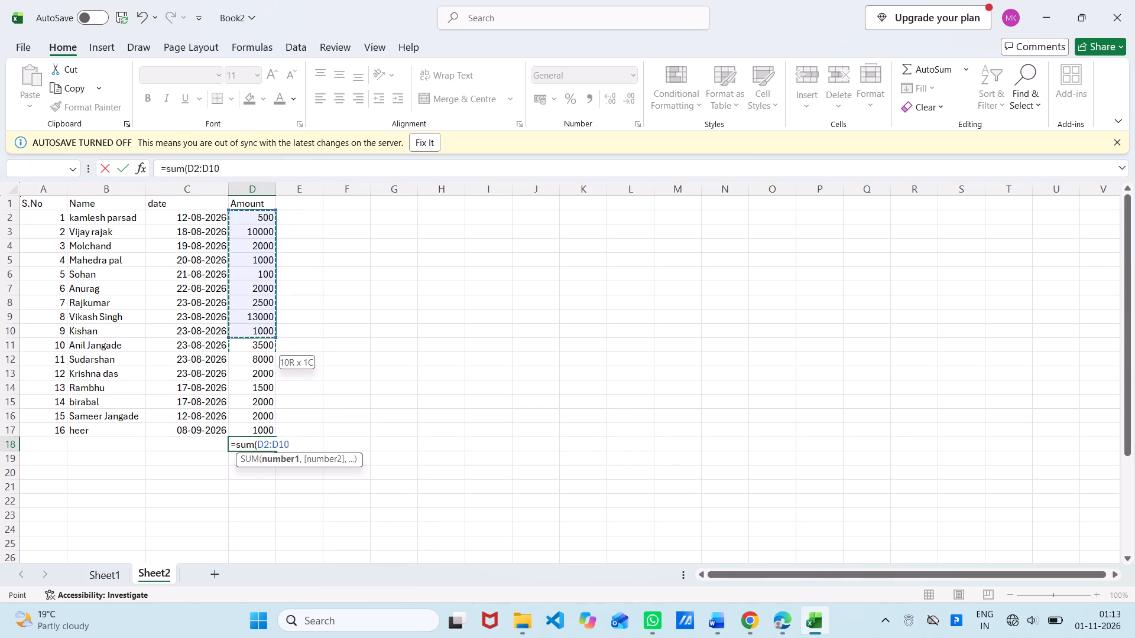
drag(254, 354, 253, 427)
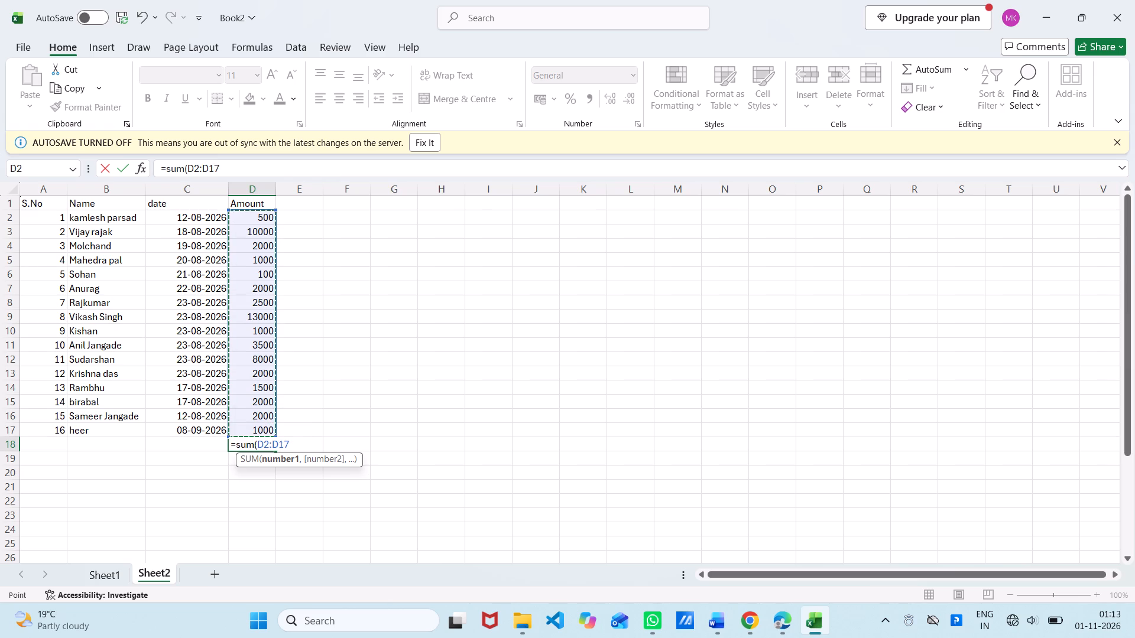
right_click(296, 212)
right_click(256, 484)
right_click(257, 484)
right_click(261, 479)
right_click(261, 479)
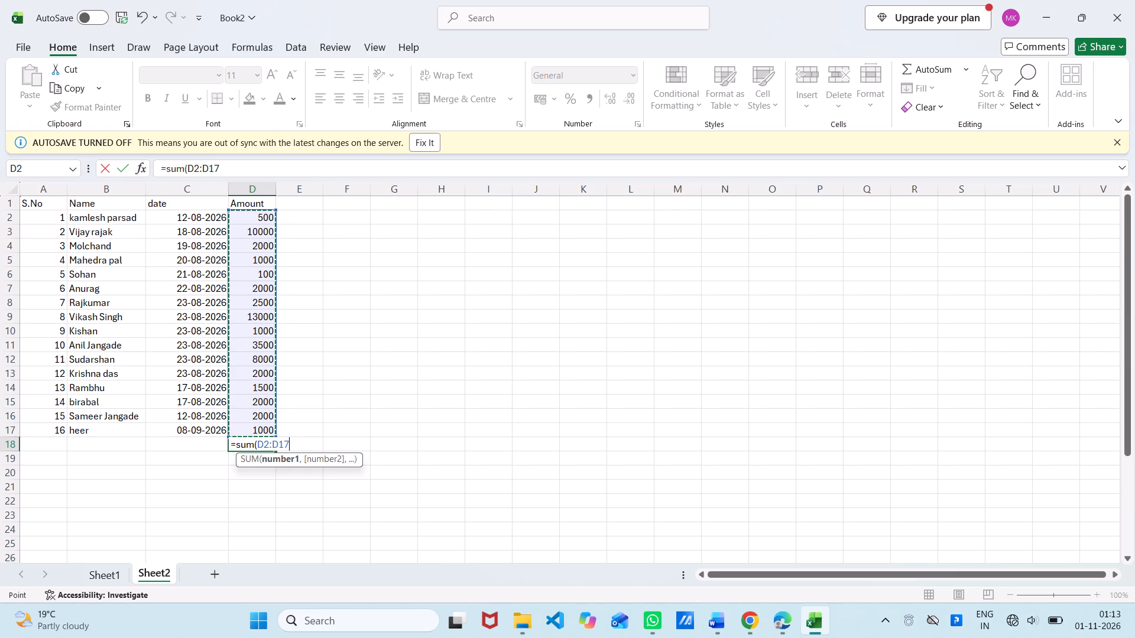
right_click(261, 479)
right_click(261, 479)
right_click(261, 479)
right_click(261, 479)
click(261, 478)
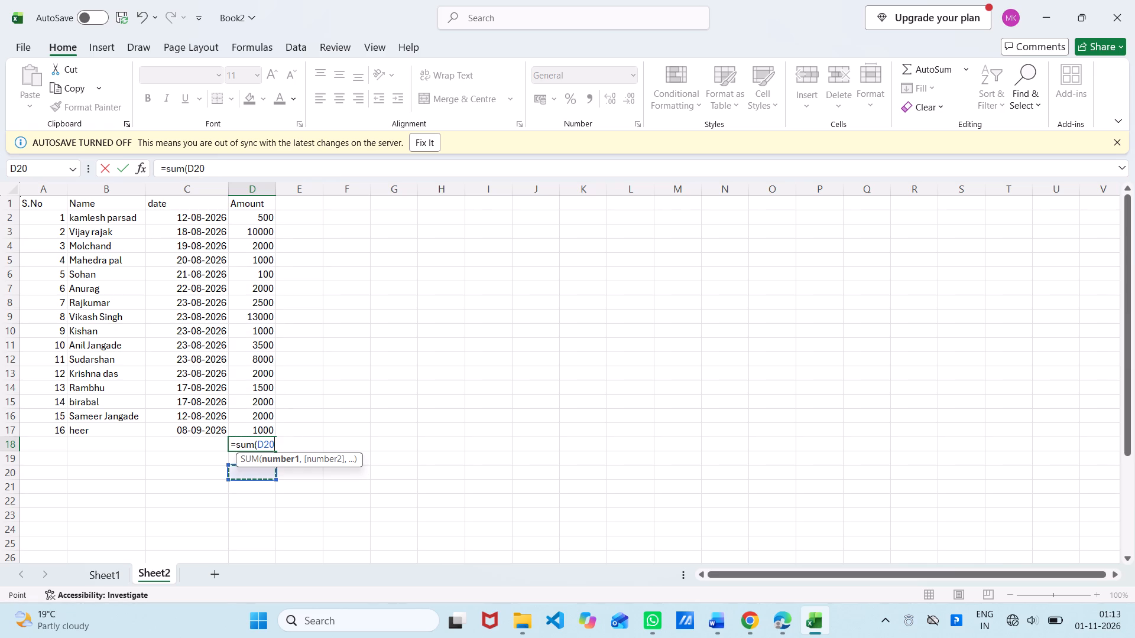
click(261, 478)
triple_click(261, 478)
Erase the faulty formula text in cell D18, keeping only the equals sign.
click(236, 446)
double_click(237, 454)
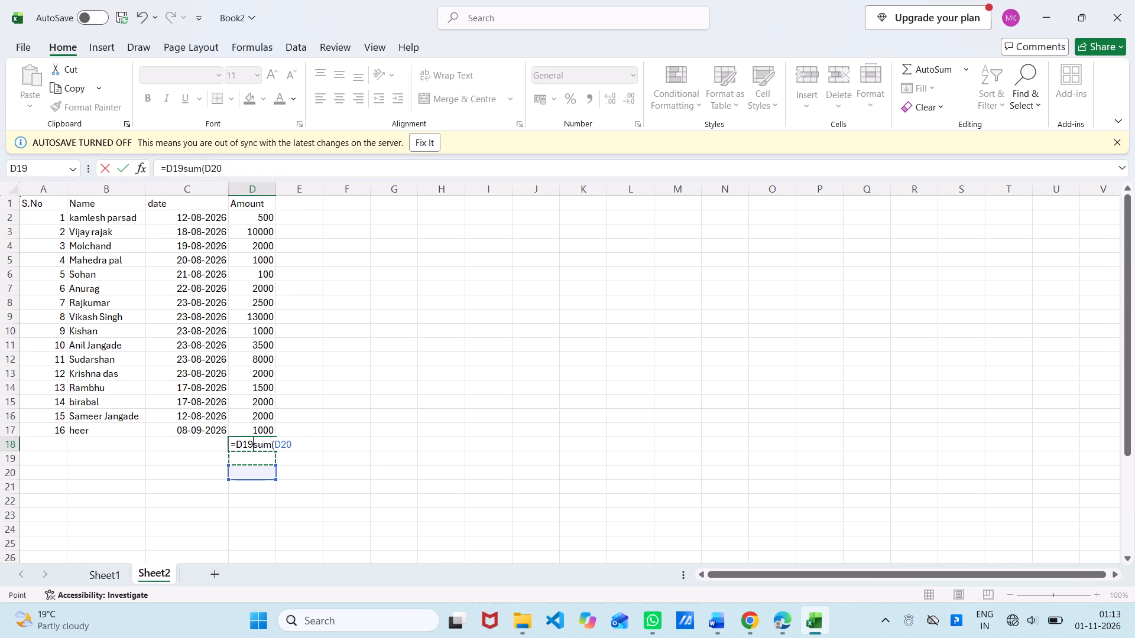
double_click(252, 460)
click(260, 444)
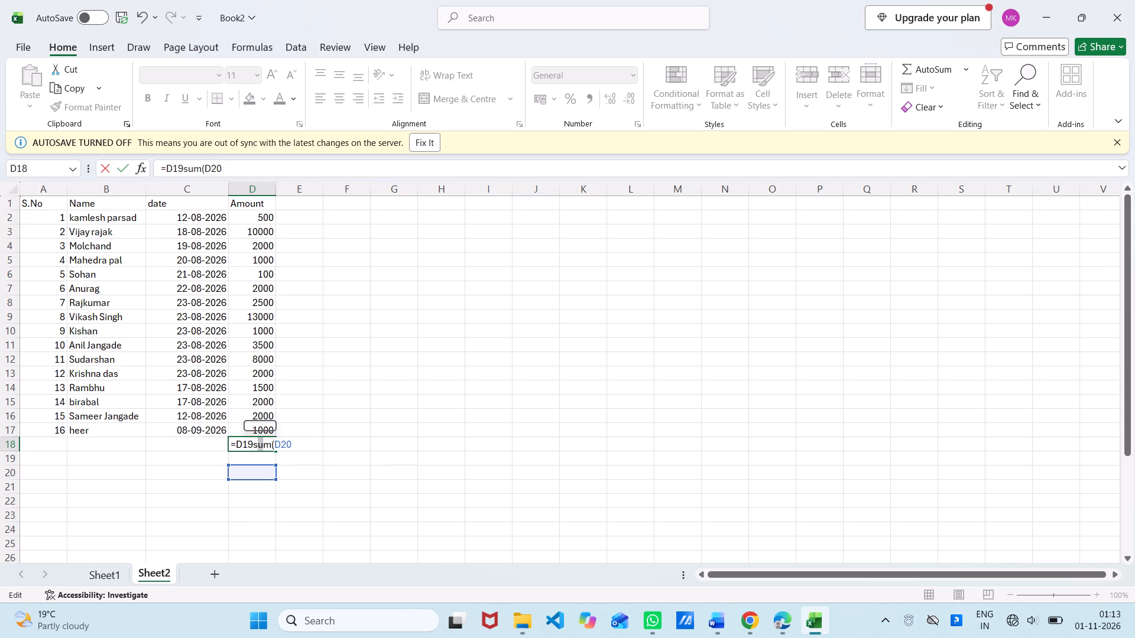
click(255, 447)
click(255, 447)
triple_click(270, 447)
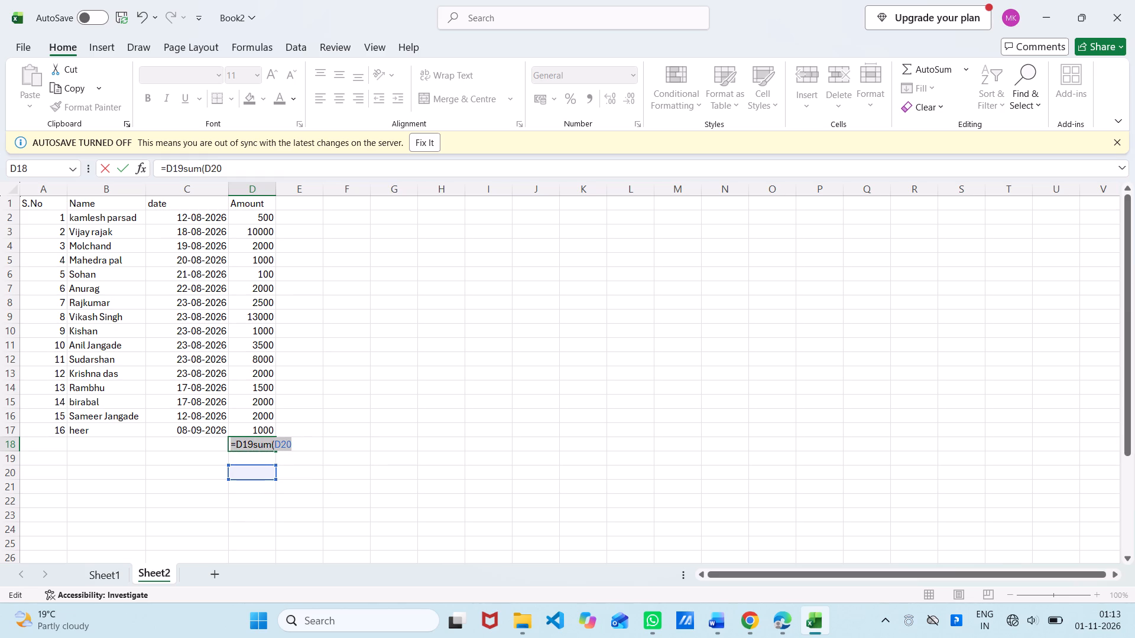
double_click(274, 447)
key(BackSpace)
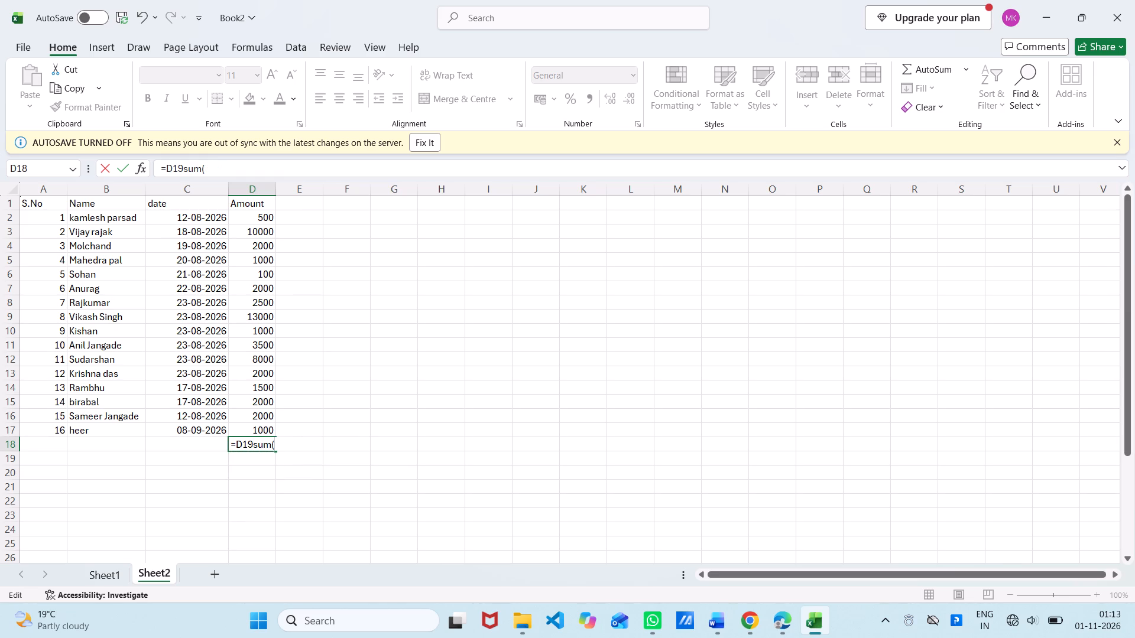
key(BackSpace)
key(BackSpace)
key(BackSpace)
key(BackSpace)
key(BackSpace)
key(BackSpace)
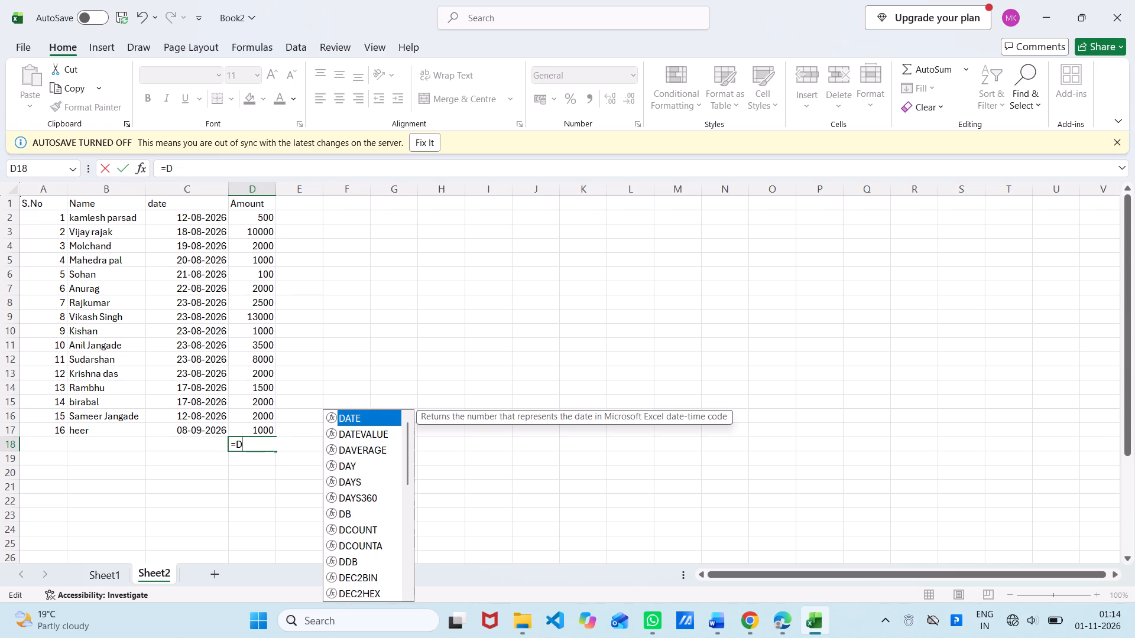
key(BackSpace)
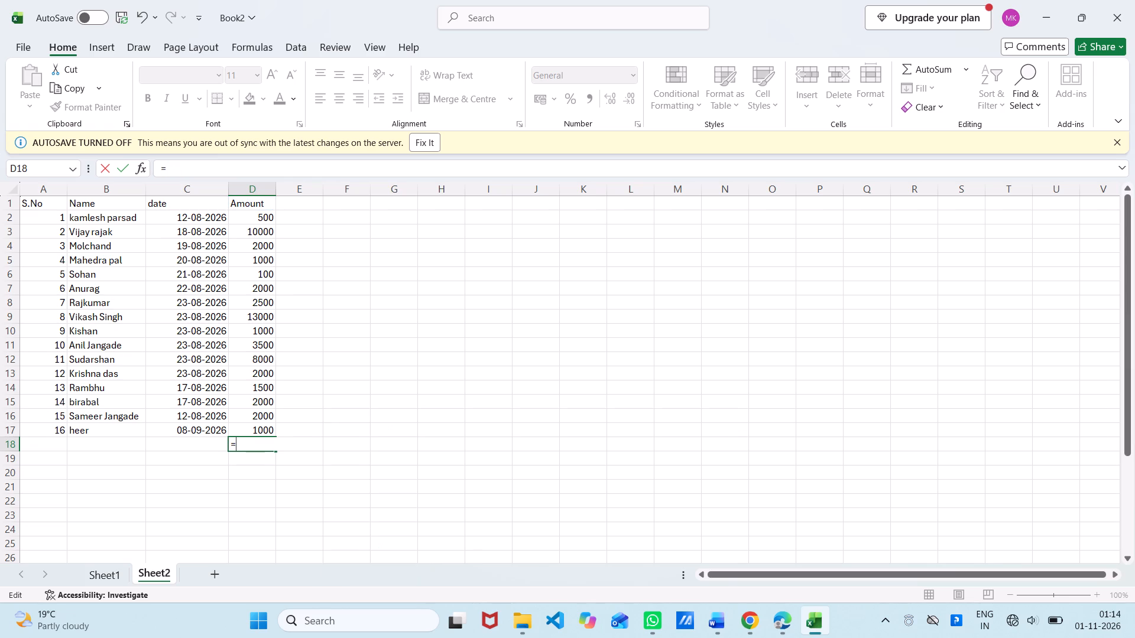
Try to complete the formula in D18 as a SUM of the Amount range D2:D17.
text(sum)
key(shift+parenleft)
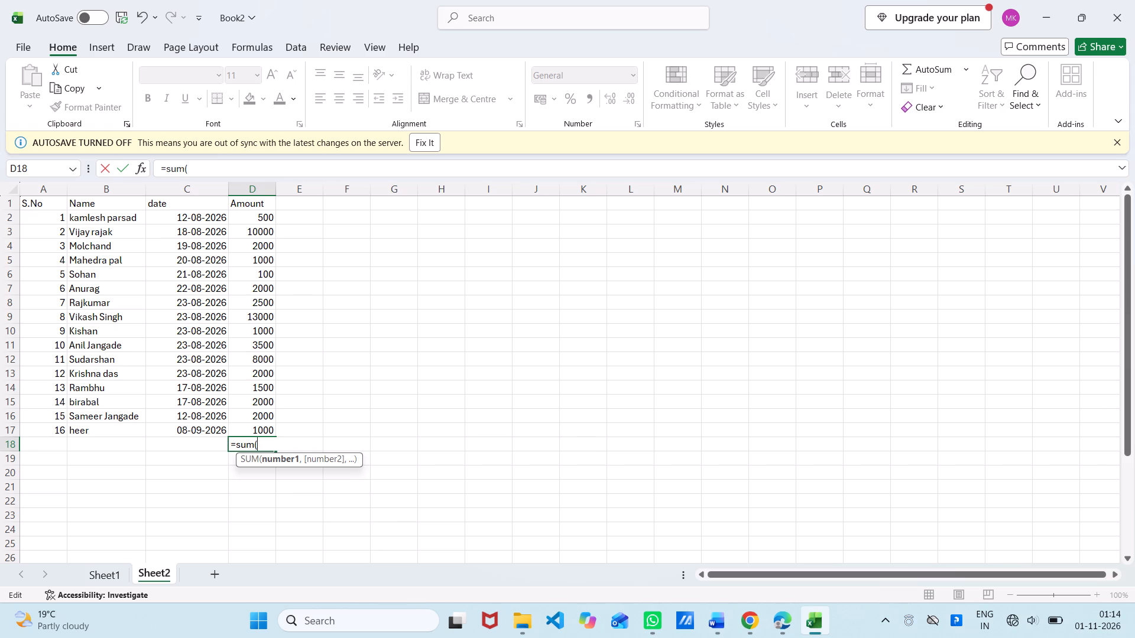
drag(256, 217, 255, 427)
right_click(255, 427)
click(299, 463)
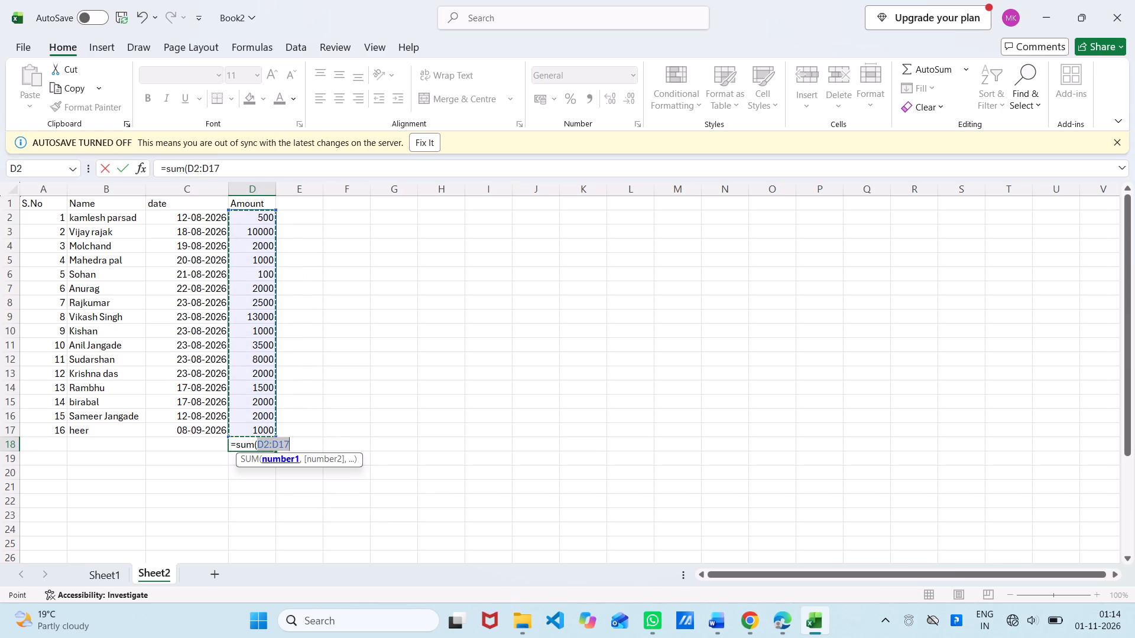
click(266, 478)
click(266, 478)
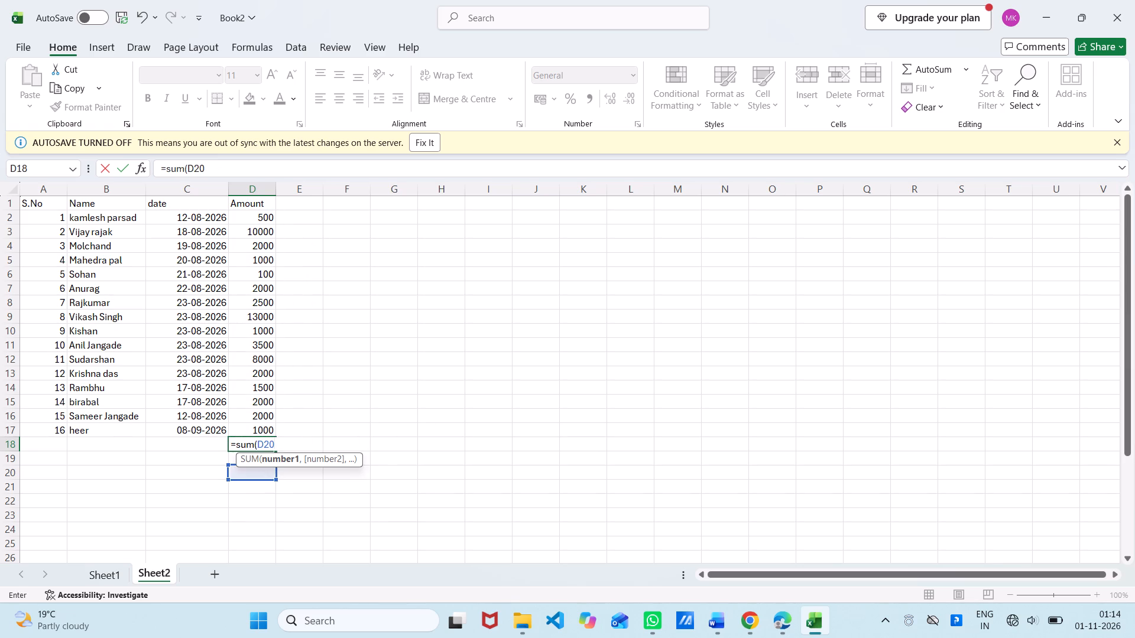
click(249, 470)
click(249, 470)
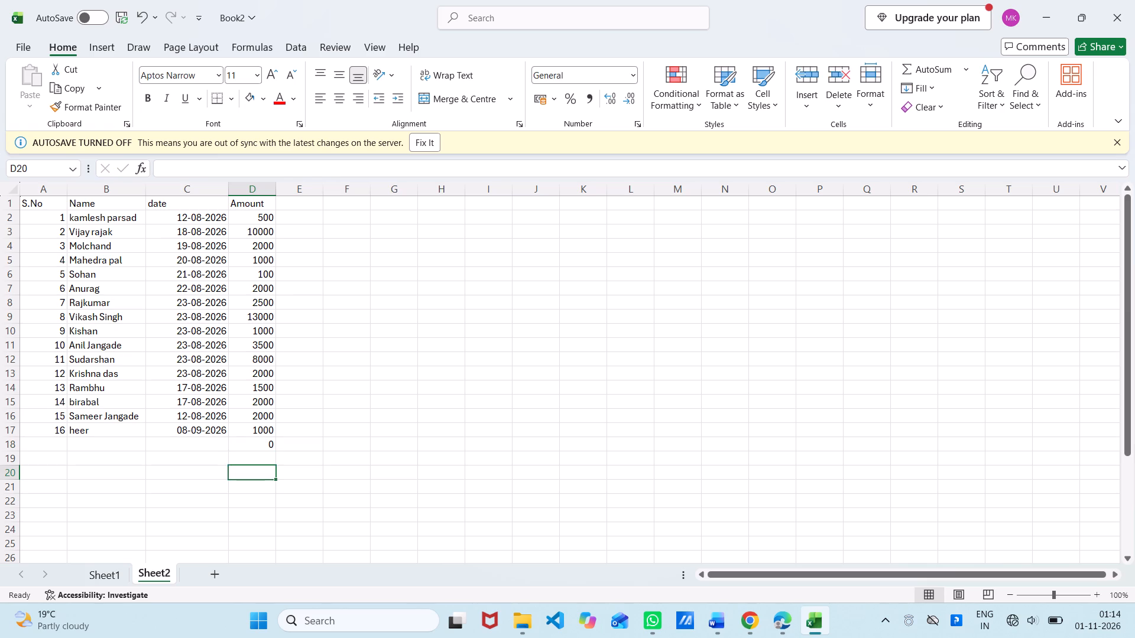
click(251, 226)
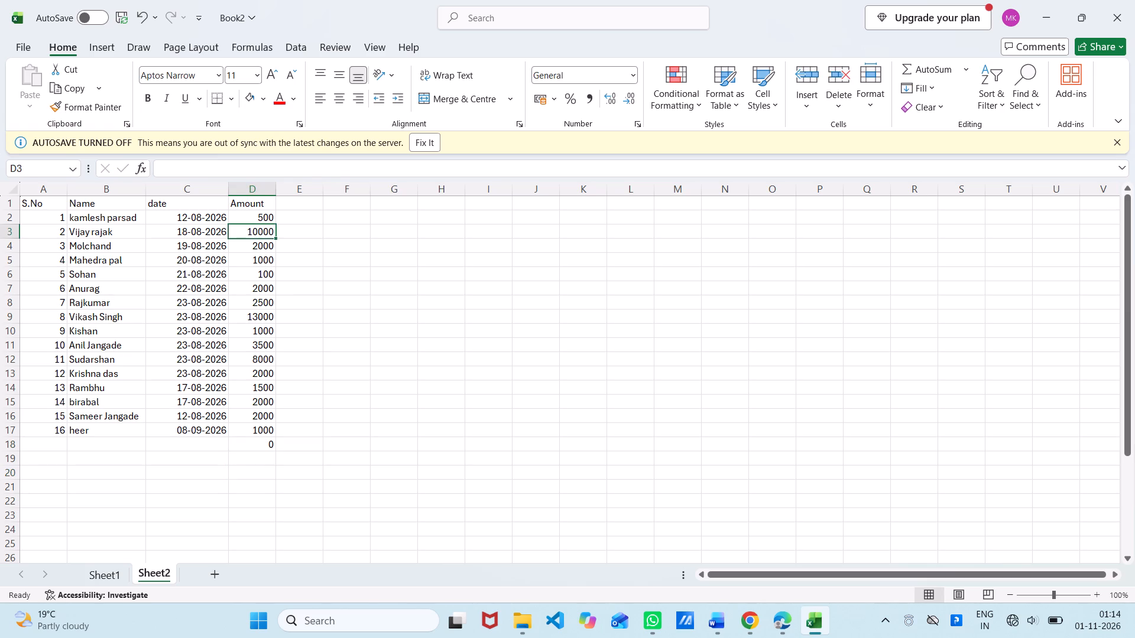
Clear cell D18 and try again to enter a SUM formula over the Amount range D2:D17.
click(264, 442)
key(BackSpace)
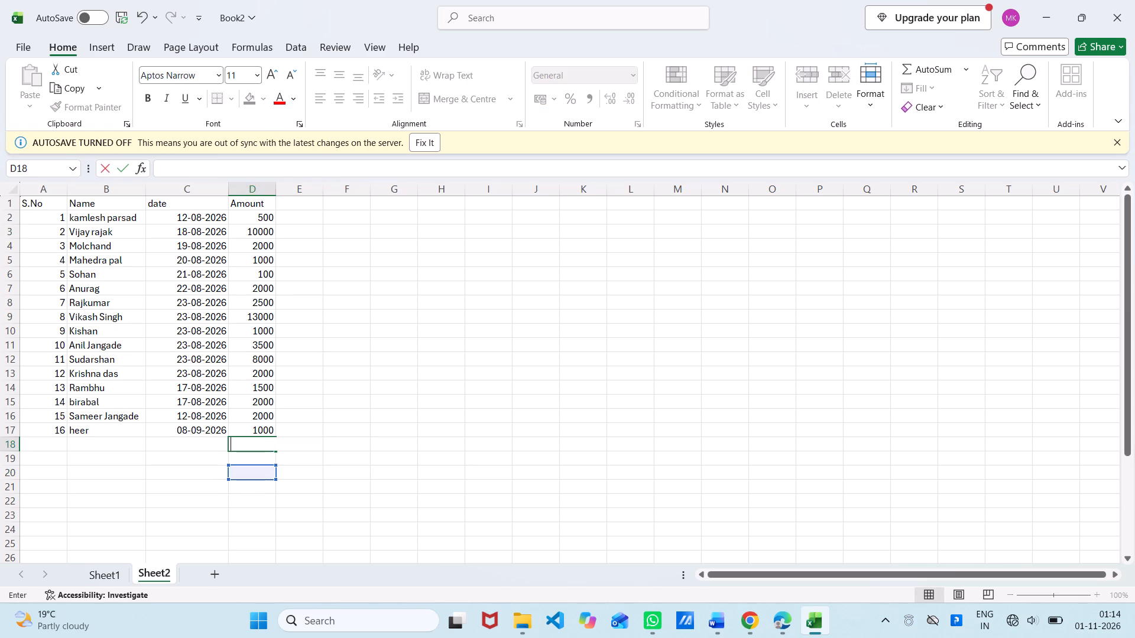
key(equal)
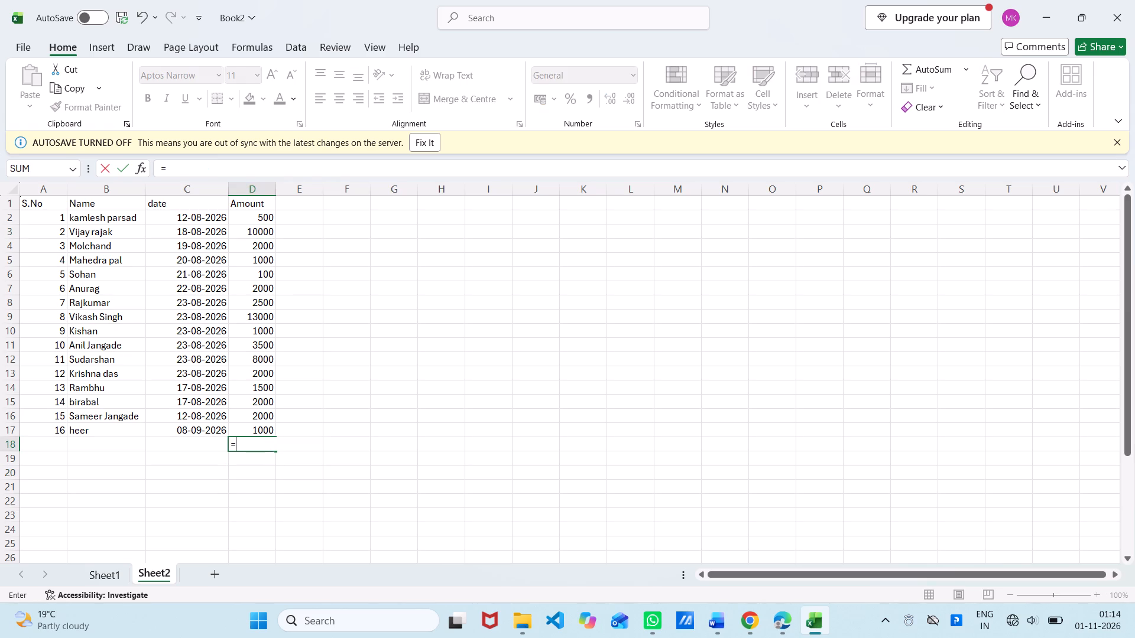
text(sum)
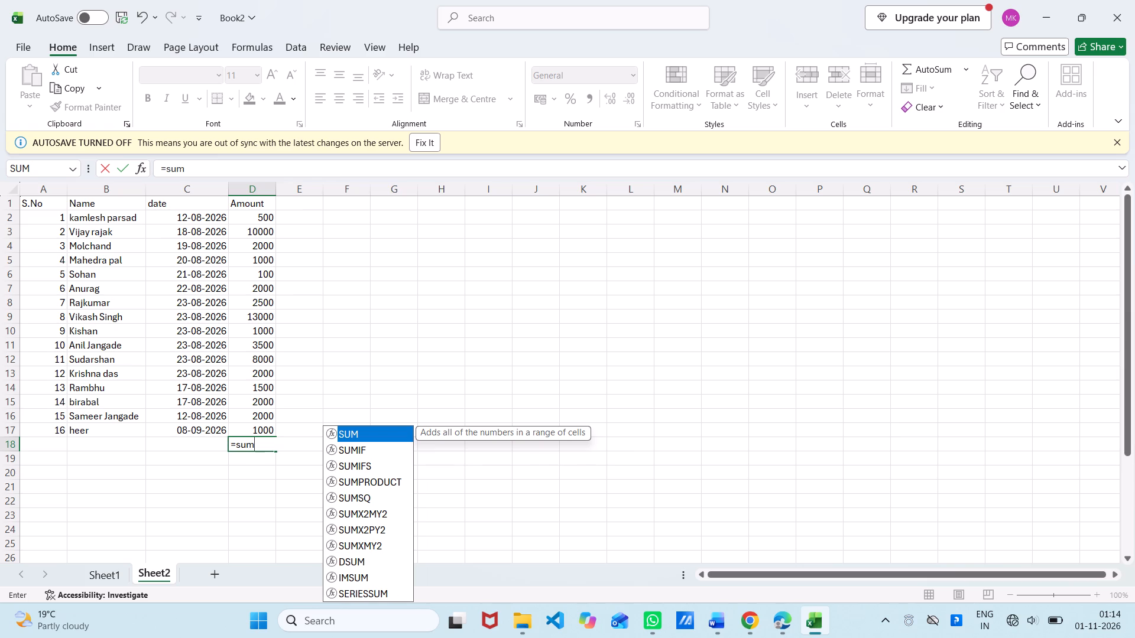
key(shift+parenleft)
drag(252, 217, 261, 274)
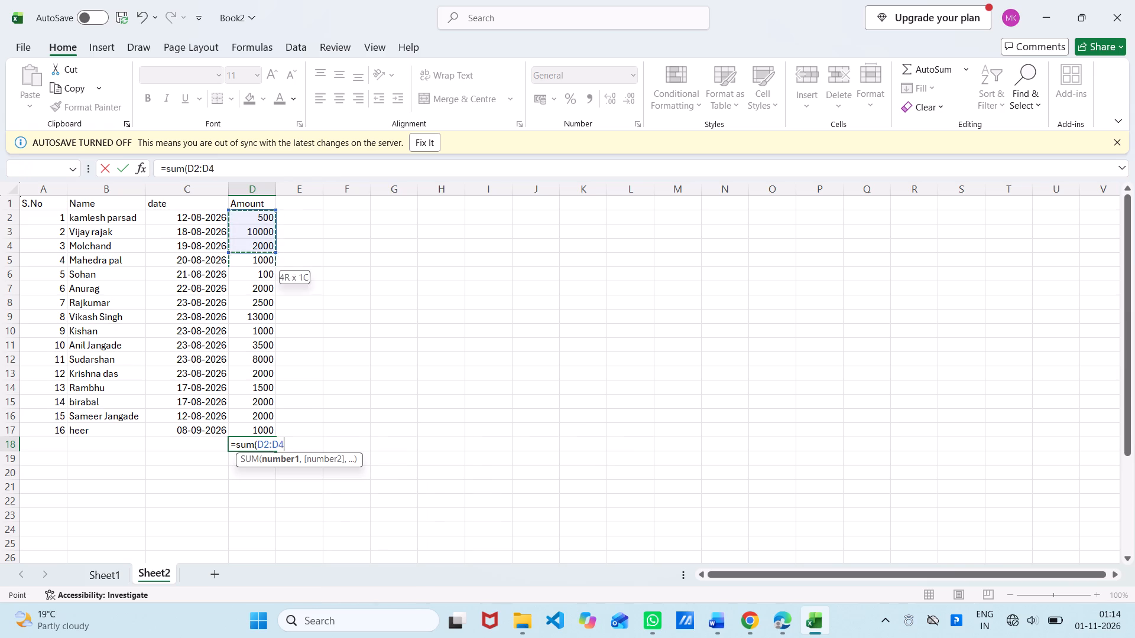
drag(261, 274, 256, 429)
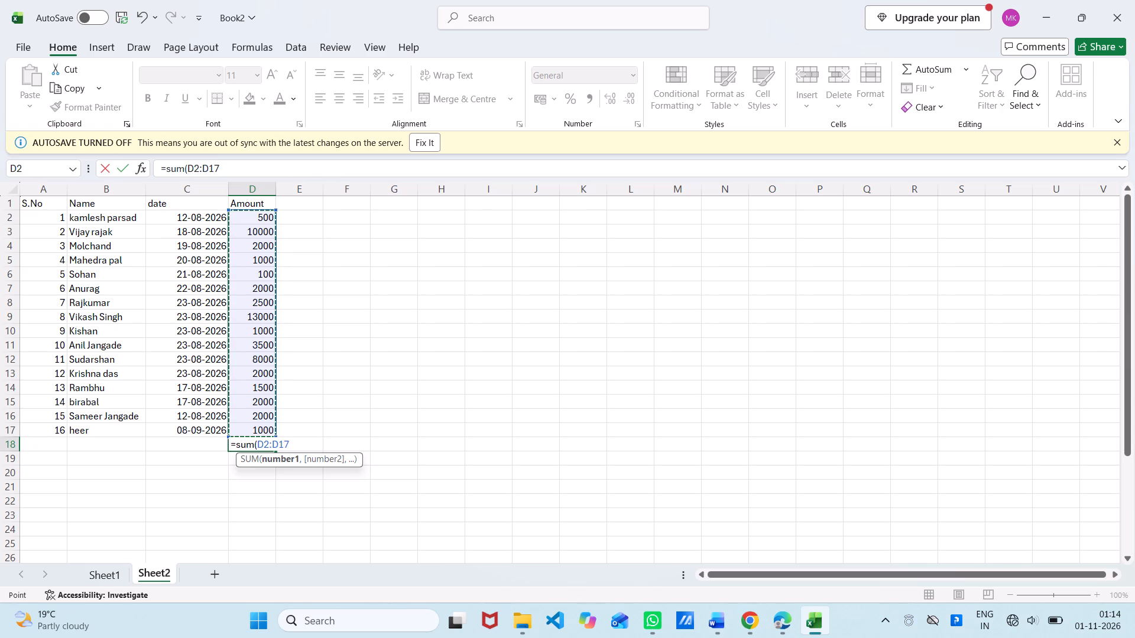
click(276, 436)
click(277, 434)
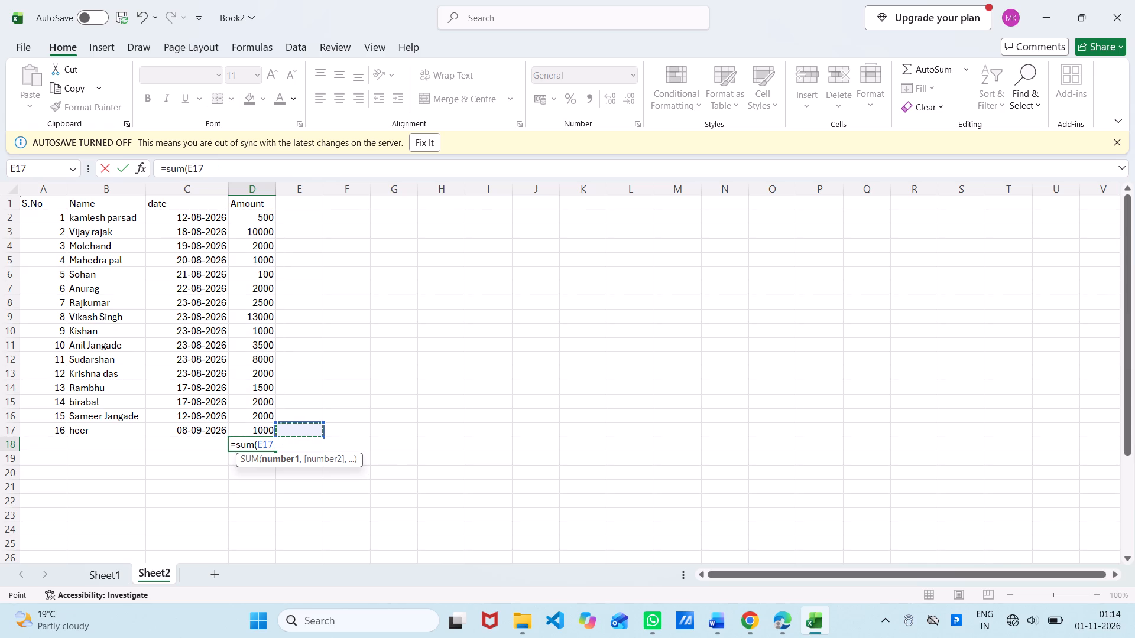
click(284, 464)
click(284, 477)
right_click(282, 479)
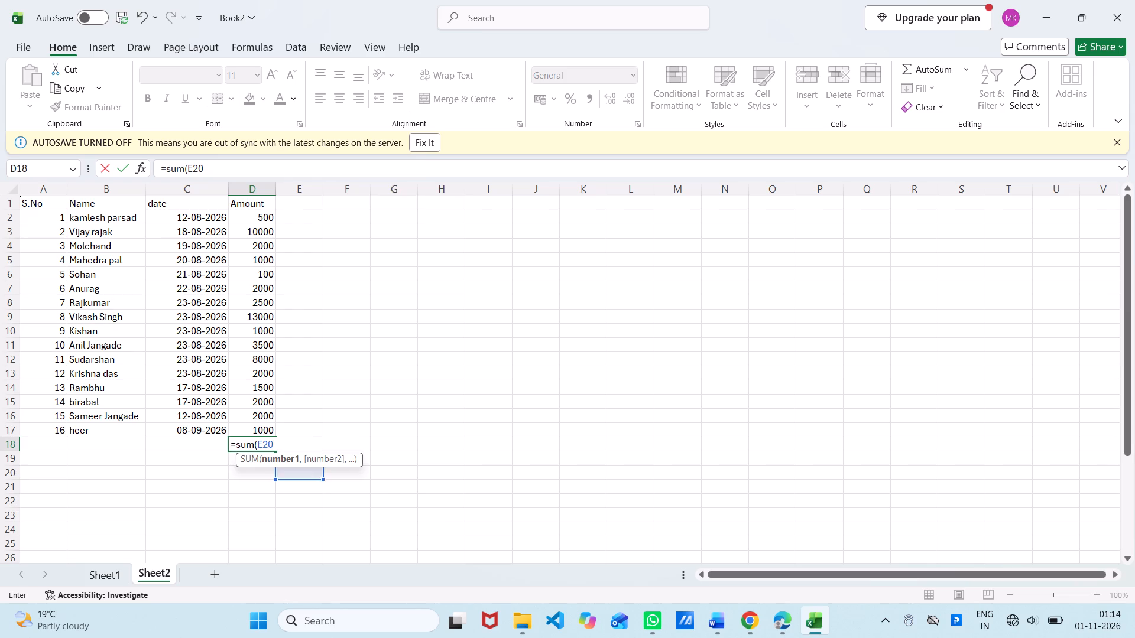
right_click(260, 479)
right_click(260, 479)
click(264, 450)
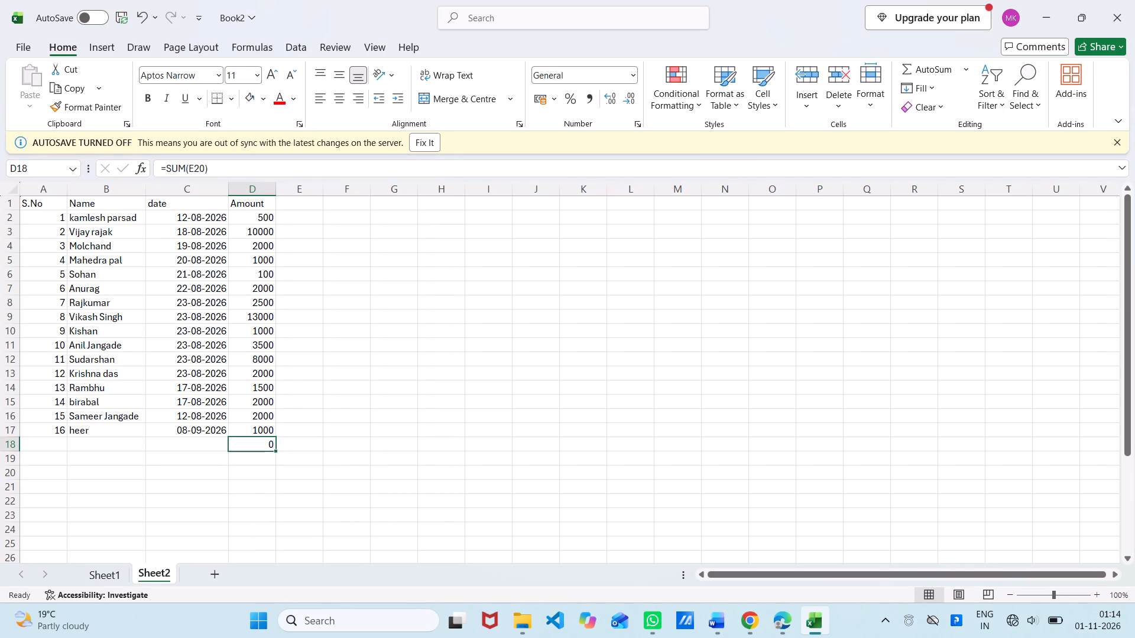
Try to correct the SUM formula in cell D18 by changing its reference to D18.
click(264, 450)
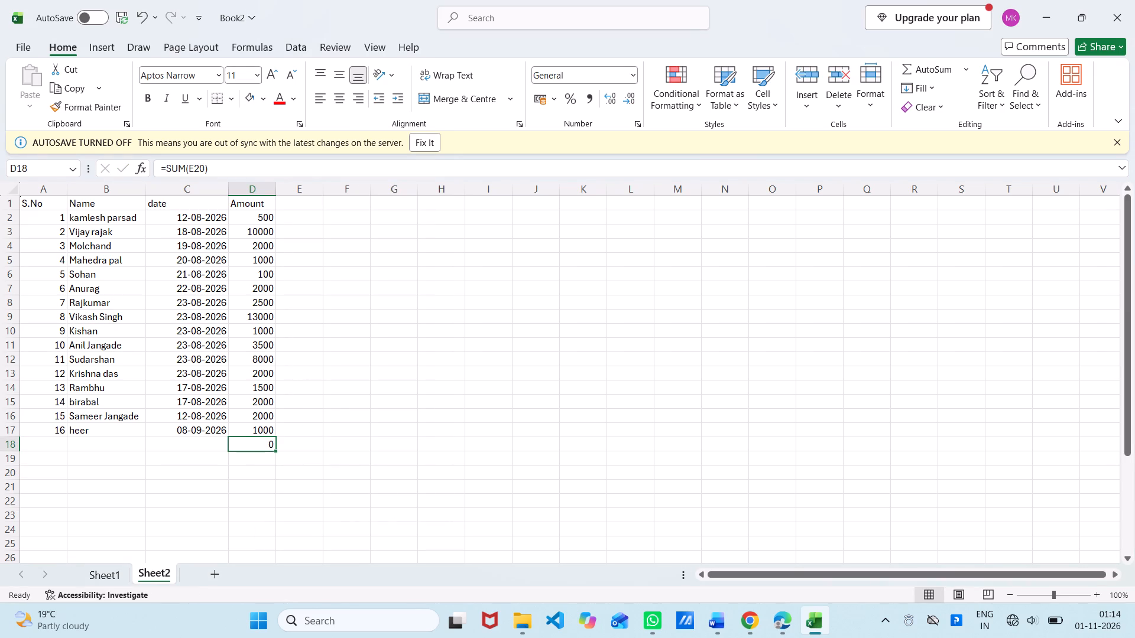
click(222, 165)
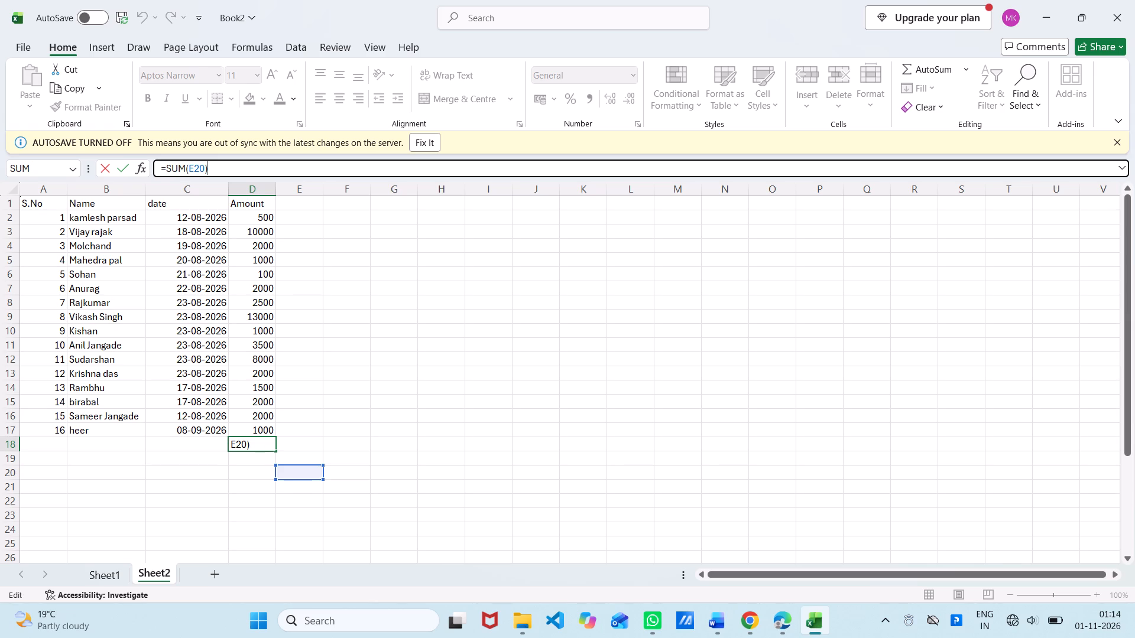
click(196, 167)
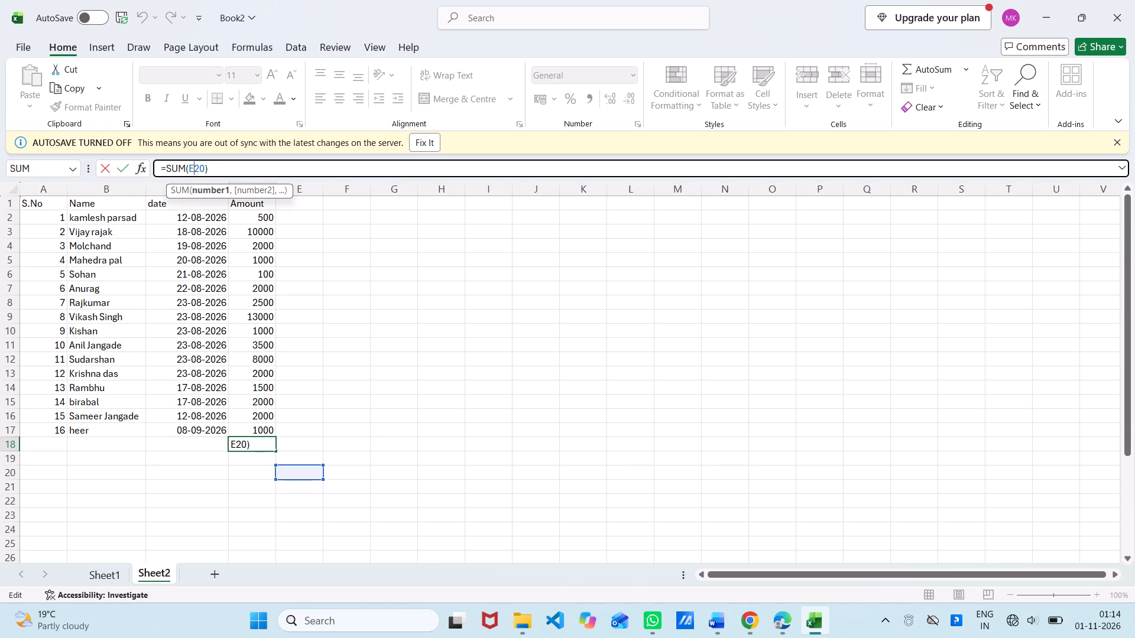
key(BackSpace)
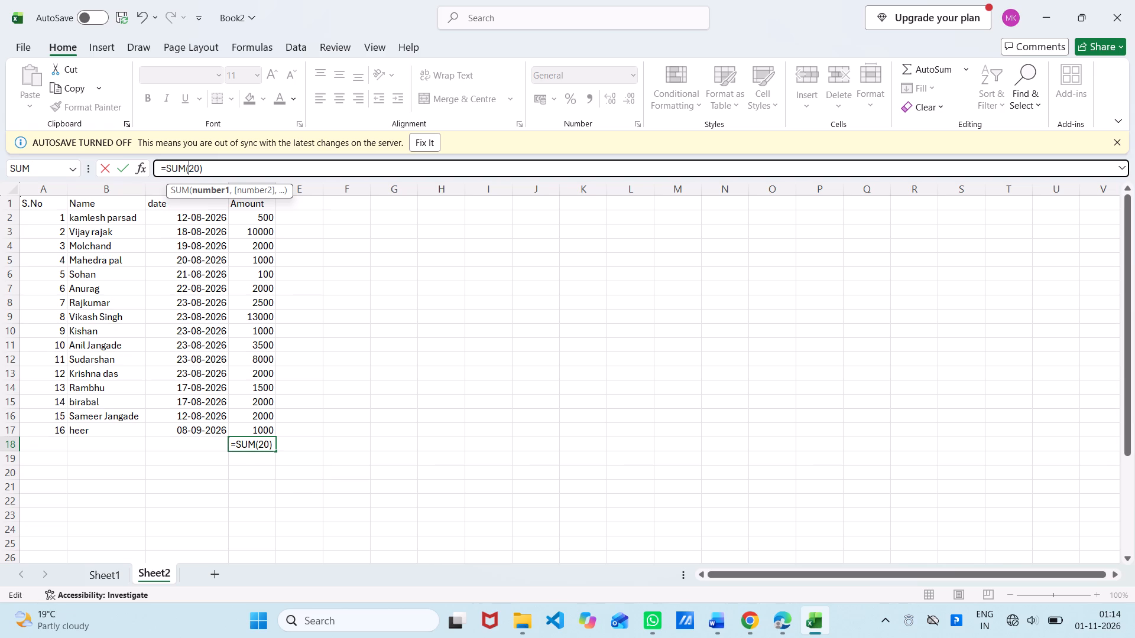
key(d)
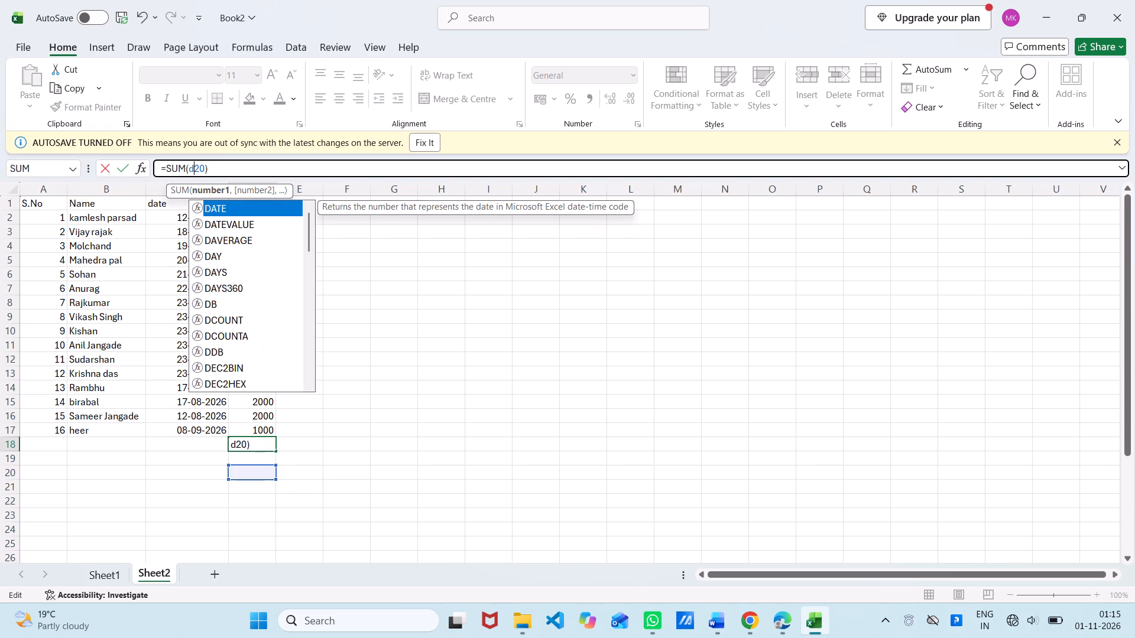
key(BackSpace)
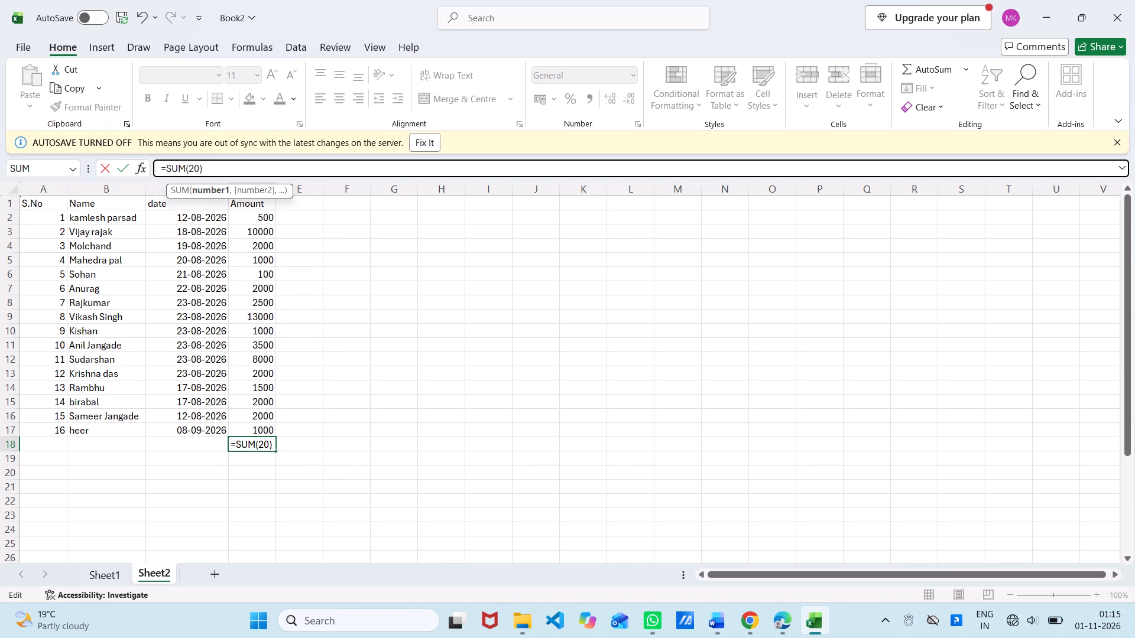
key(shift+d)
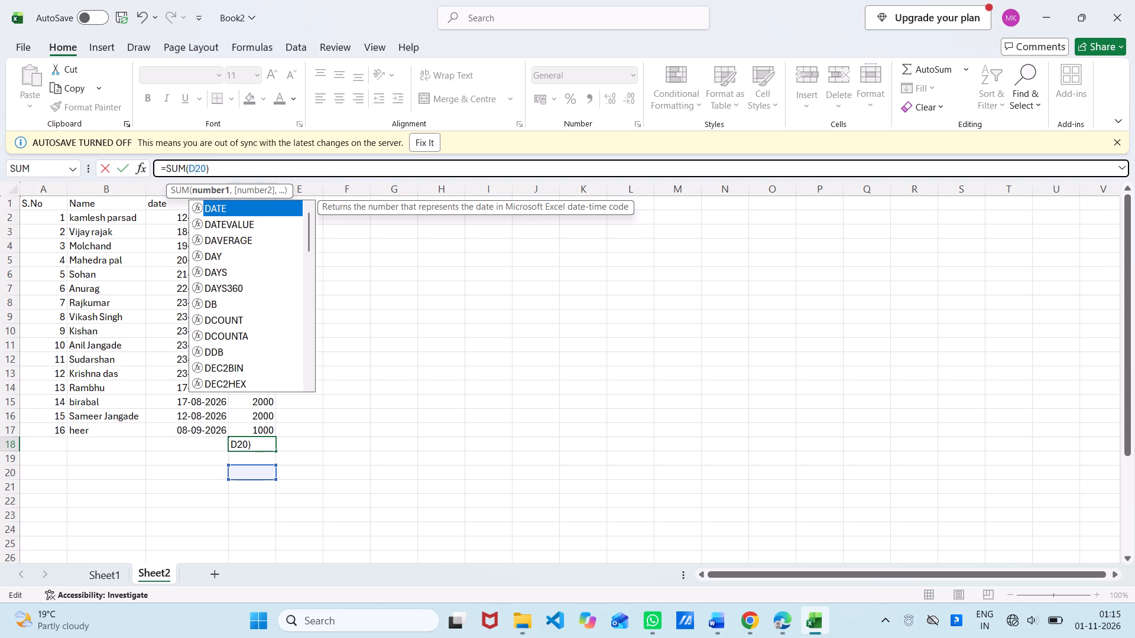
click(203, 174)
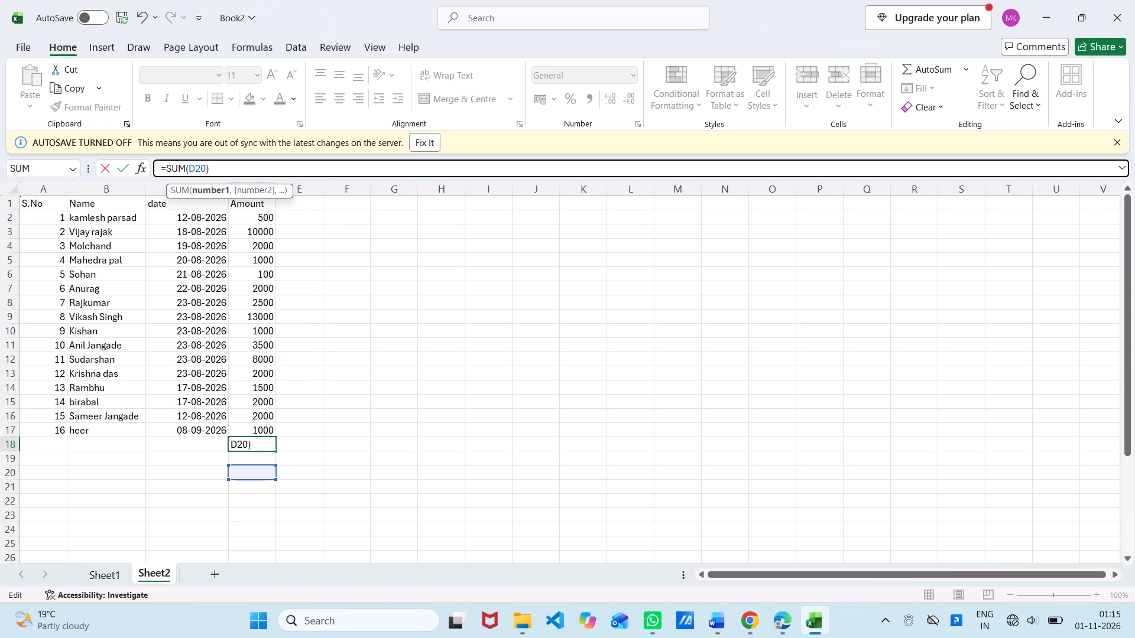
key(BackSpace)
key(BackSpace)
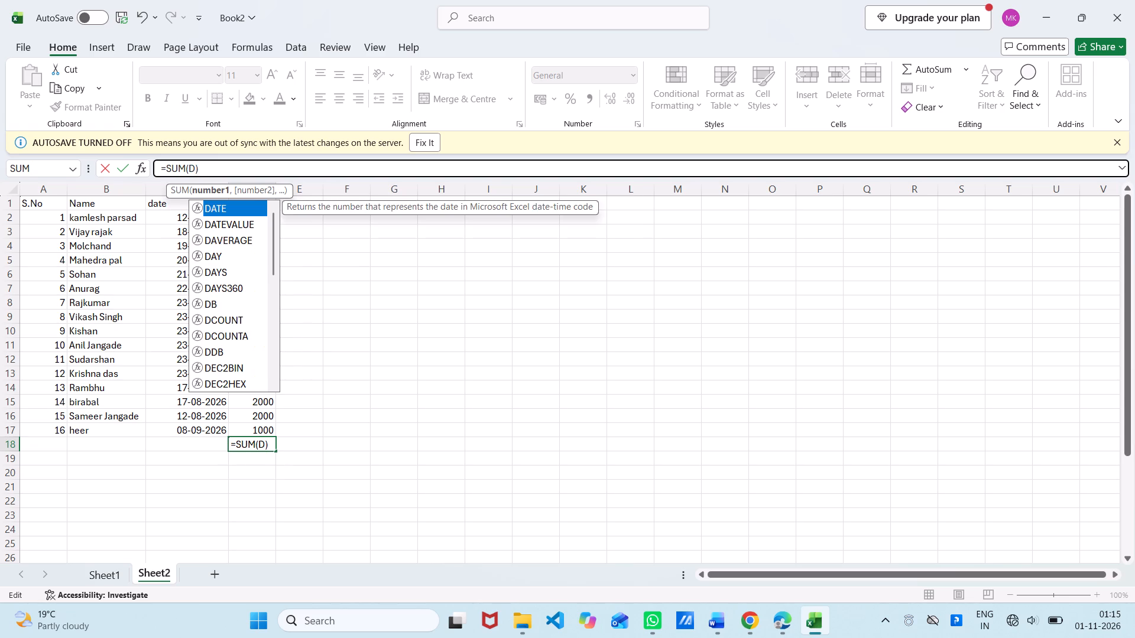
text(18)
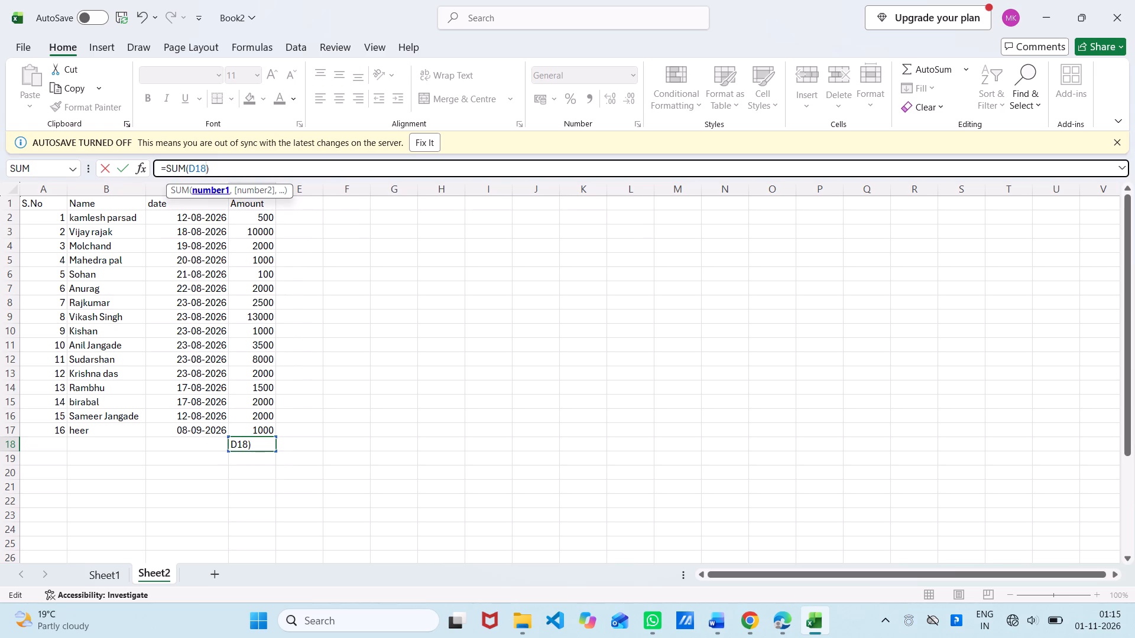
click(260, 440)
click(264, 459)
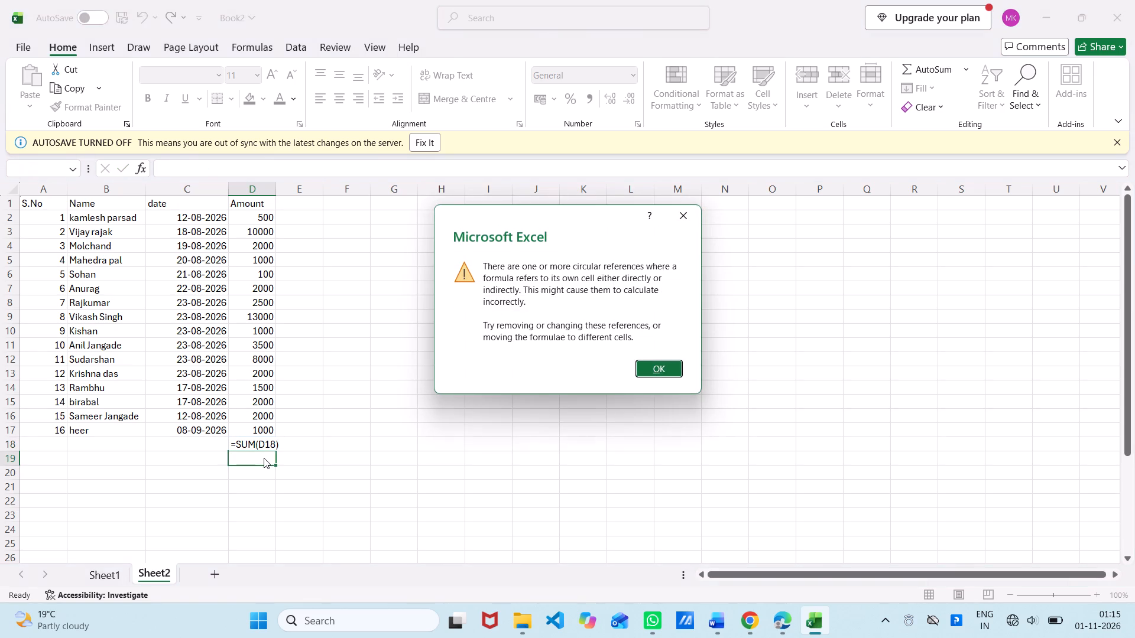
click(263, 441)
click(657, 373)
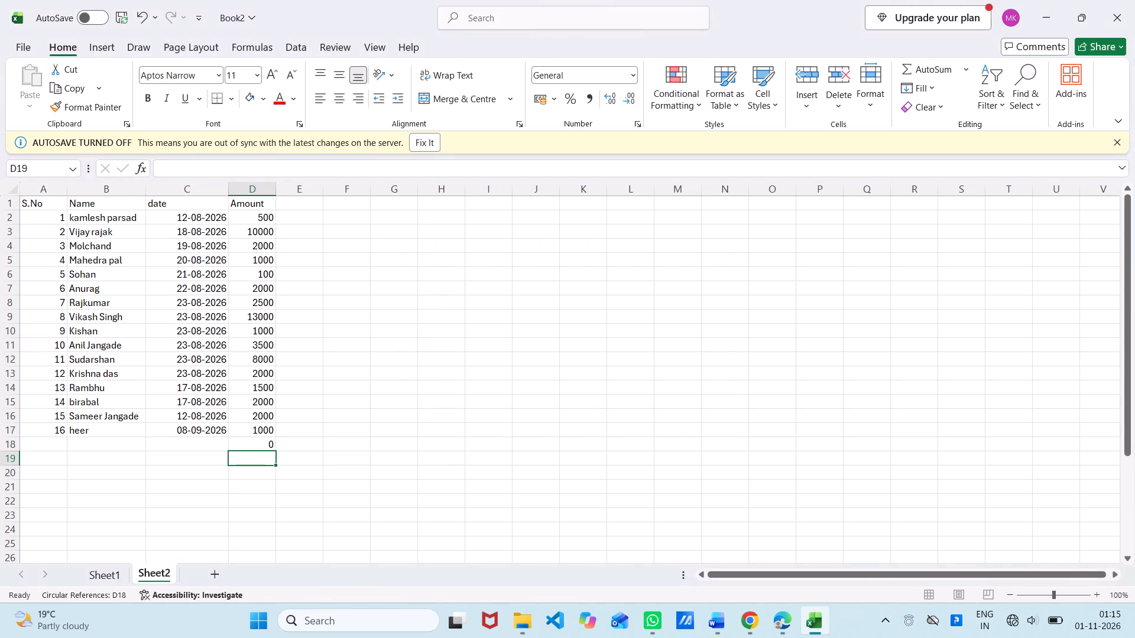
Replace the self-reference in cell D18's SUM formula with the Amount range D3:D17 and complete the formula.
click(263, 445)
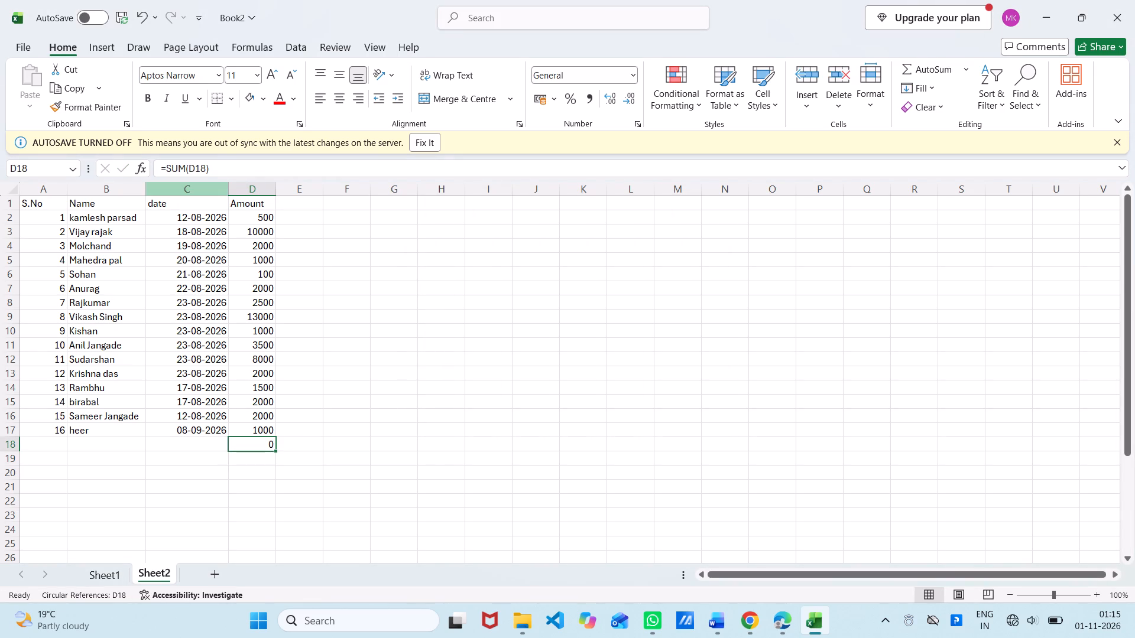
click(210, 167)
key(BackSpace)
key(BackSpace)
key(BackSpace)
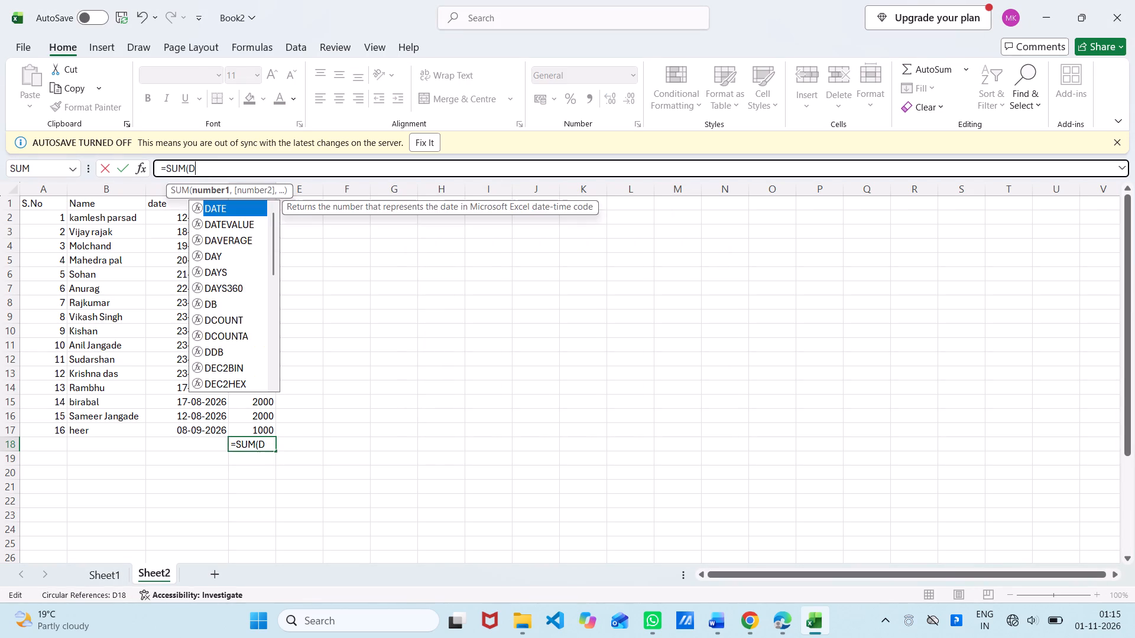
key(BackSpace)
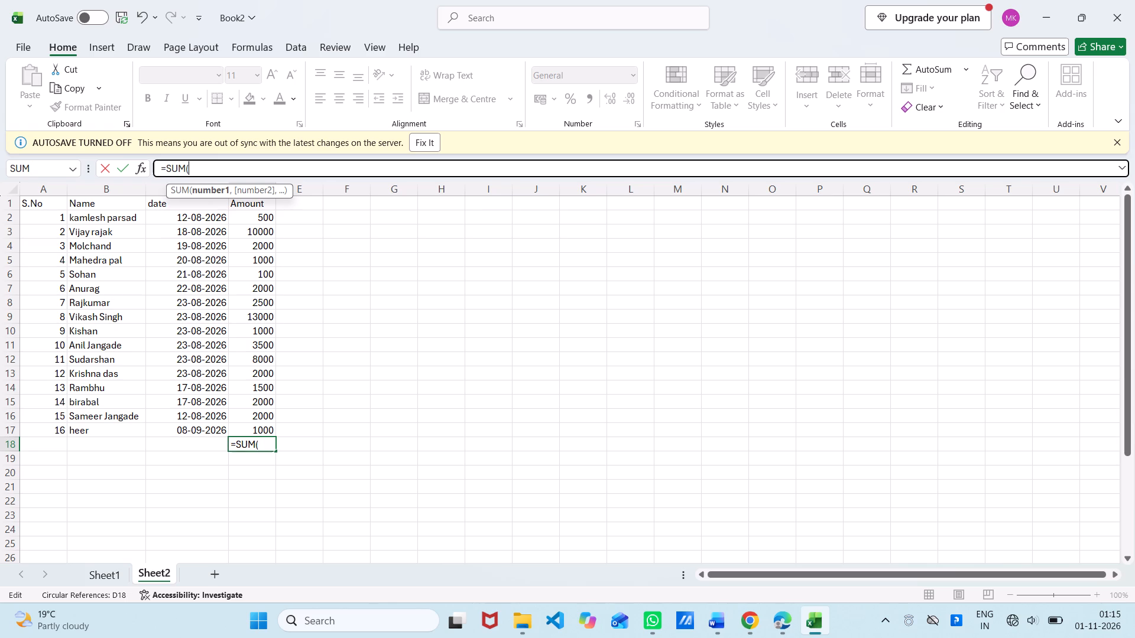
drag(251, 225, 241, 430)
click(263, 167)
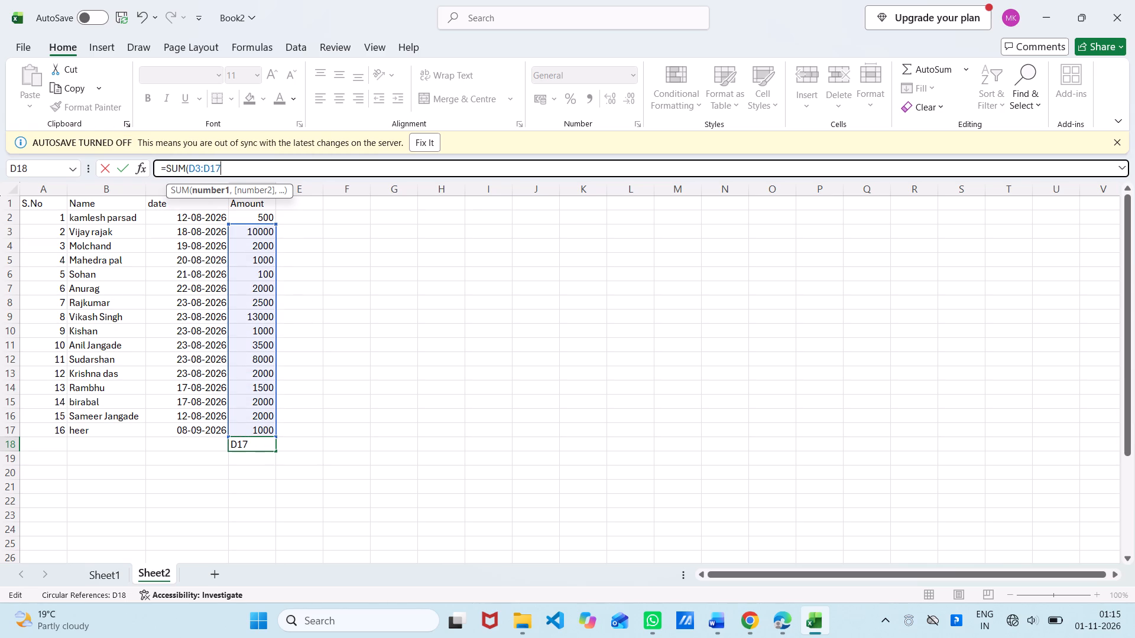
key(0)
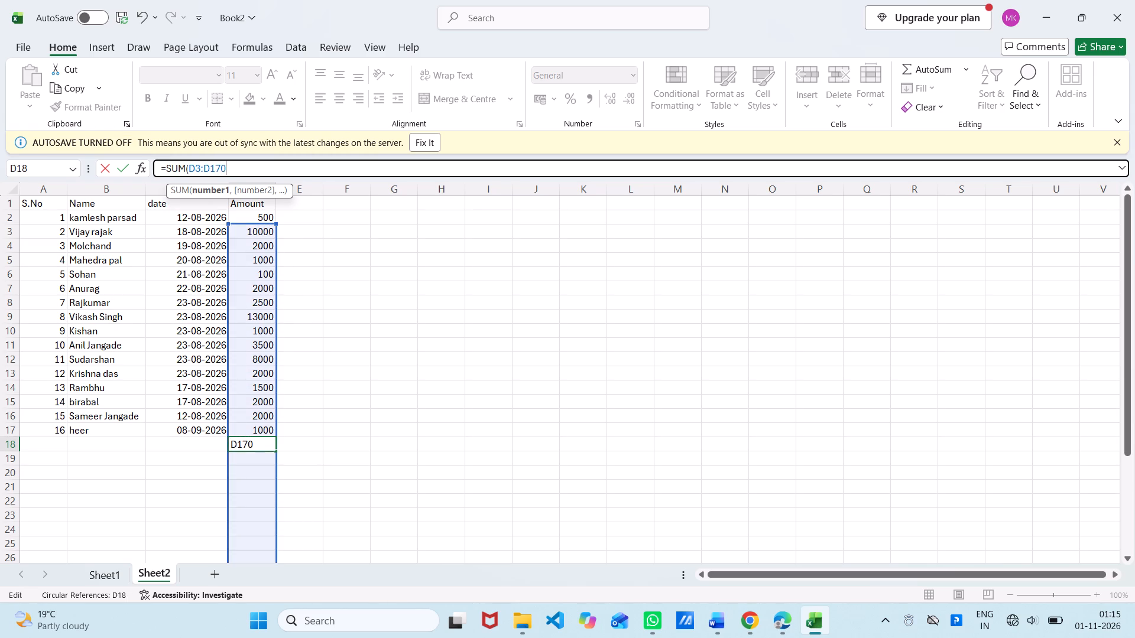
key(BackSpace)
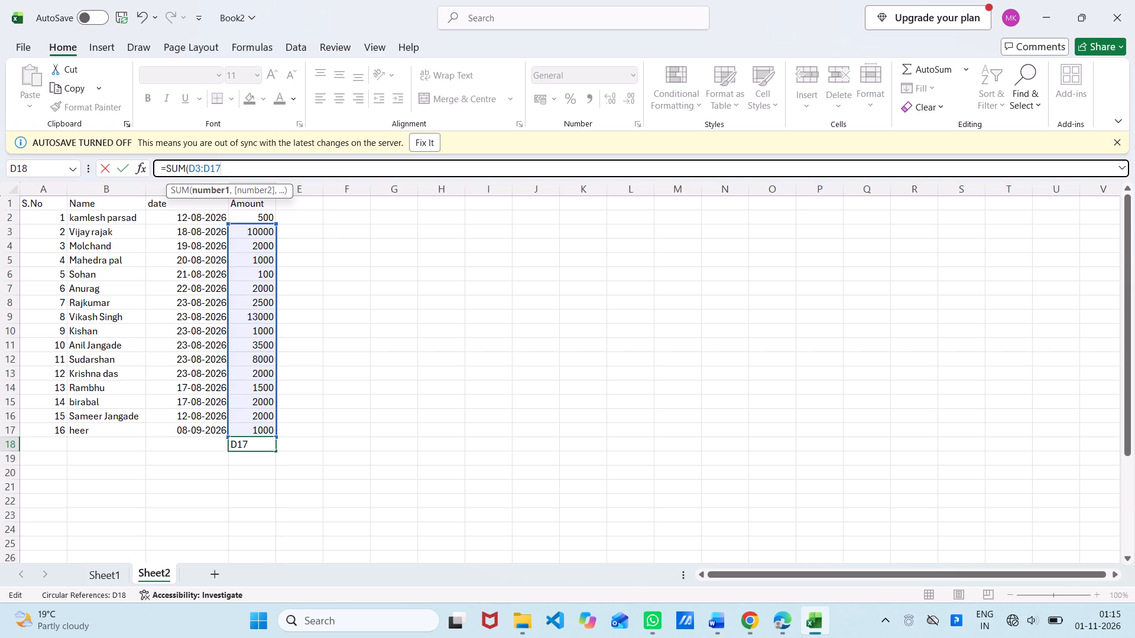
key(shift+parenright)
click(244, 455)
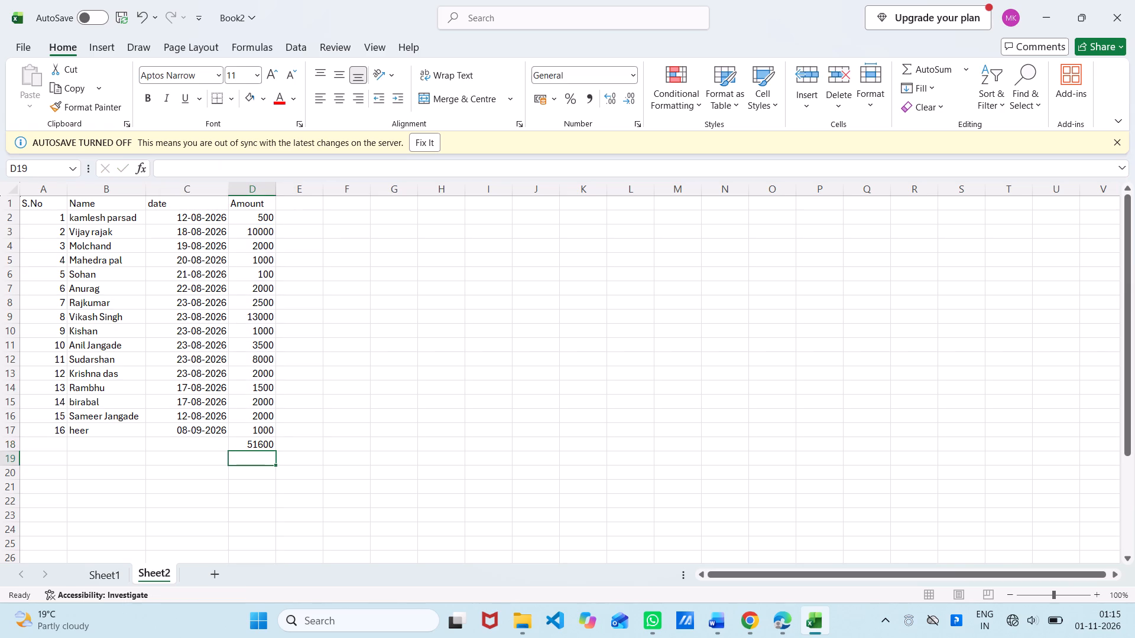
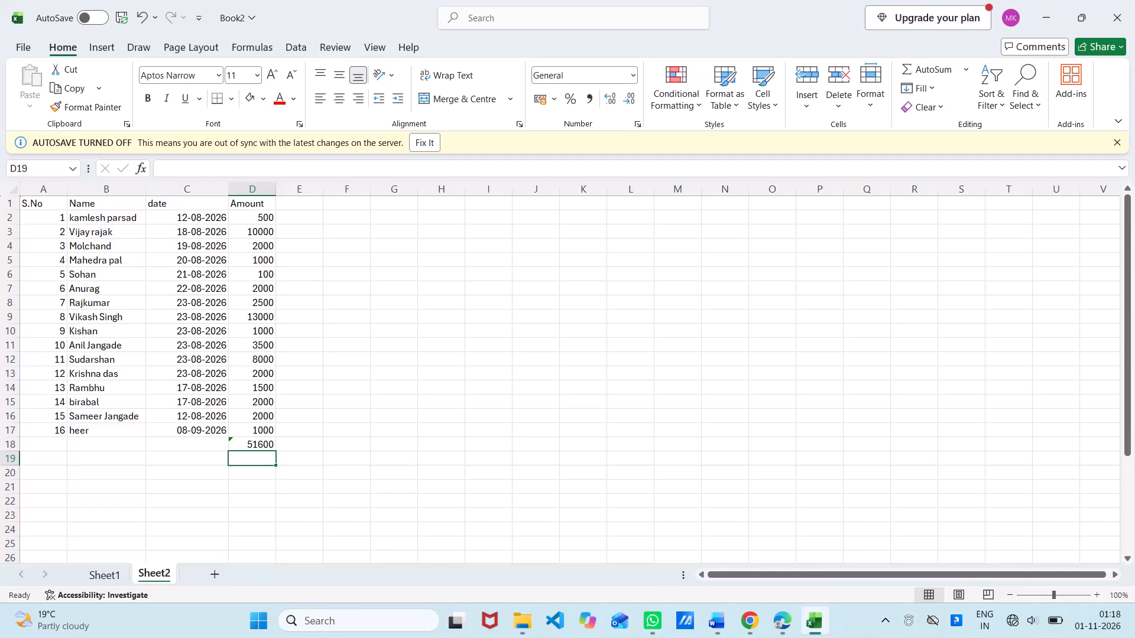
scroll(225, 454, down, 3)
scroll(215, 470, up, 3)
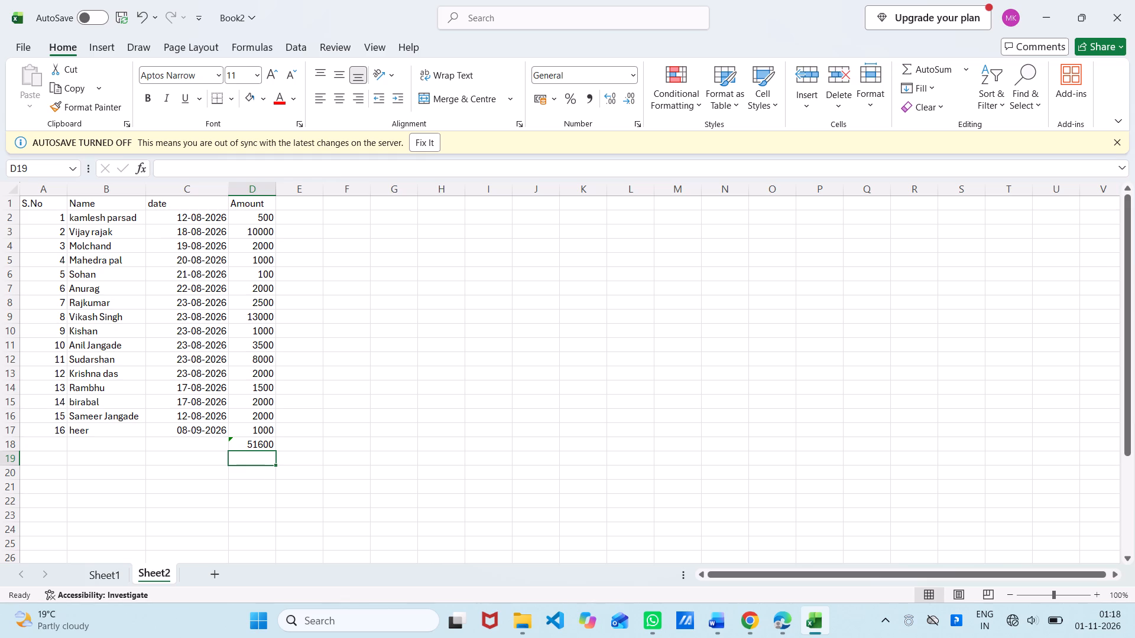
Extend the name in cell B17 so that it reads "heerachand".
click(100, 434)
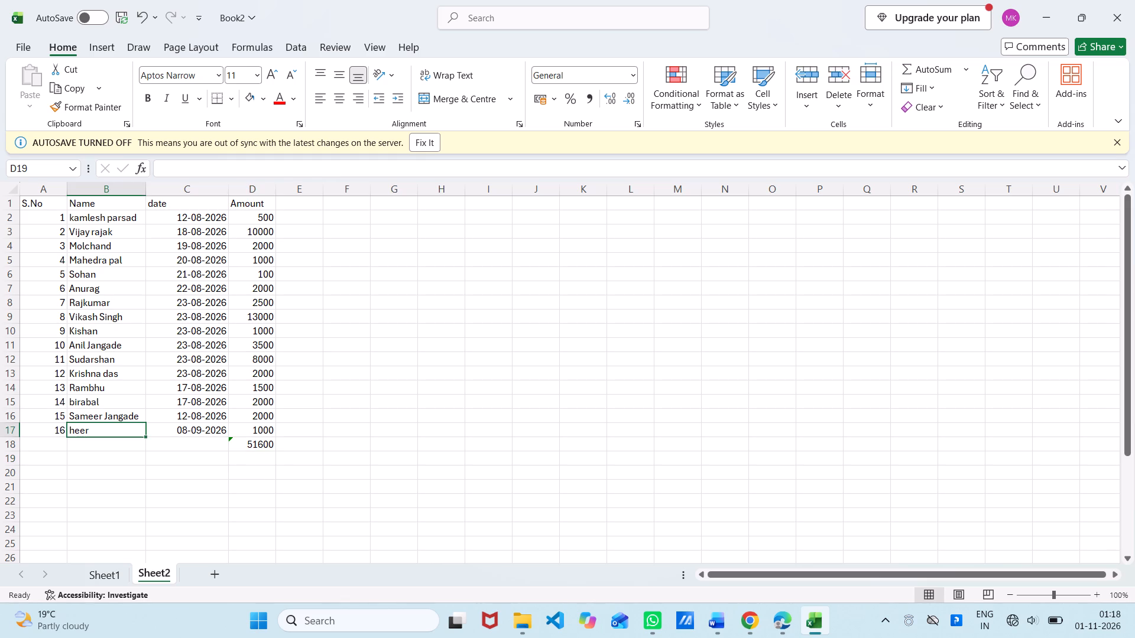
click(214, 167)
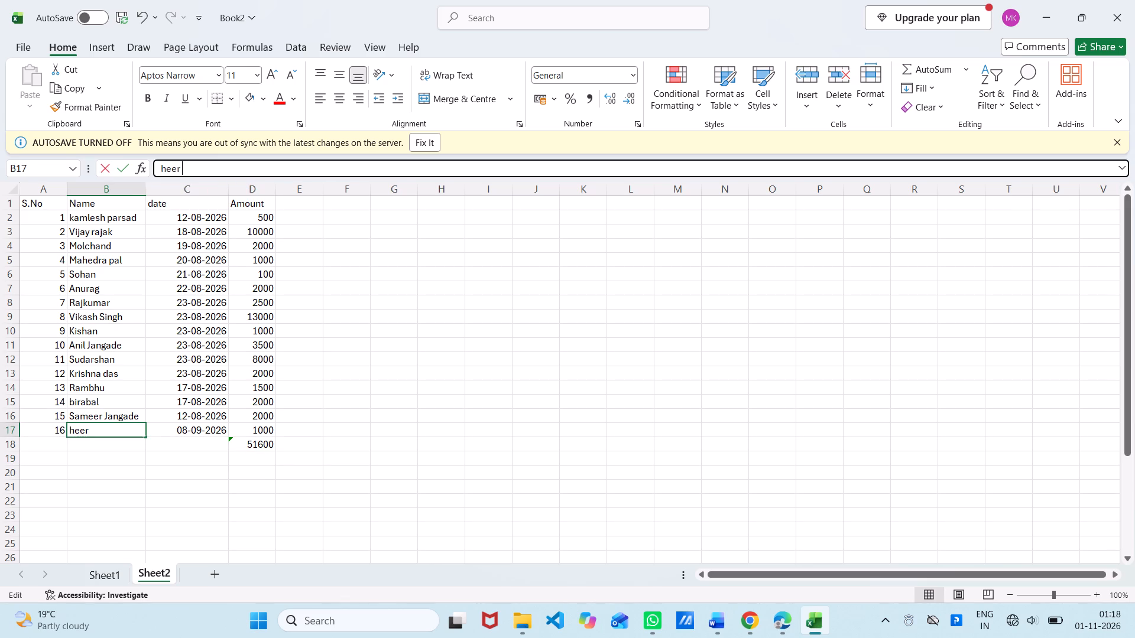
key(BackSpace)
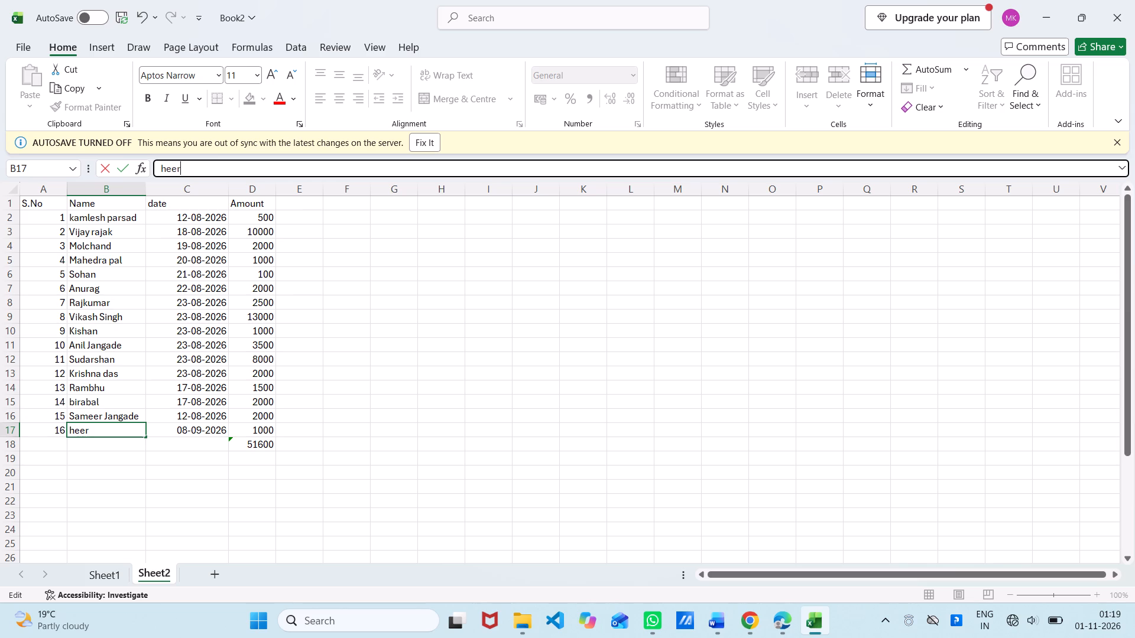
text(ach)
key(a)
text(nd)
click(122, 442)
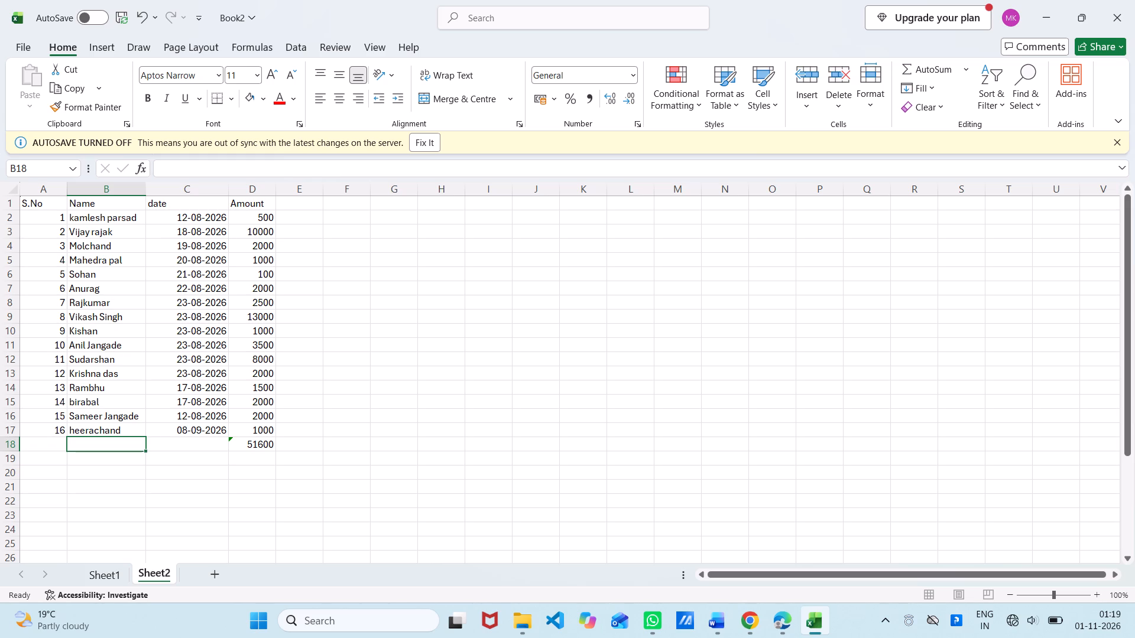
Copy the full SUM formula text from cell D18.
click(252, 444)
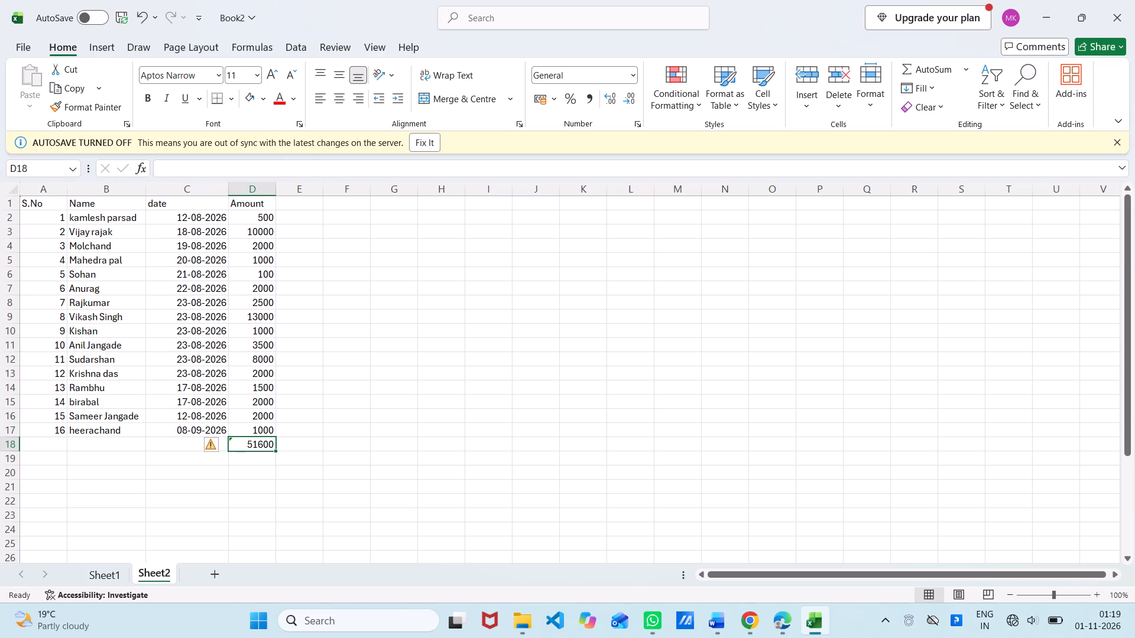
drag(267, 445, 269, 458)
click(269, 458)
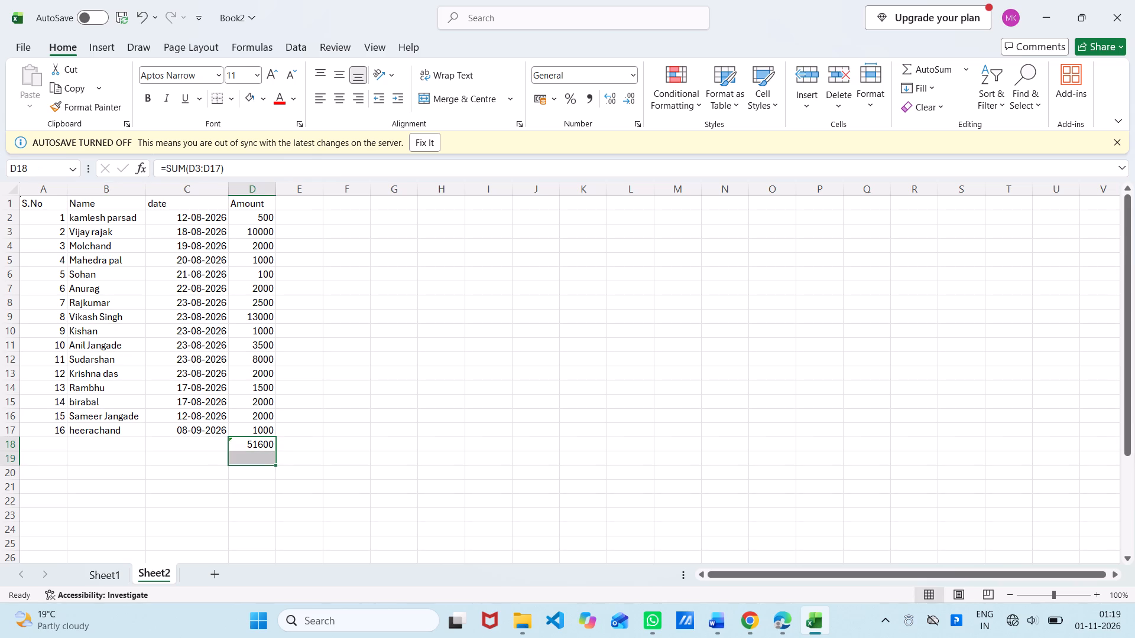
click(262, 447)
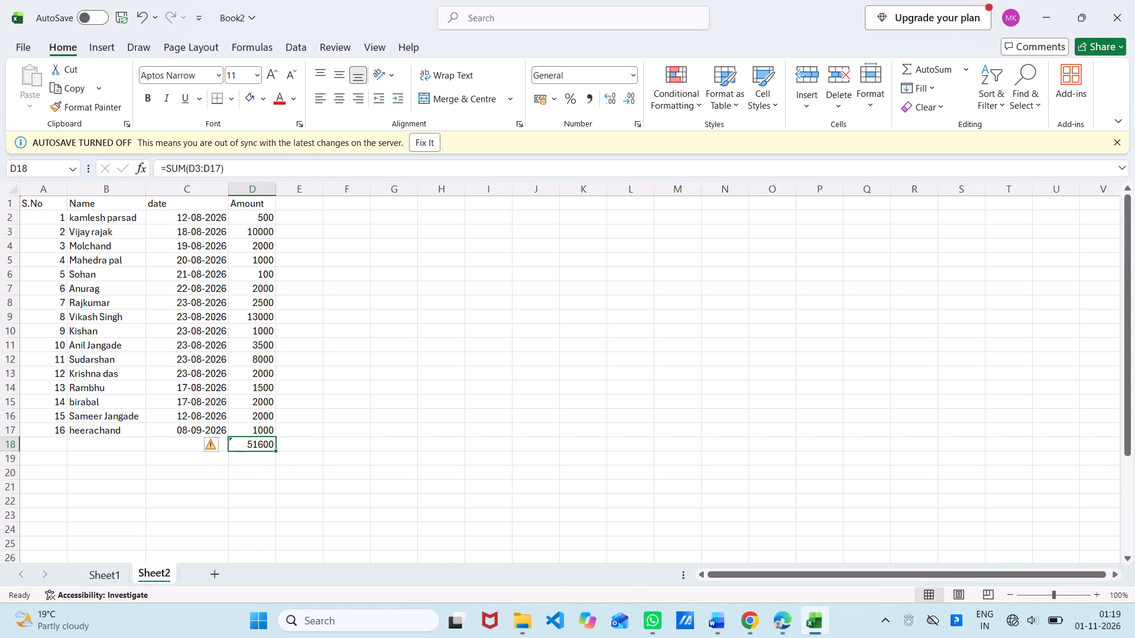
click(231, 164)
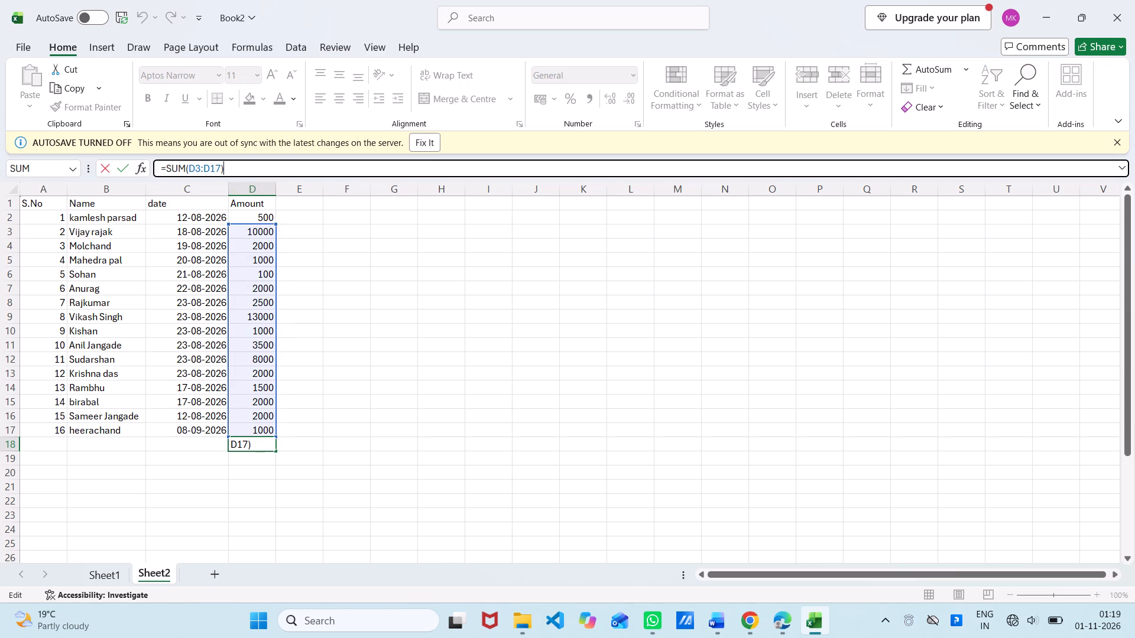
drag(236, 171, 153, 170)
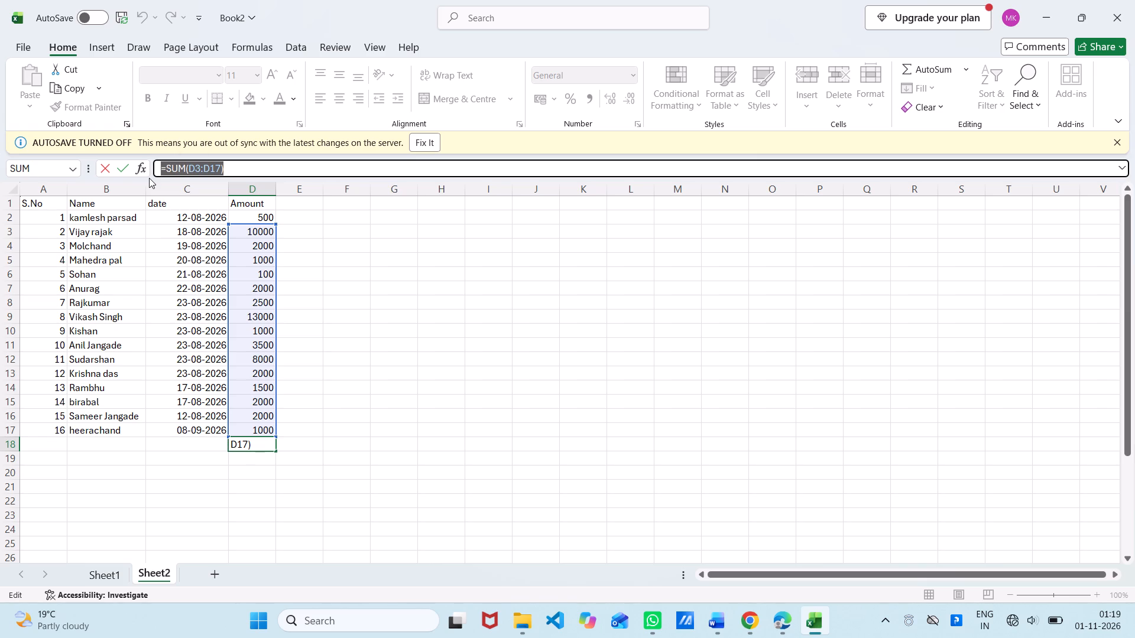
key(ctrl+c)
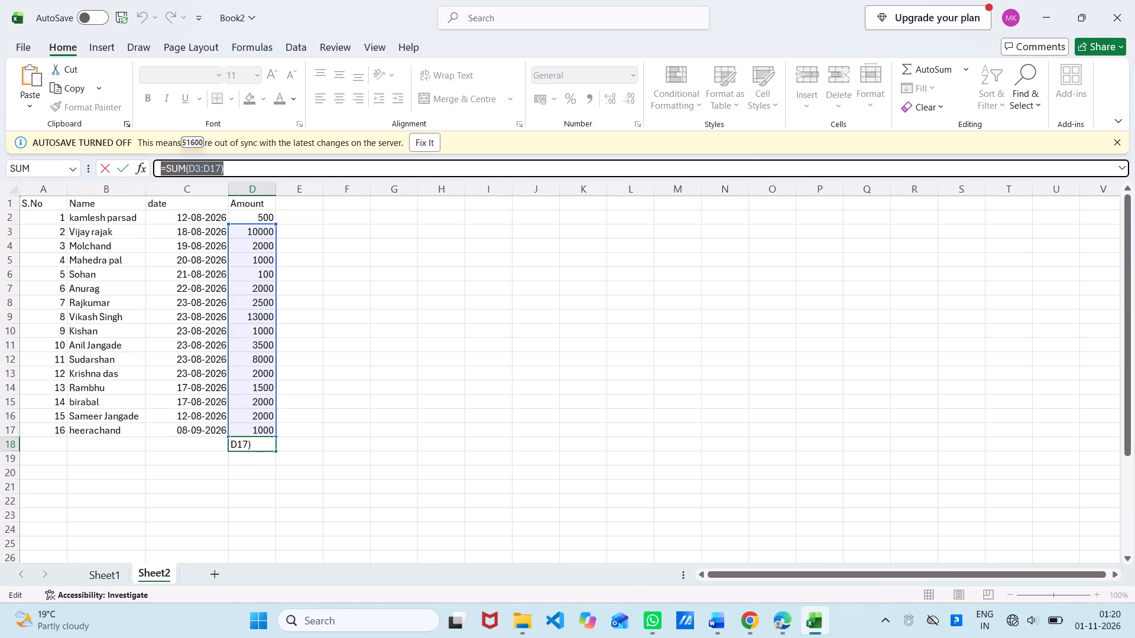
click(249, 168)
drag(249, 168, 145, 171)
key(ctrl+c)
Delete the whole SUM formula from cell D18, leaving the cell free for another entry.
click(266, 441)
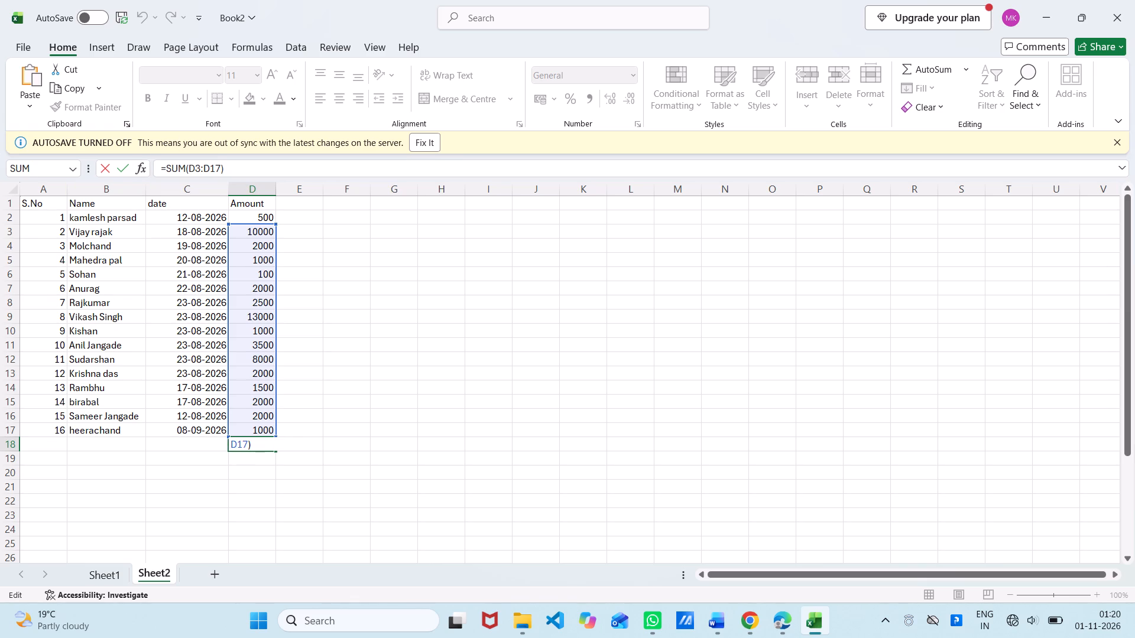
key(BackSpace)
key(BackSpace)
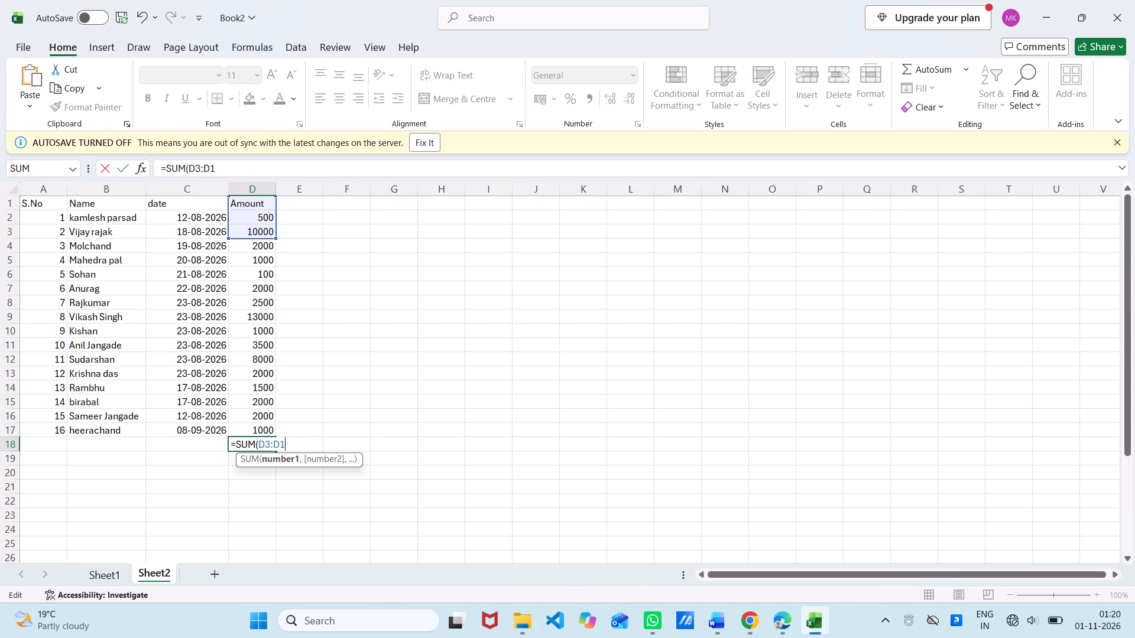
key(BackSpace)
key(BackSpace)
key(BackSpace)
key(BackSpace)
key(BackSpace)
key(BackSpace)
key(BackSpace)
key(BackSpace)
key(BackSpace)
key(BackSpace)
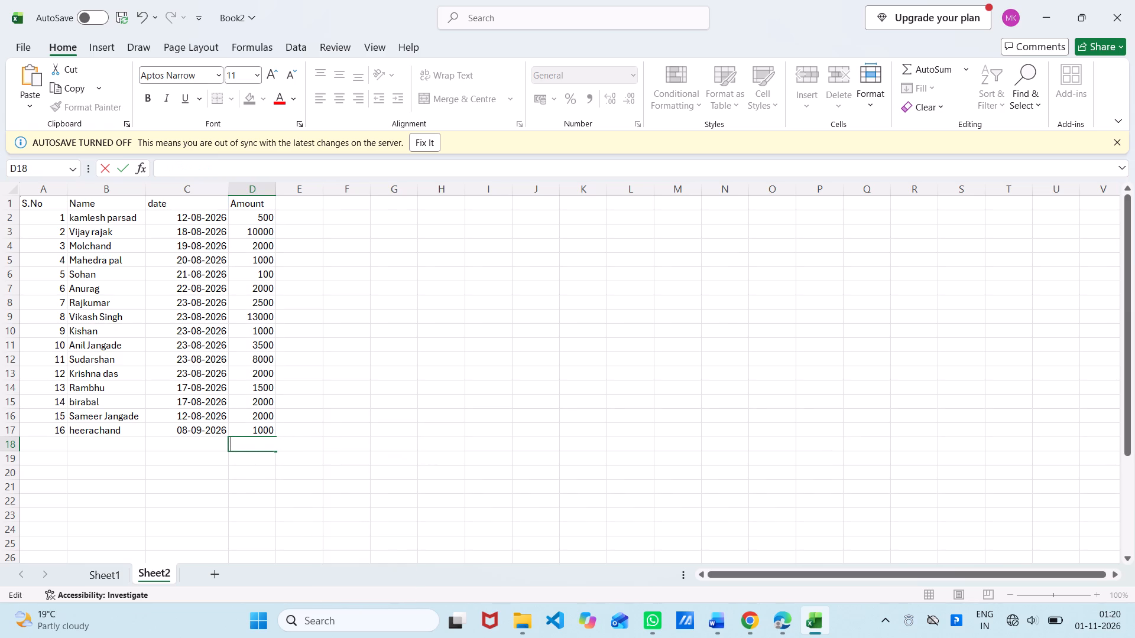
click(188, 443)
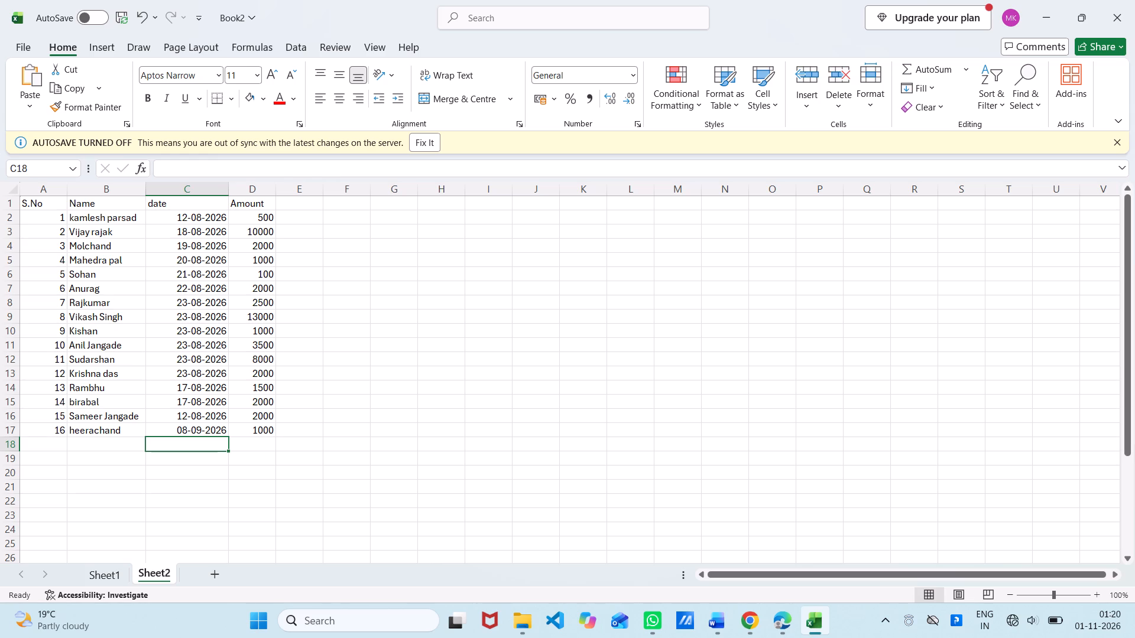
Start a new record in row 18 with serial number 17 and the payee's name.
click(56, 446)
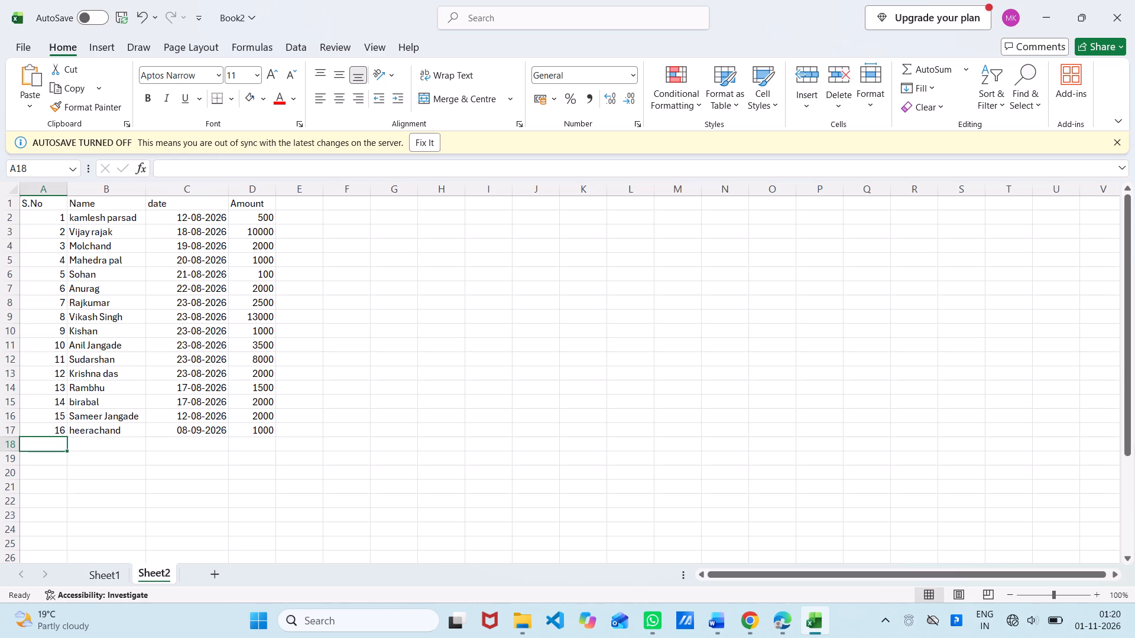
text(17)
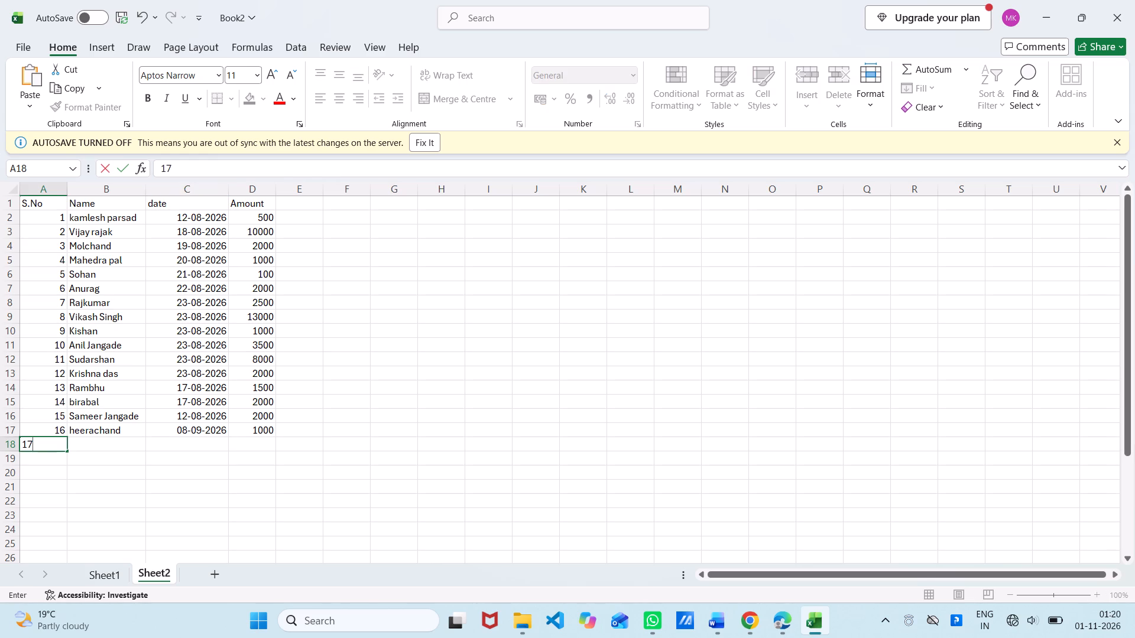
click(106, 445)
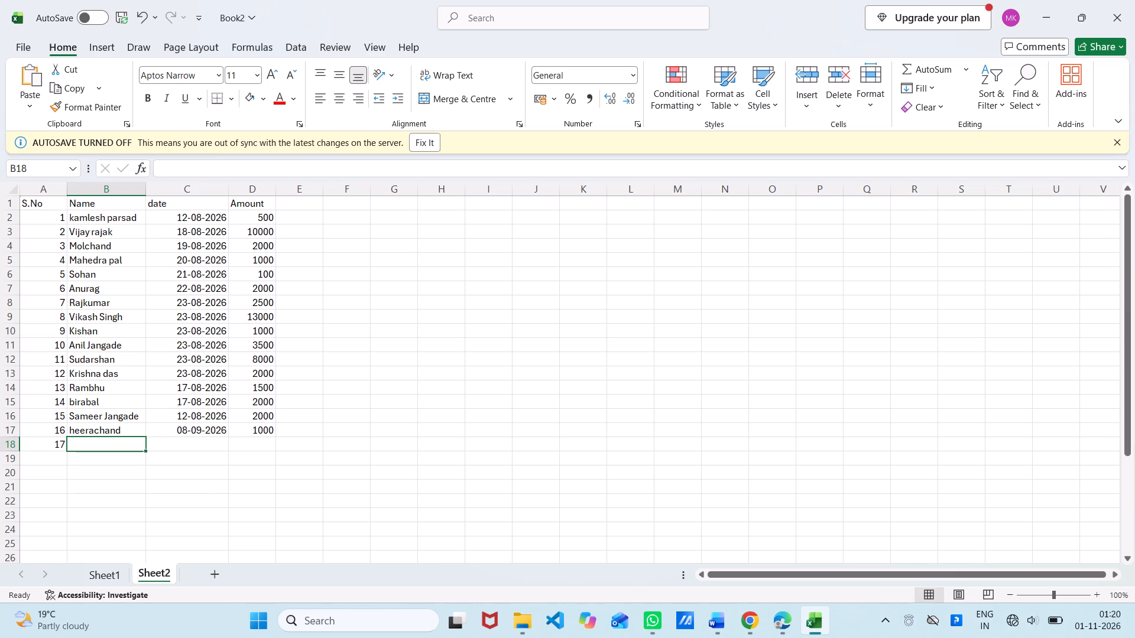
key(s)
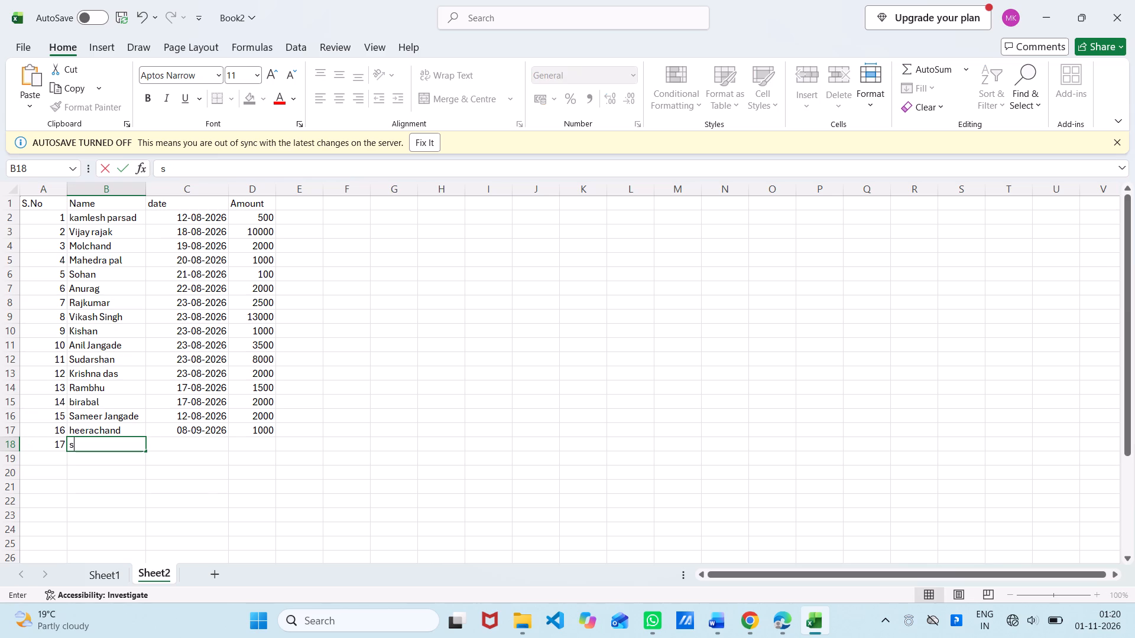
key(BackSpace)
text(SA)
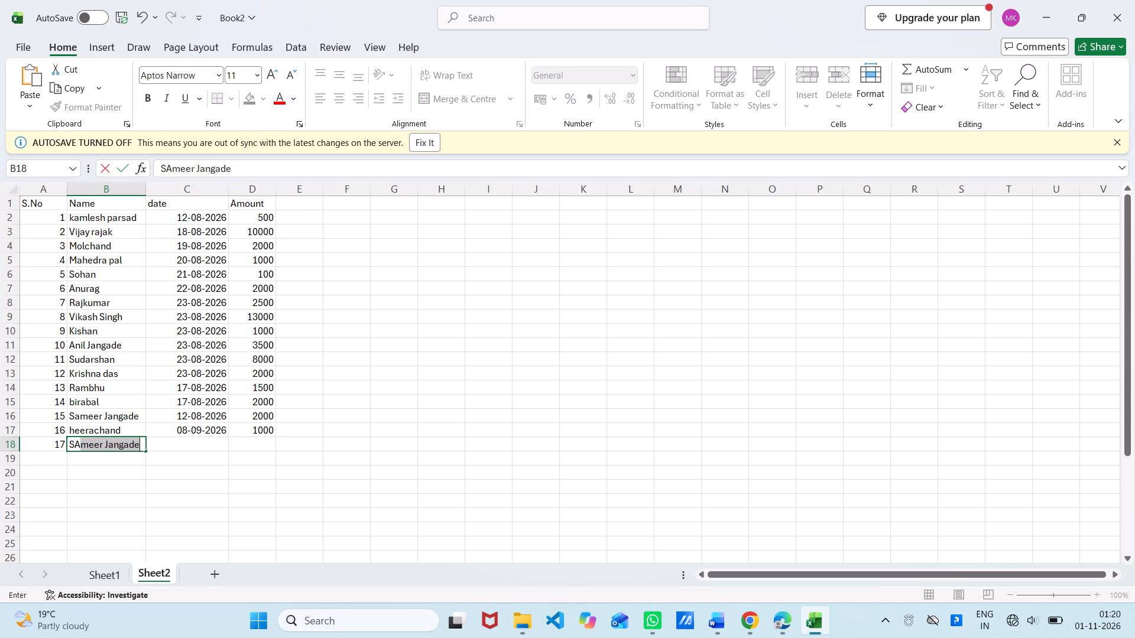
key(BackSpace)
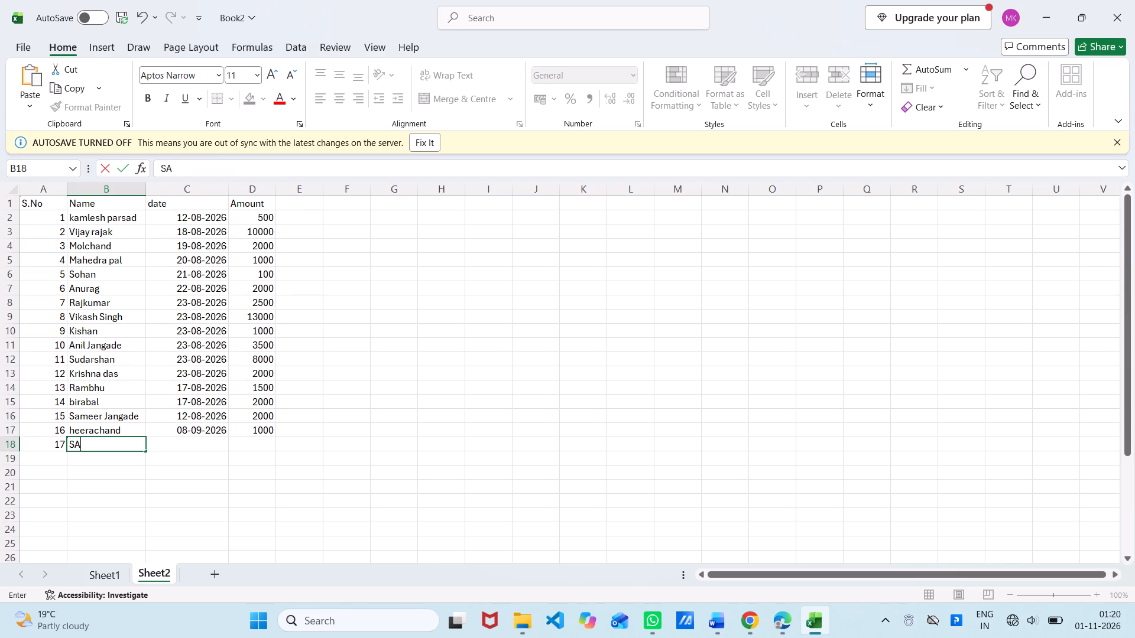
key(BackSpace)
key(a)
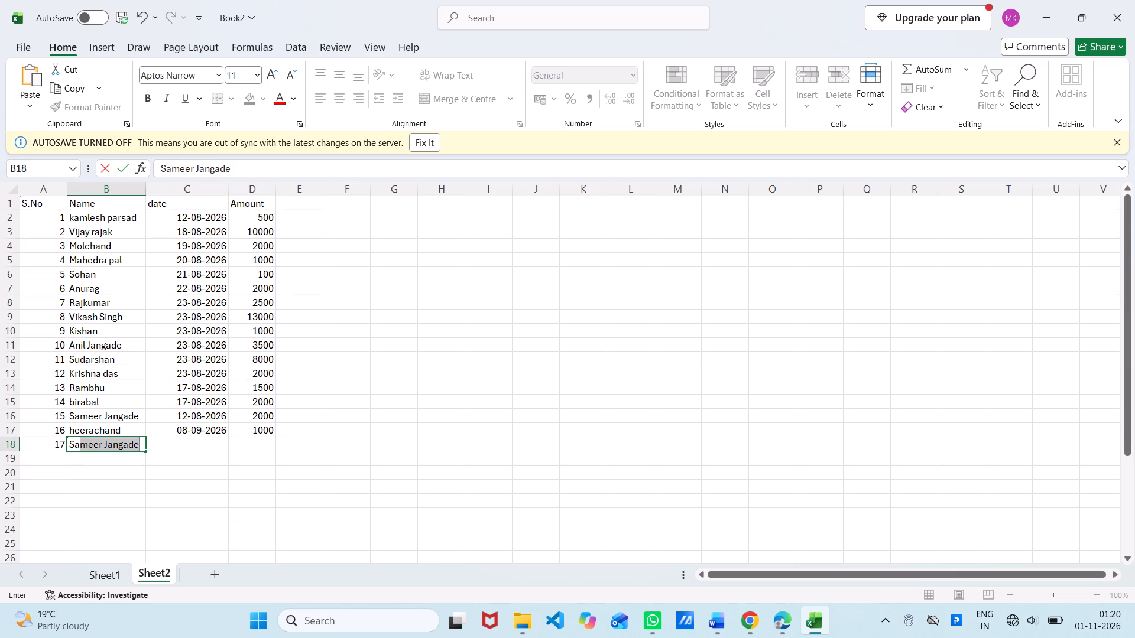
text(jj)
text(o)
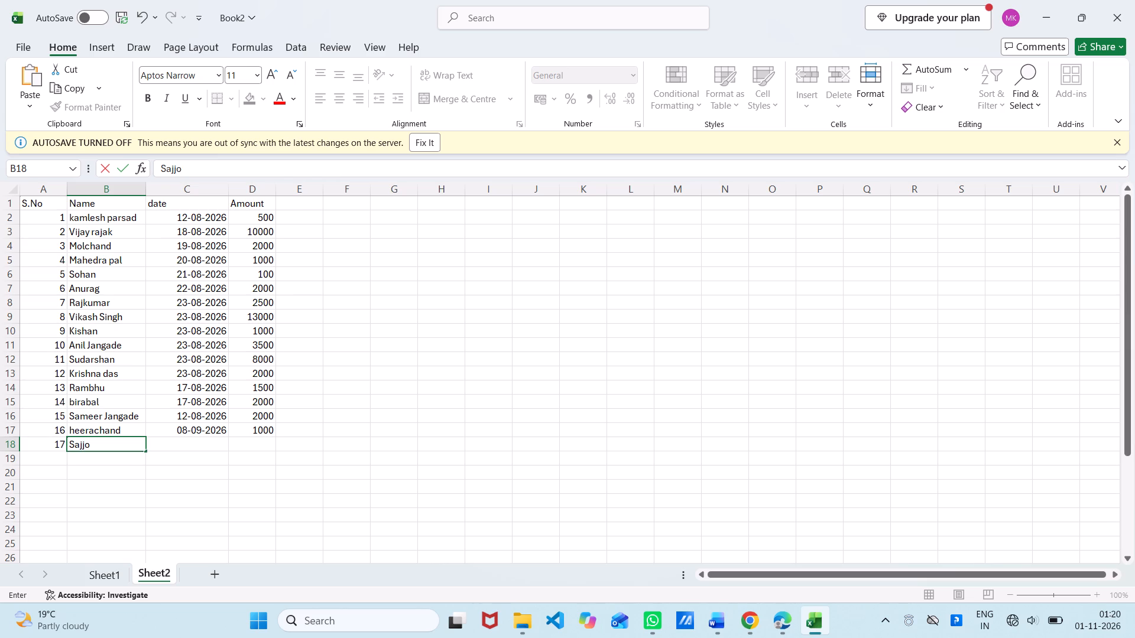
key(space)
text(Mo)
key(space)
Complete row 18 with the date 14-08-2026 and the amount 1000.
click(215, 440)
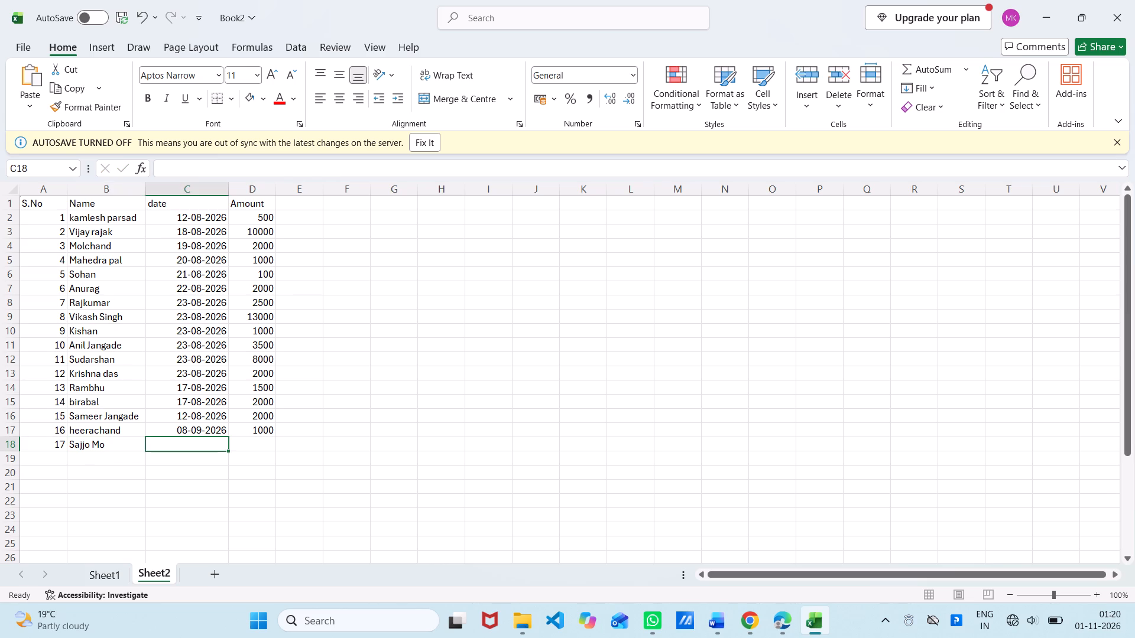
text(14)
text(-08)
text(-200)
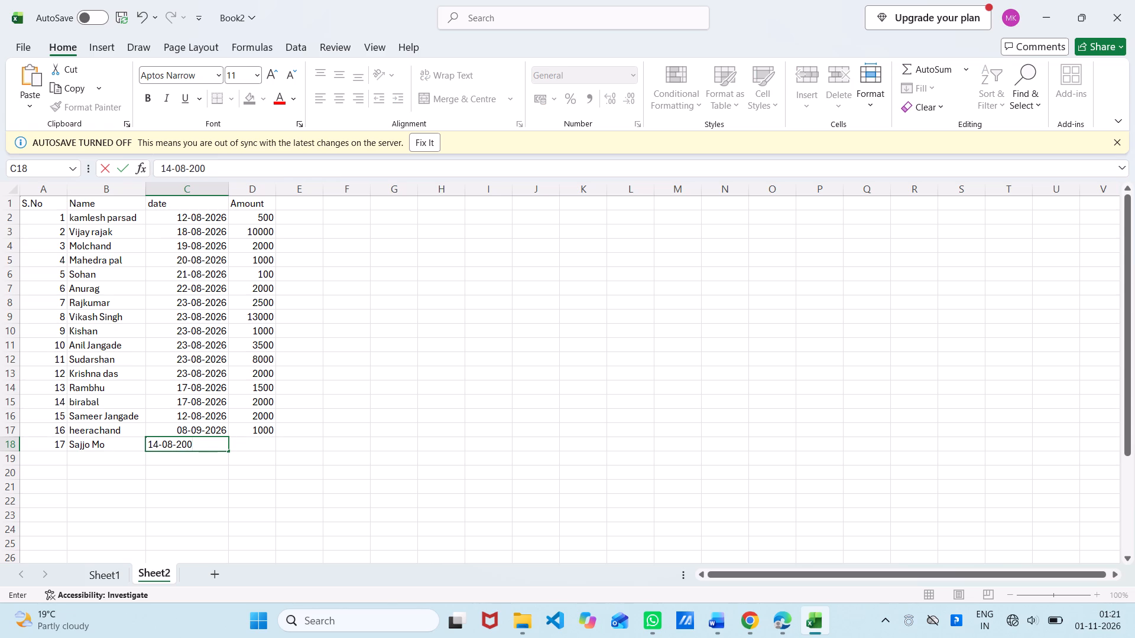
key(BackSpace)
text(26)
click(260, 445)
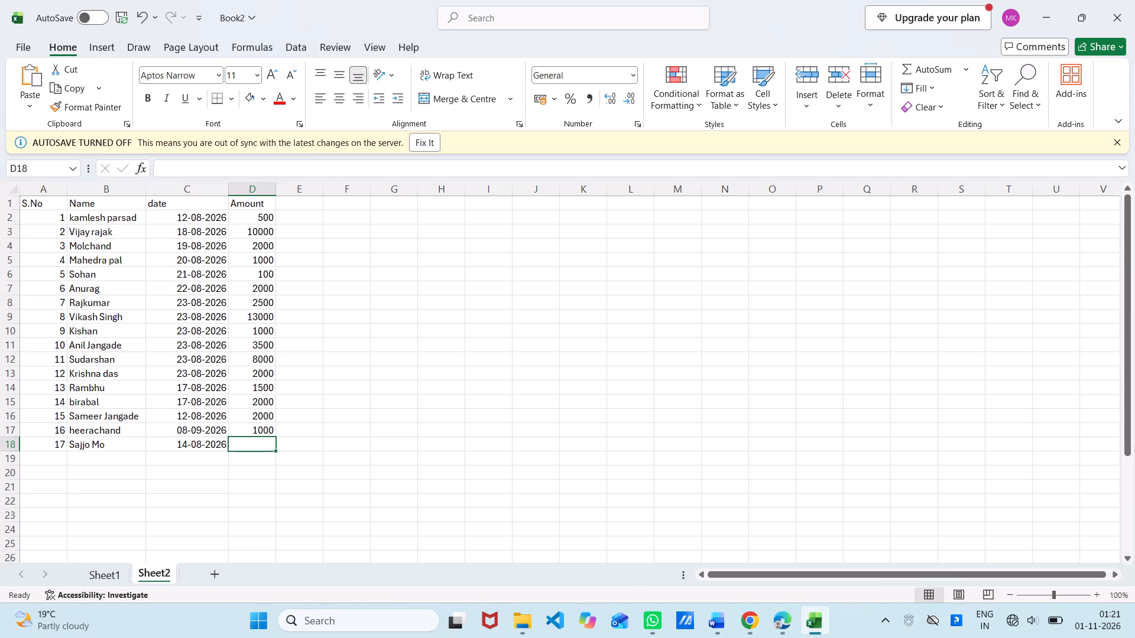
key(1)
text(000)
Start a new record in row 19 with serial number 18 and the payee's name.
click(25, 456)
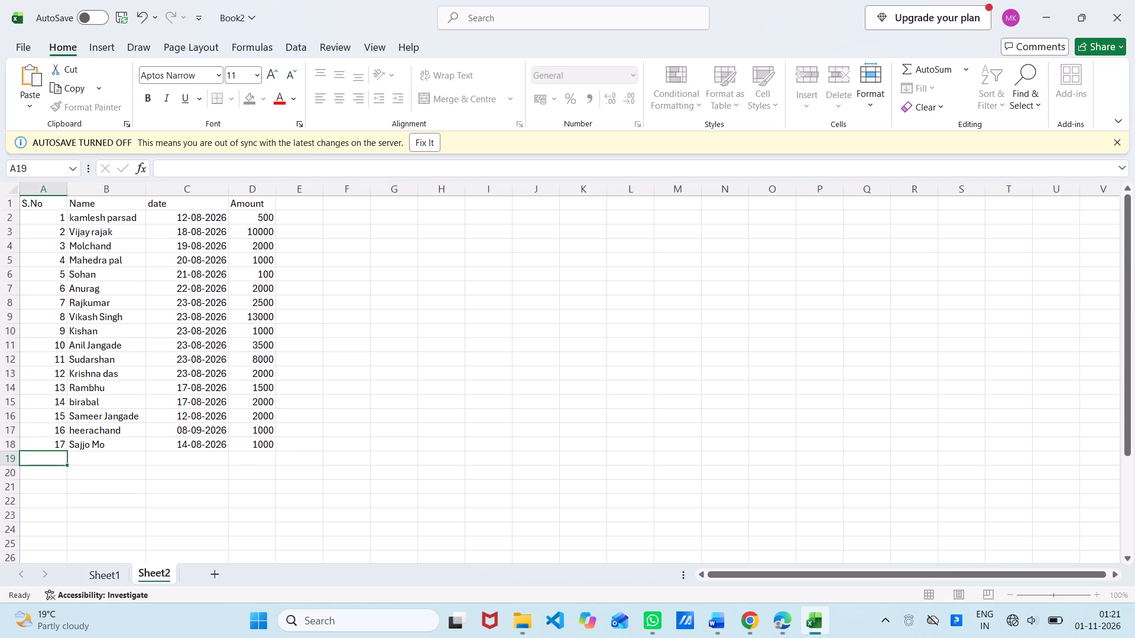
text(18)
click(98, 461)
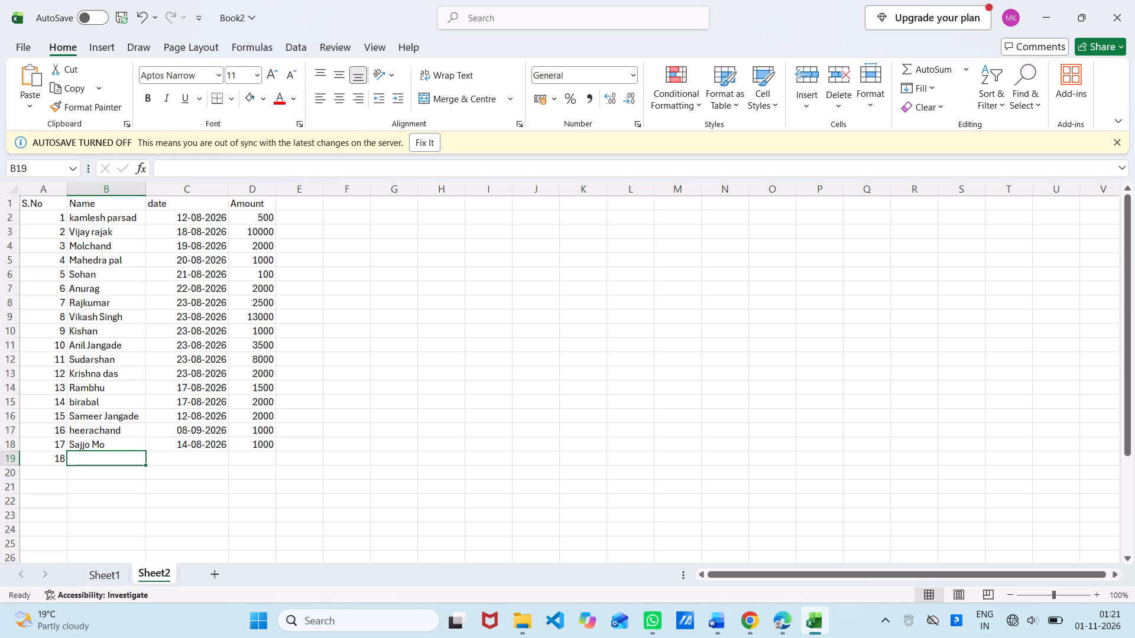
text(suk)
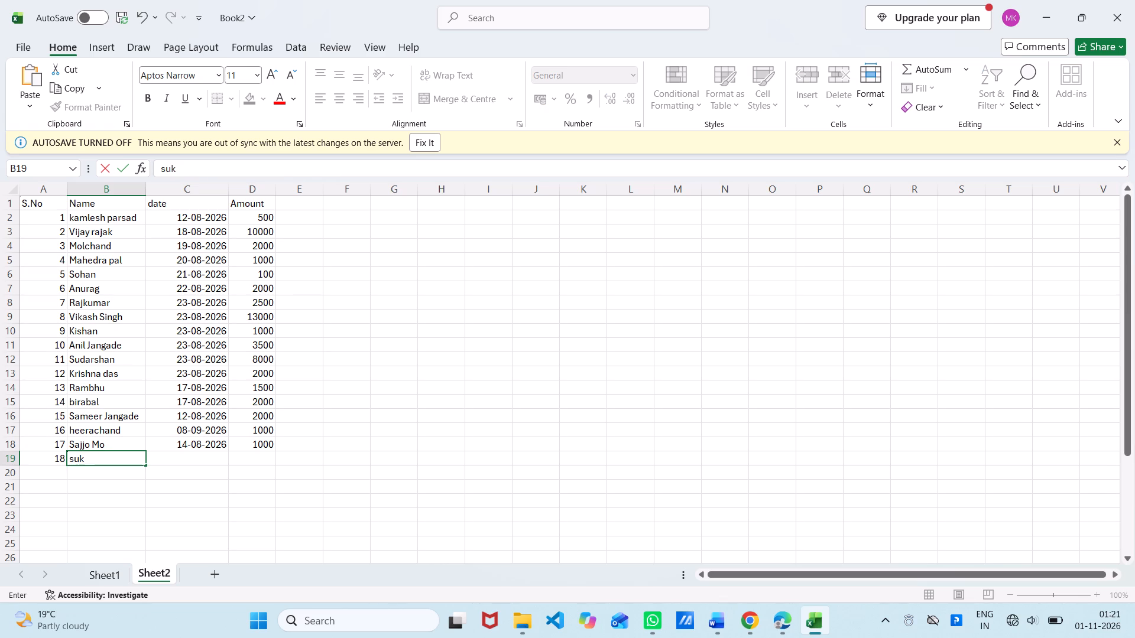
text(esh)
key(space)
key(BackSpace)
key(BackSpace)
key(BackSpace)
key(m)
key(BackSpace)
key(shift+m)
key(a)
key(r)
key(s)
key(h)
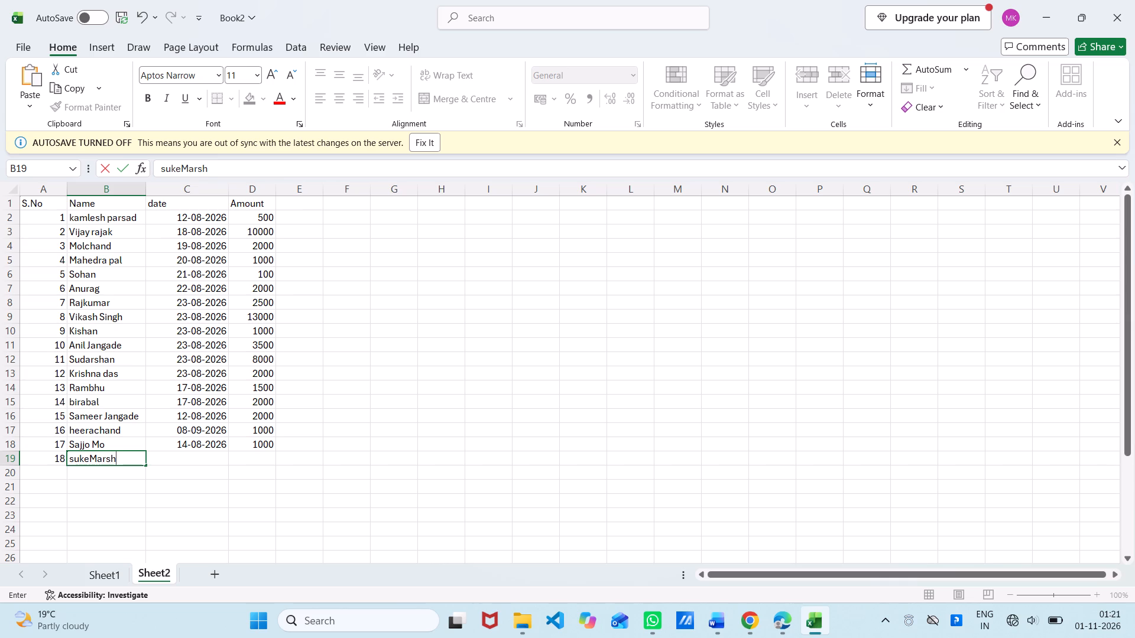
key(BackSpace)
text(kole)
Complete row 19 with the date 17-08-2026 and the amount 250.
click(192, 463)
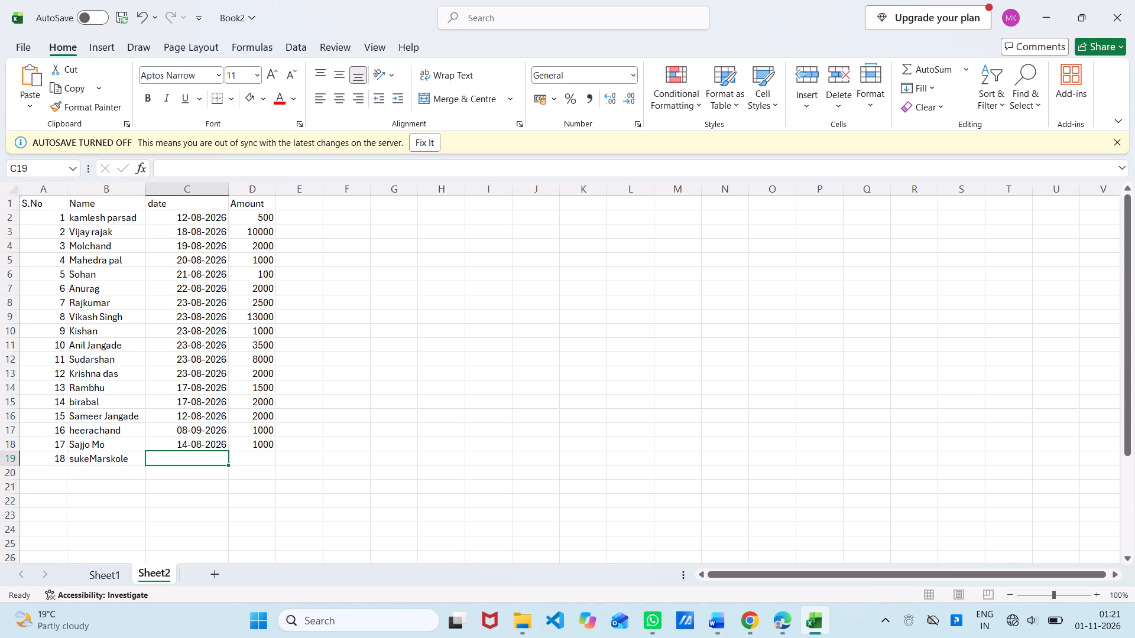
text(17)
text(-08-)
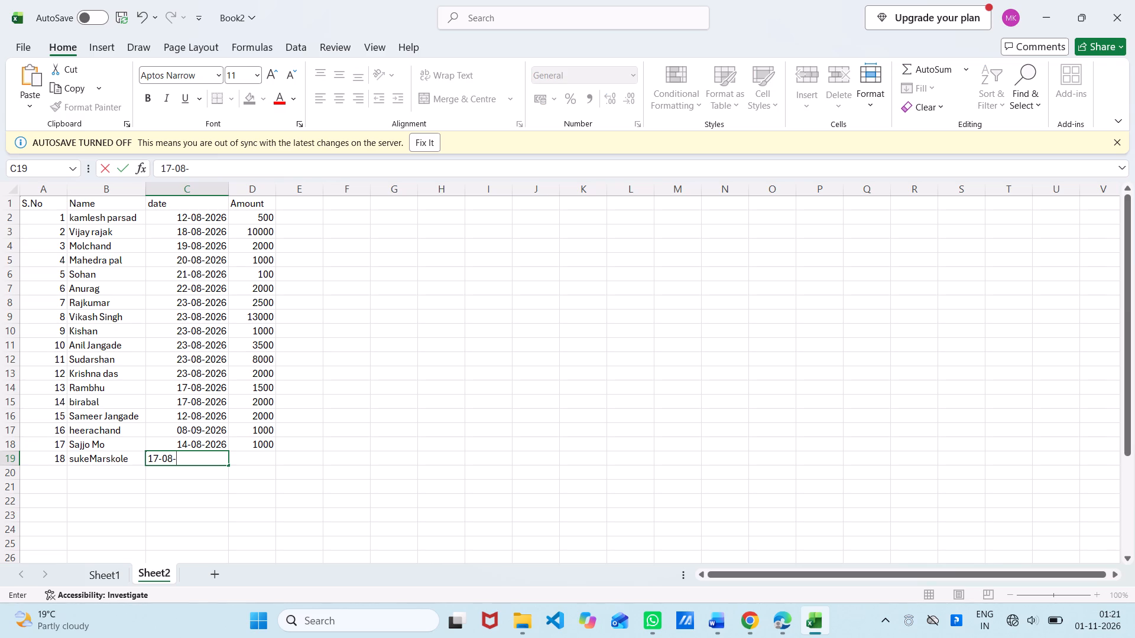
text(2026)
click(248, 463)
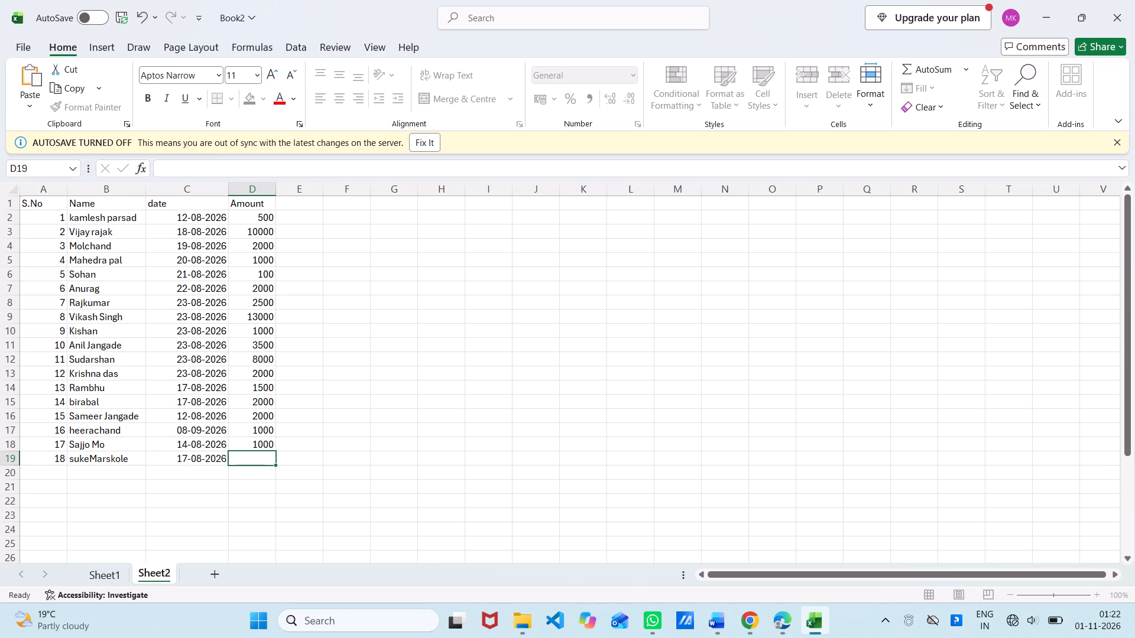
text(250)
click(53, 471)
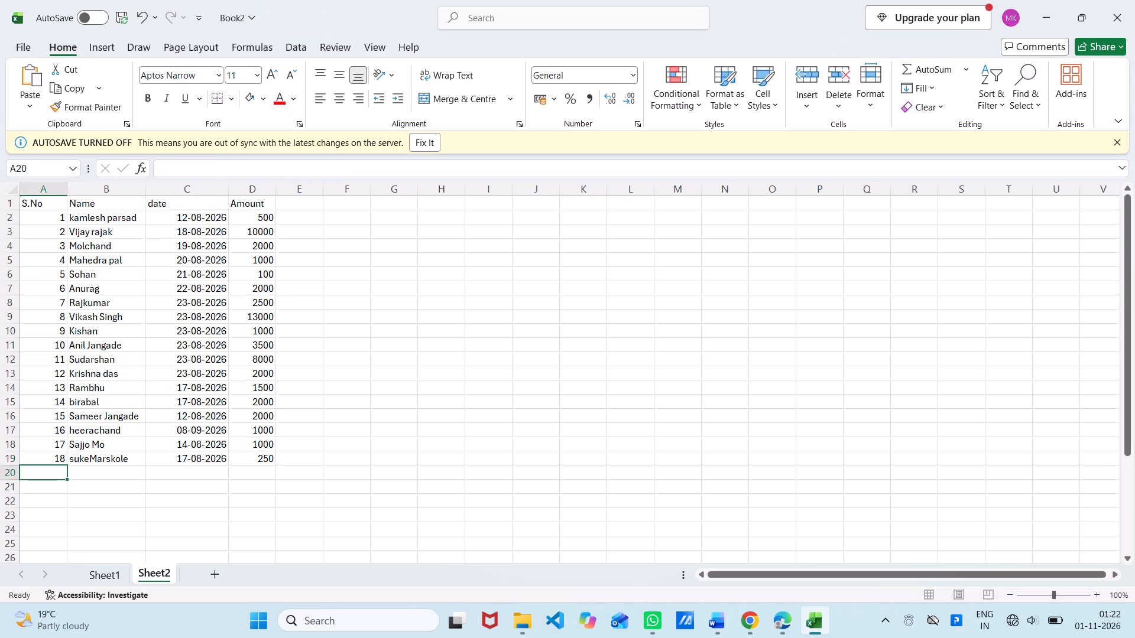
Correct the payee's name in cell B19 by completing the first name as "sukesh" and adding a space before the surname.
click(89, 461)
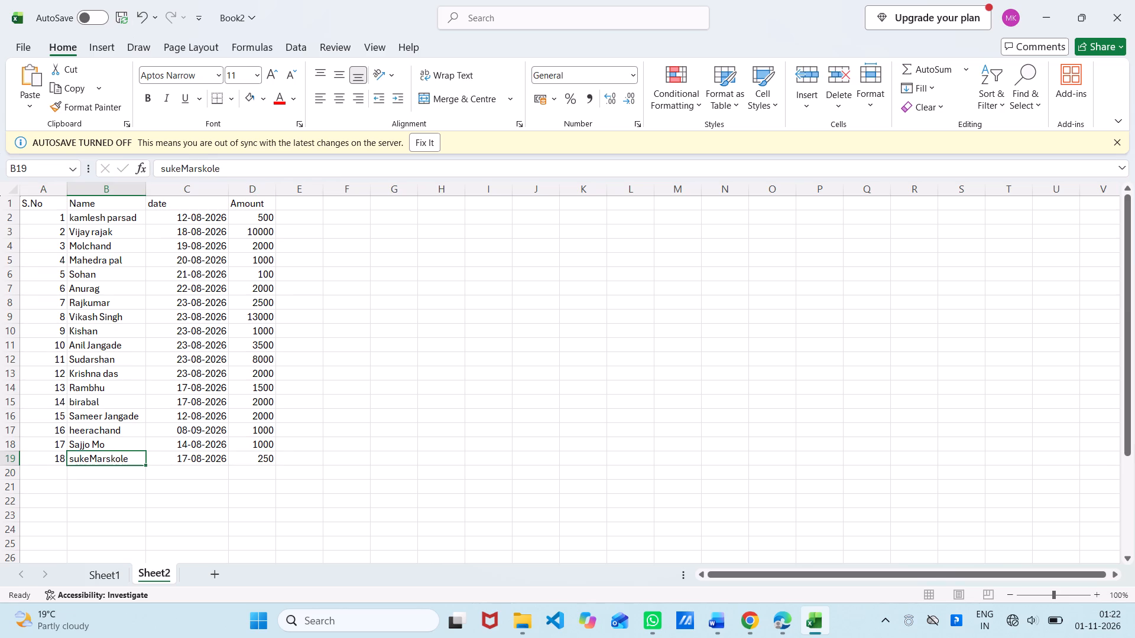
click(178, 167)
click(180, 170)
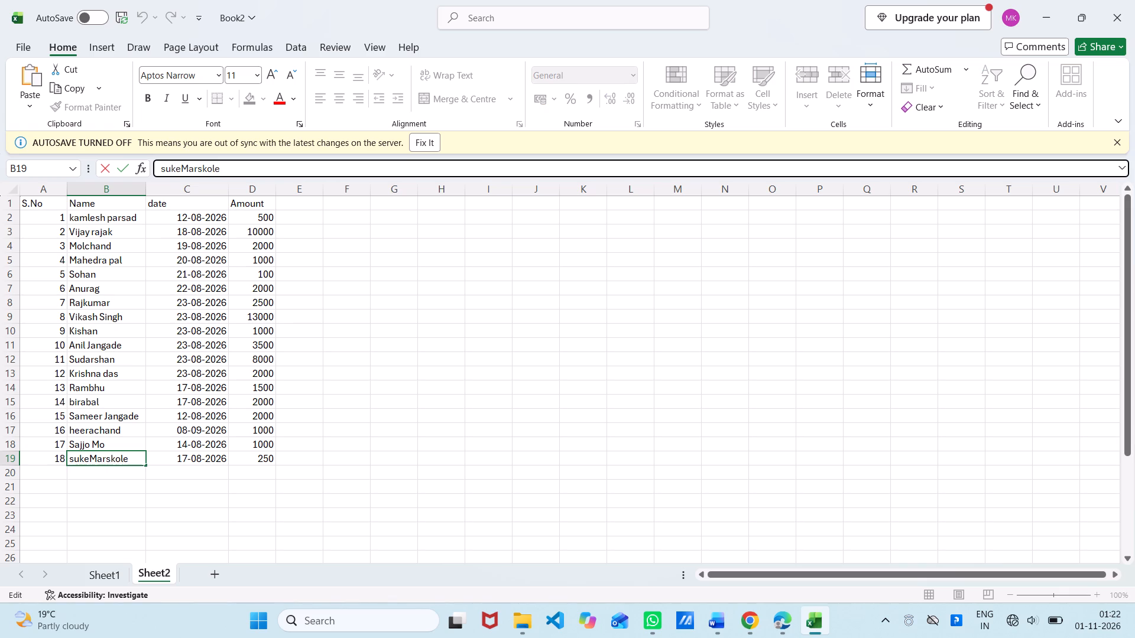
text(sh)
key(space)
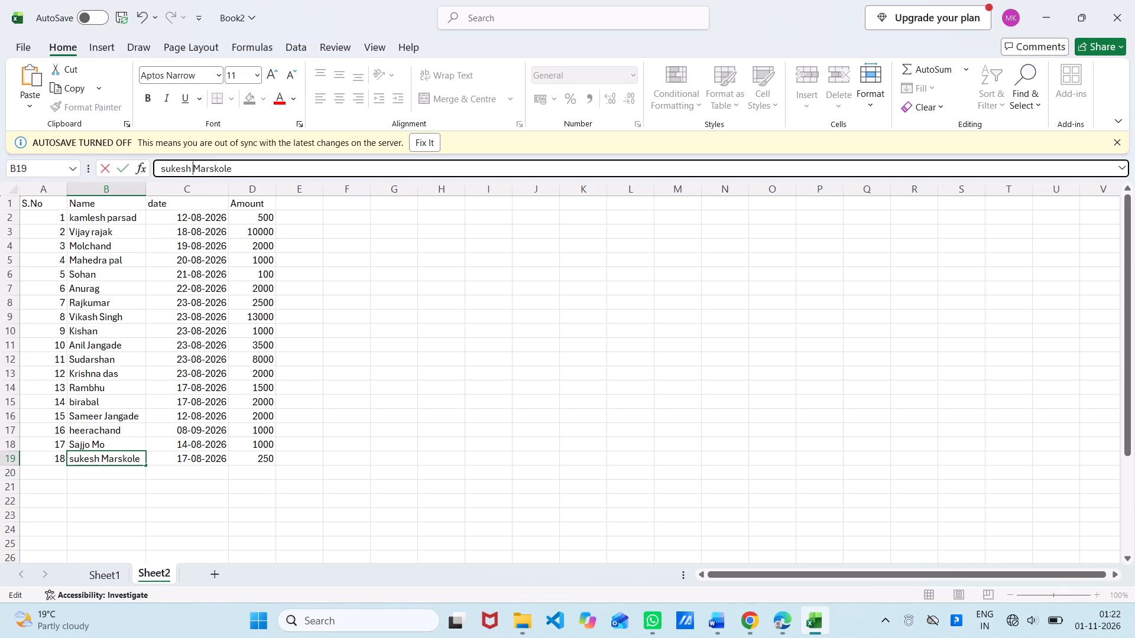
click(54, 480)
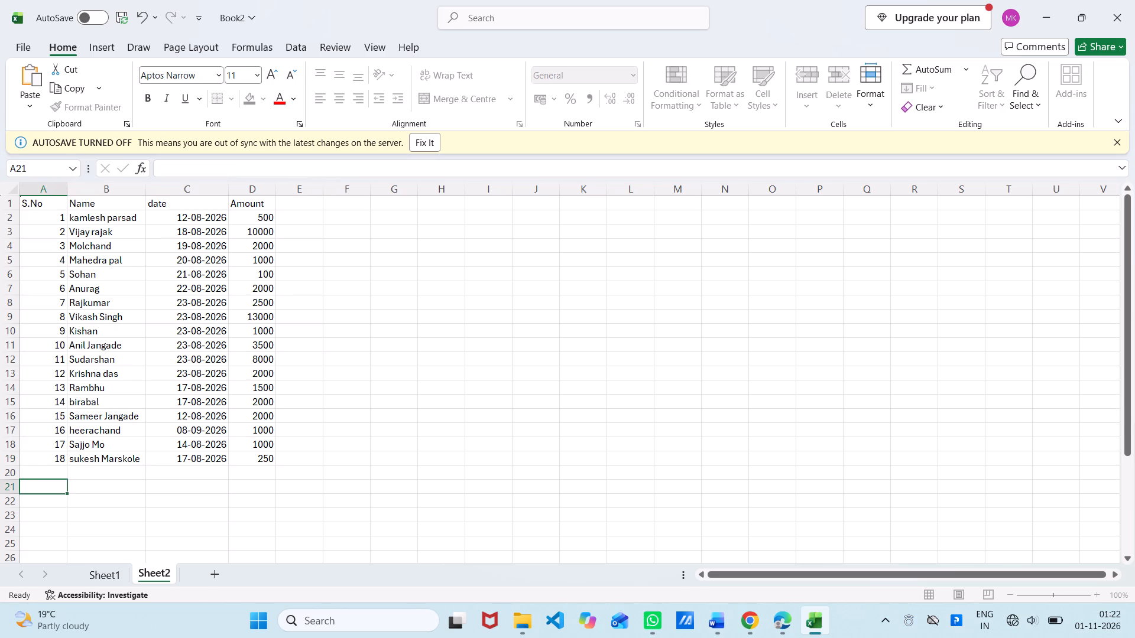
Start a new record in row 20 with serial number 19 and the payee's name.
click(54, 467)
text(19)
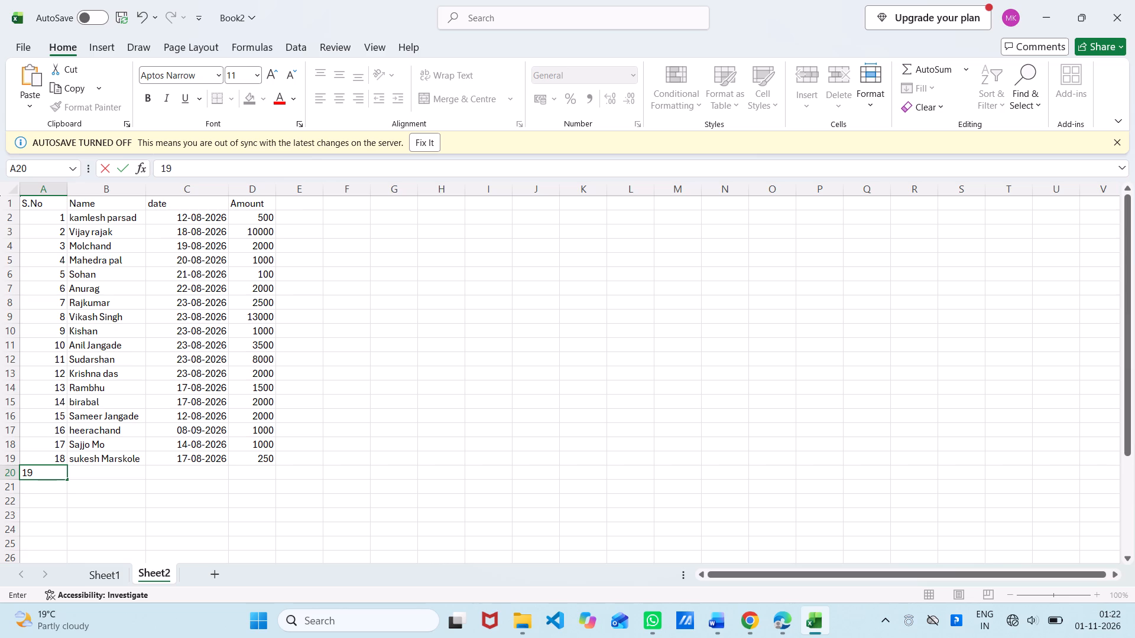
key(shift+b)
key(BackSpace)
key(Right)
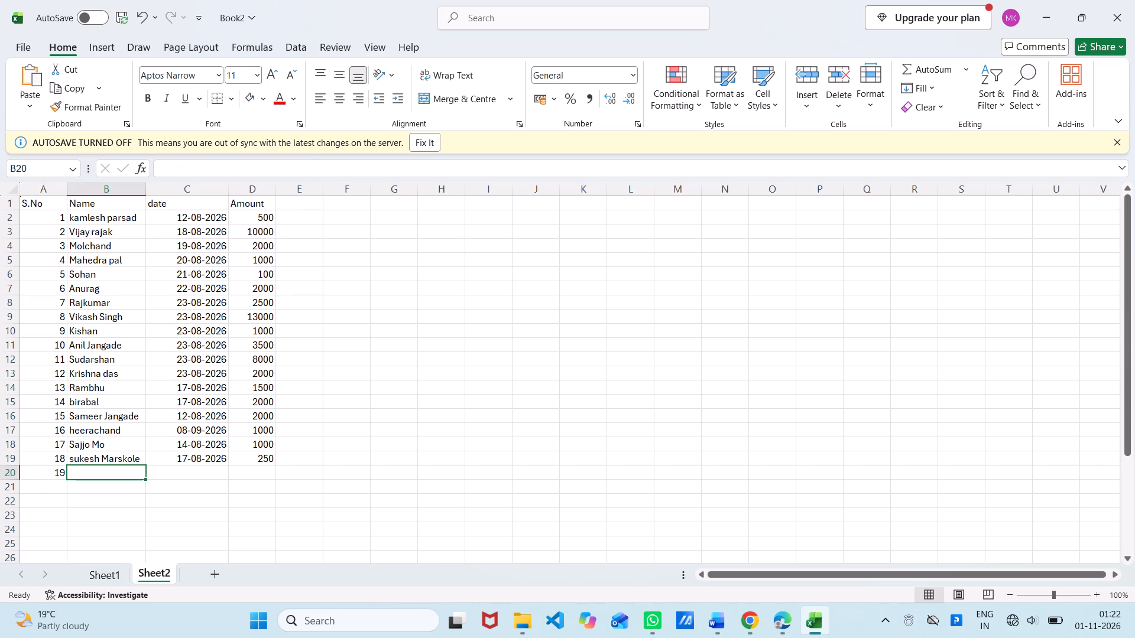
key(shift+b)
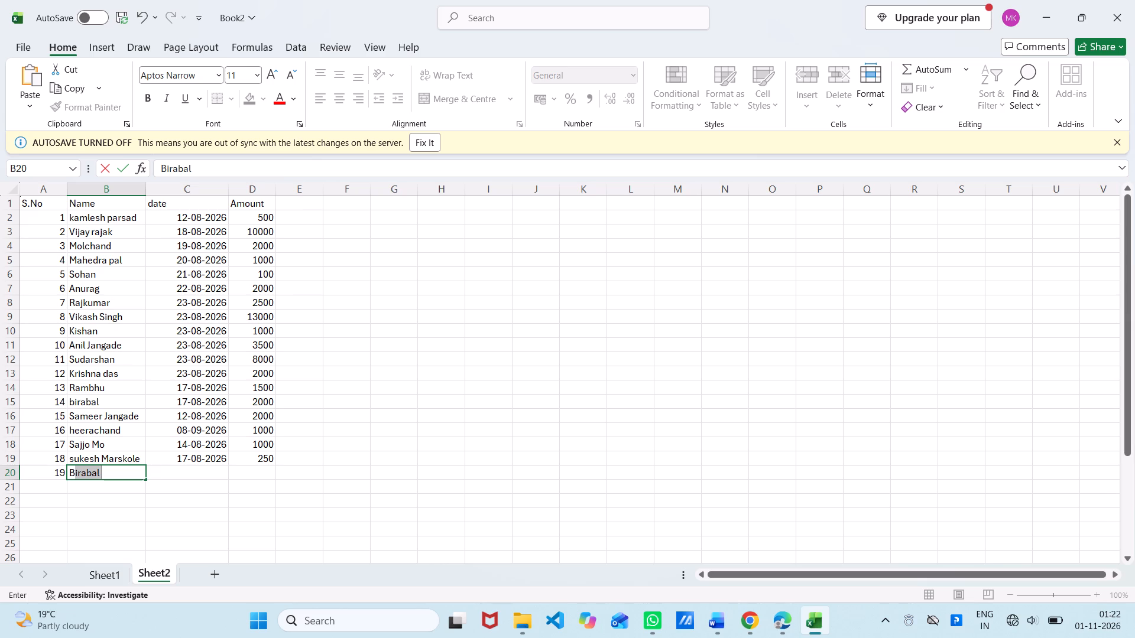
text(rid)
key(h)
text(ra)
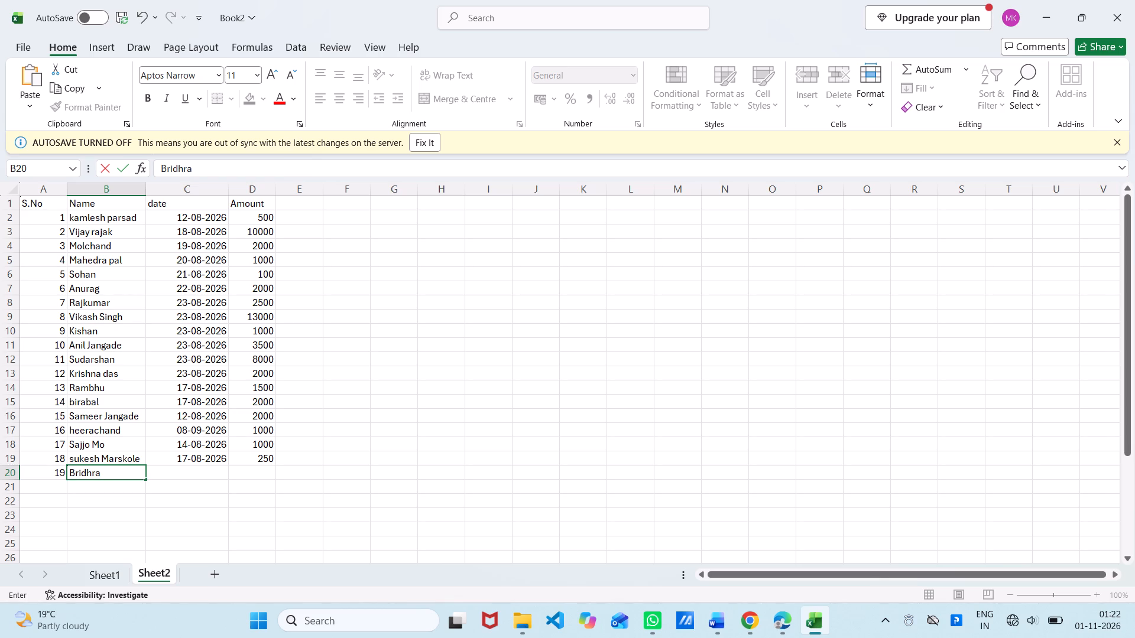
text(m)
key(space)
Complete row 20 with the date 30-08-2026 and the amount 600.
click(186, 471)
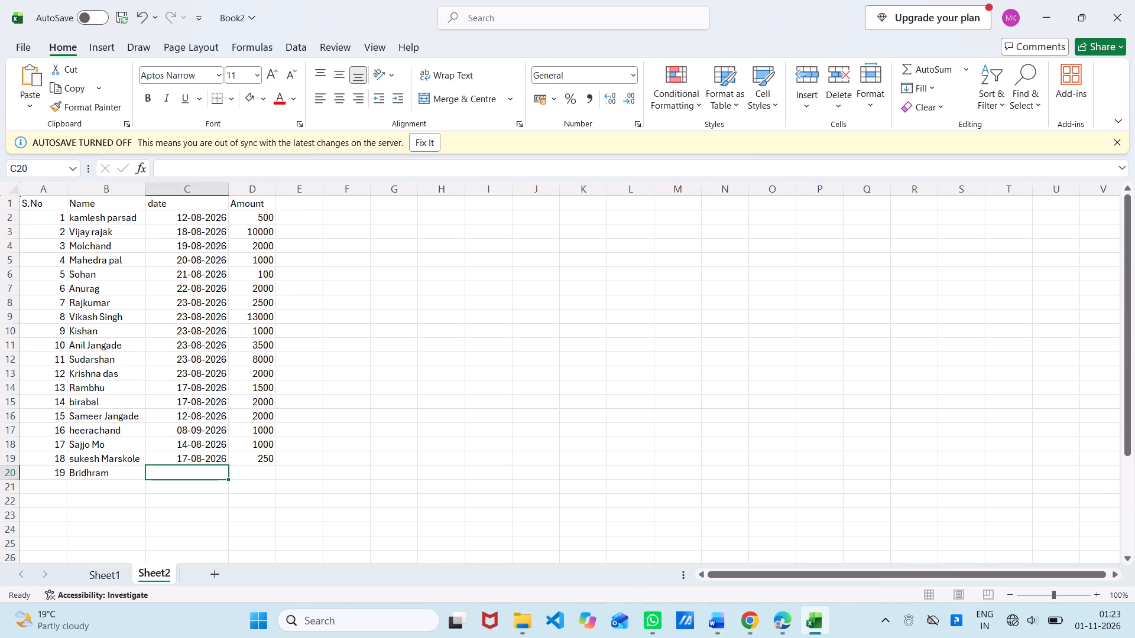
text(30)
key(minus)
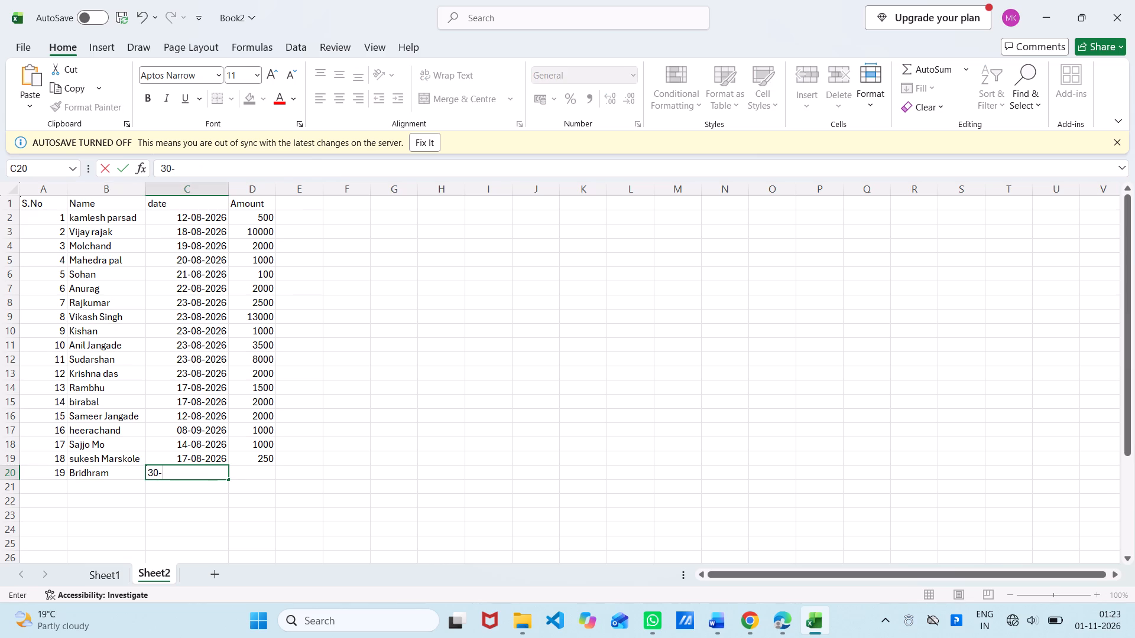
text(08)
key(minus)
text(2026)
click(254, 473)
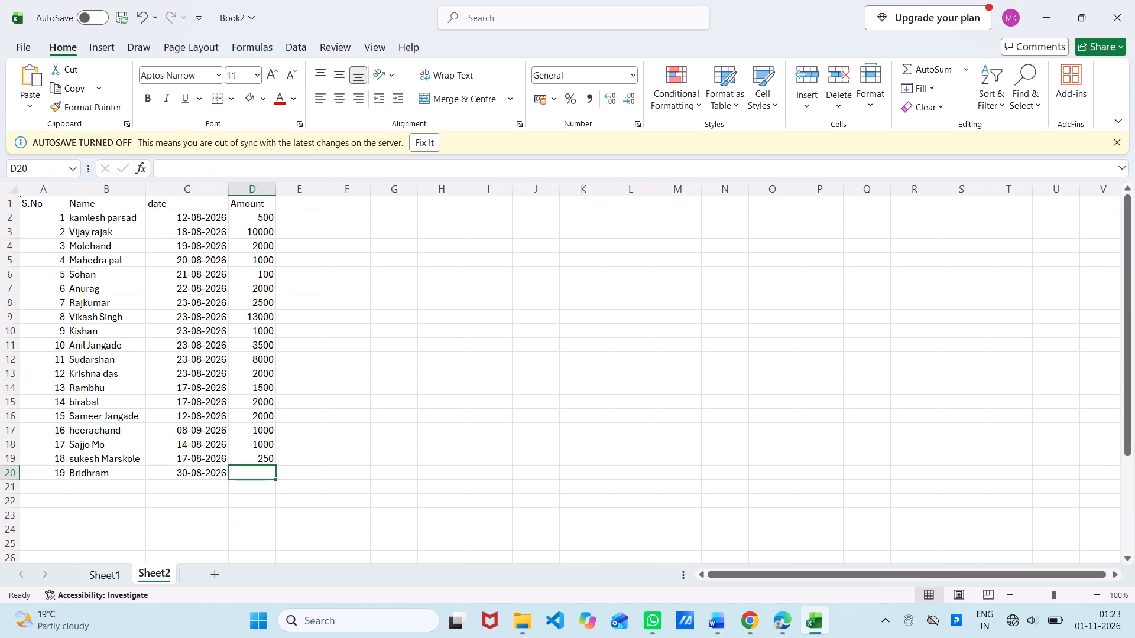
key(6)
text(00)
click(48, 496)
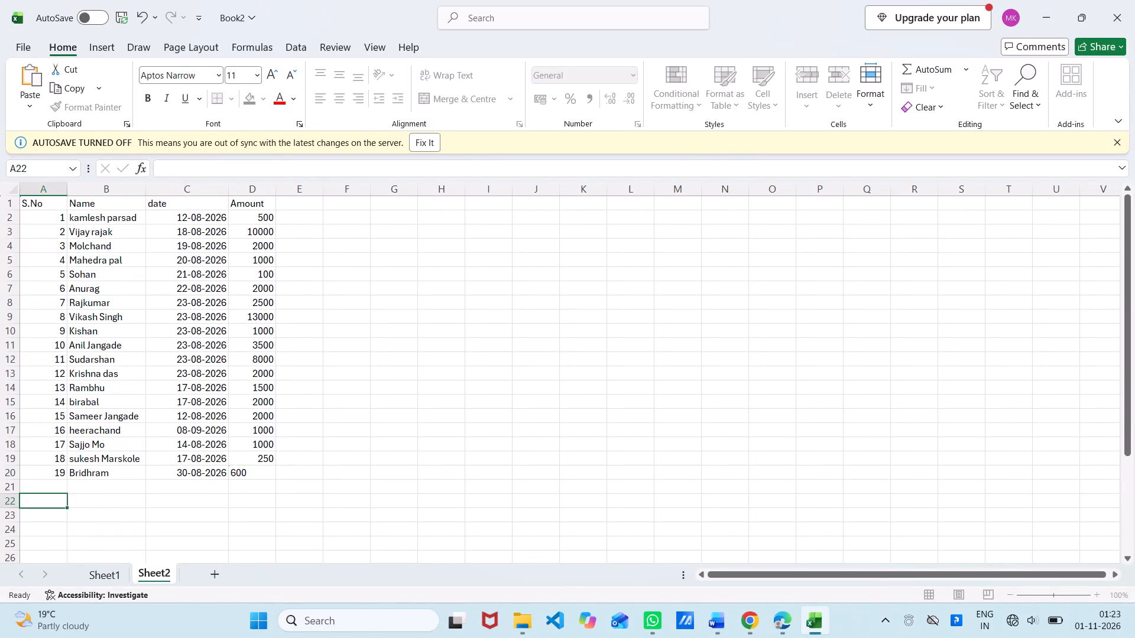
click(51, 483)
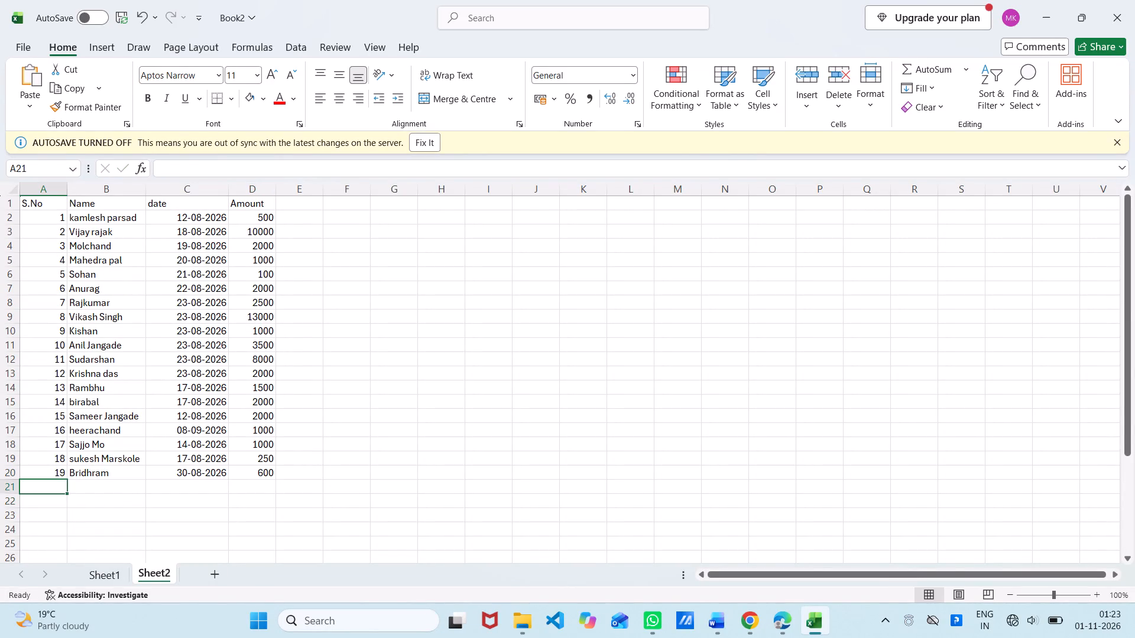
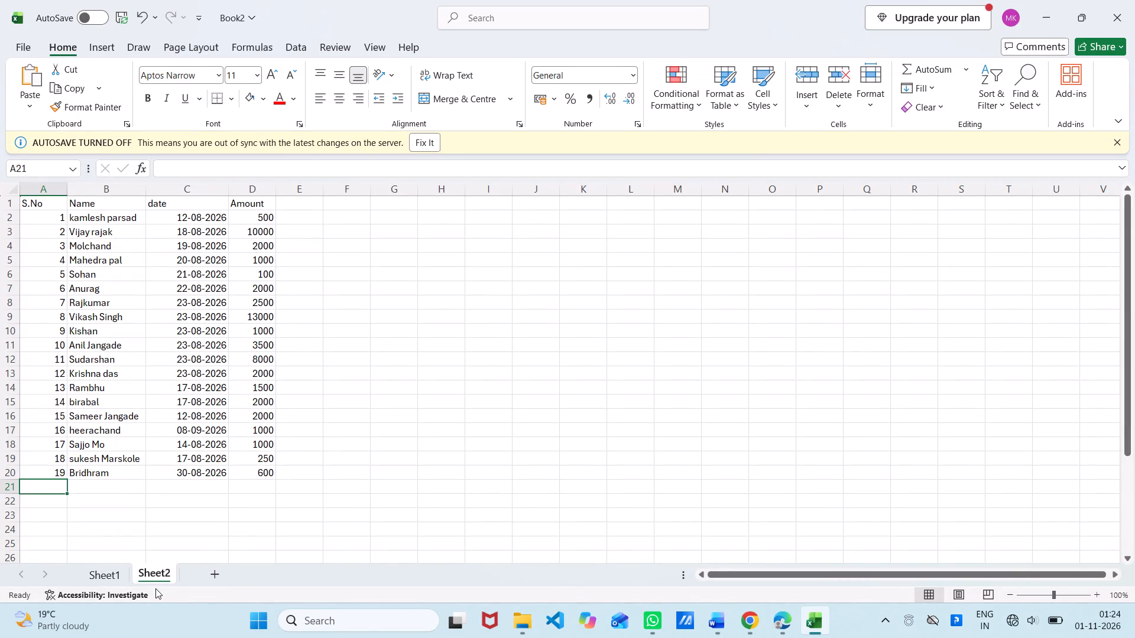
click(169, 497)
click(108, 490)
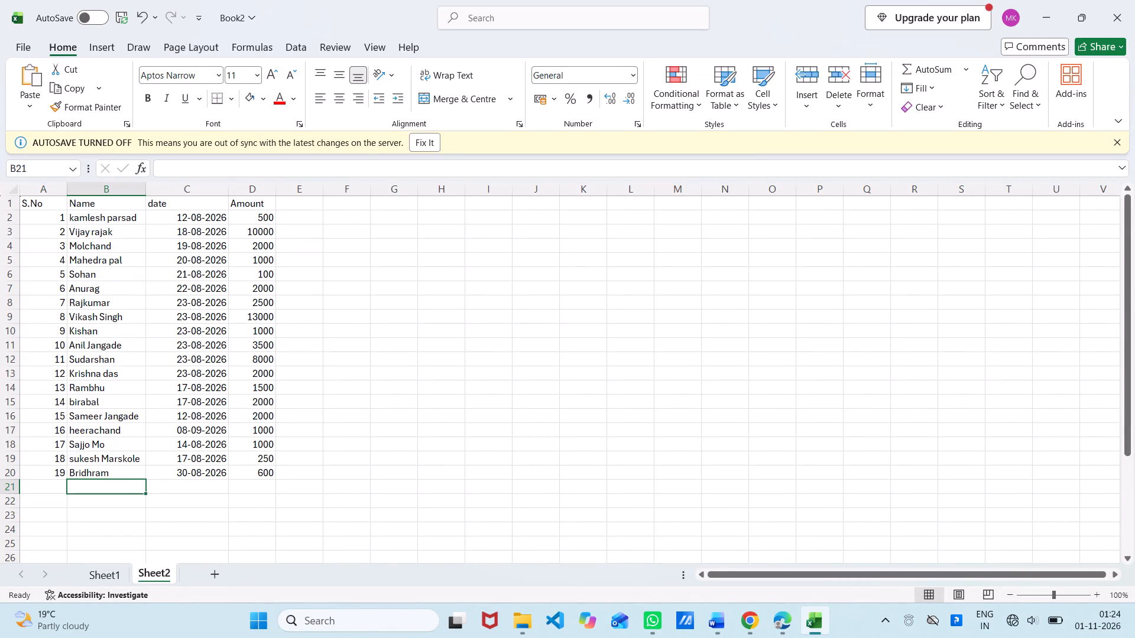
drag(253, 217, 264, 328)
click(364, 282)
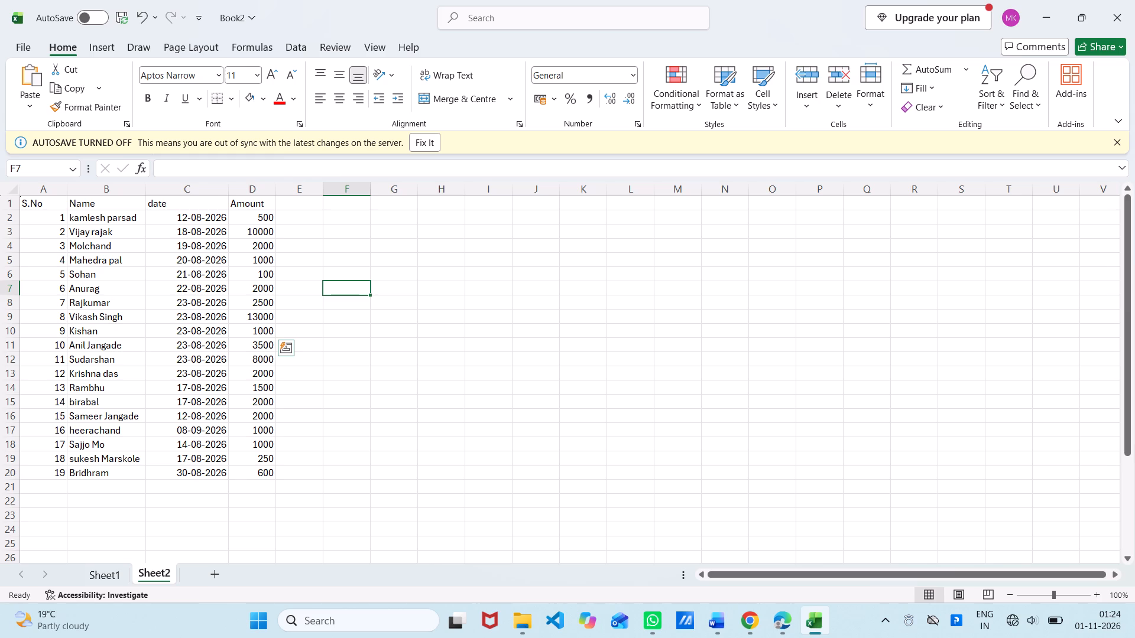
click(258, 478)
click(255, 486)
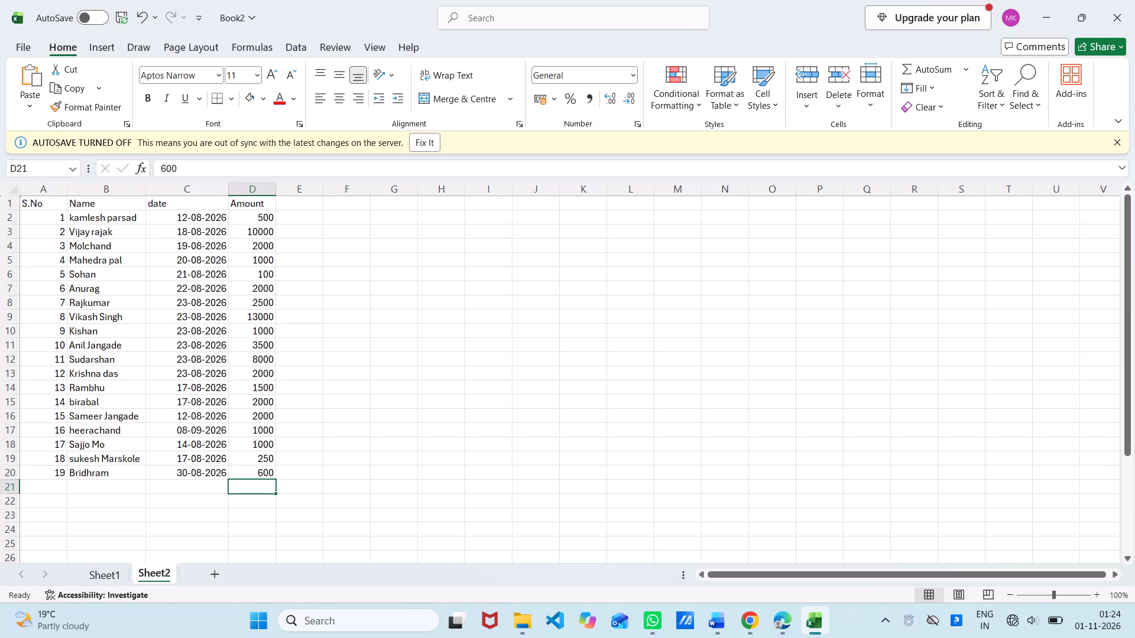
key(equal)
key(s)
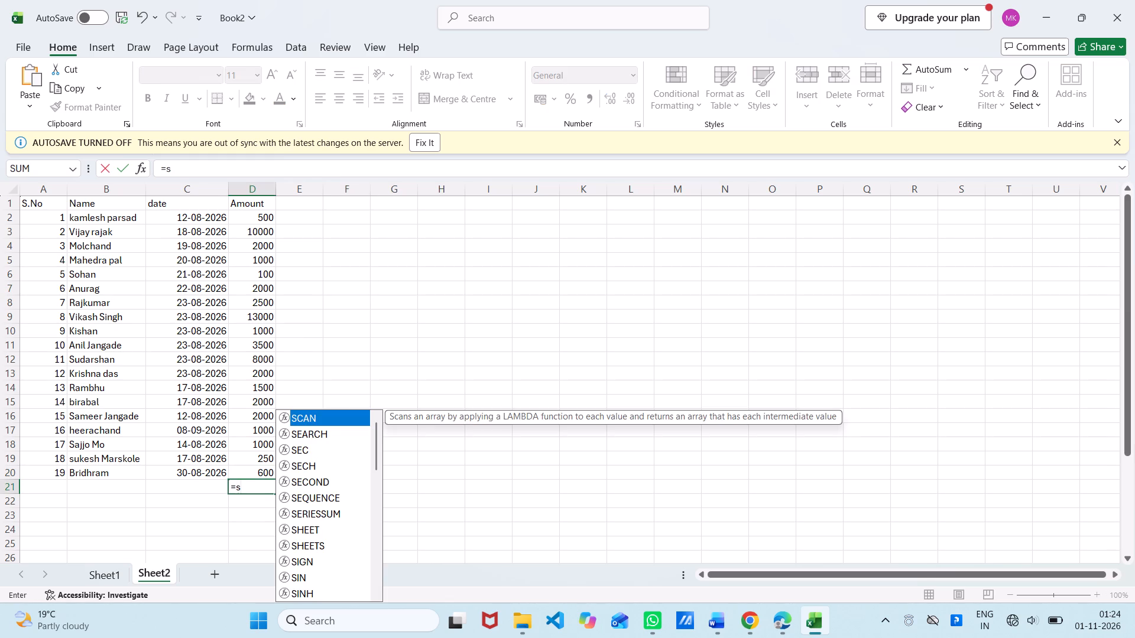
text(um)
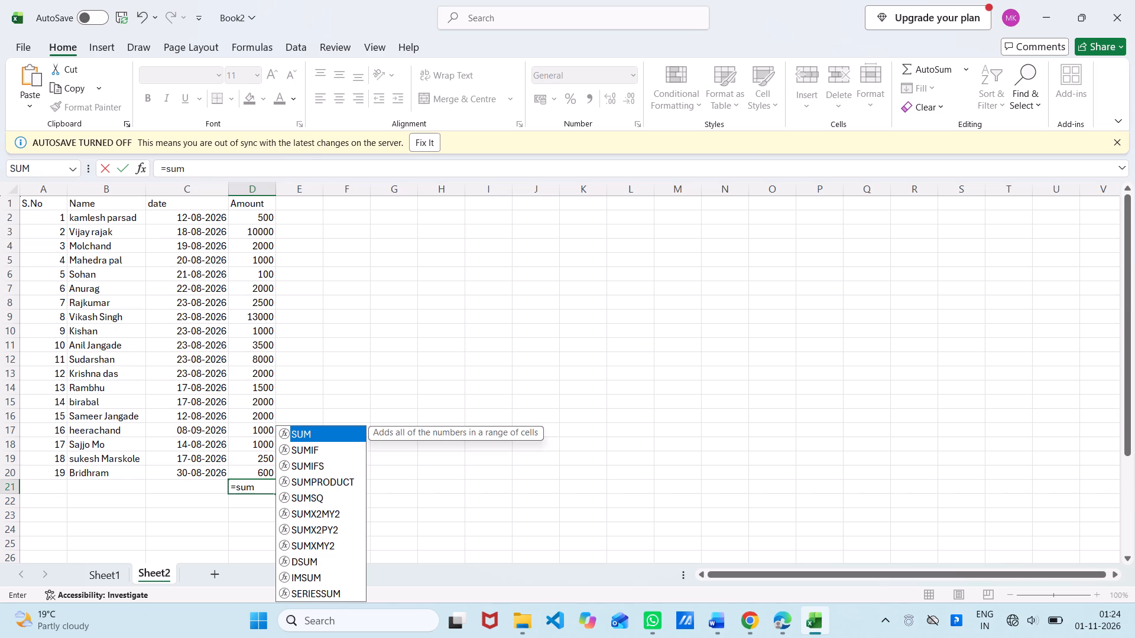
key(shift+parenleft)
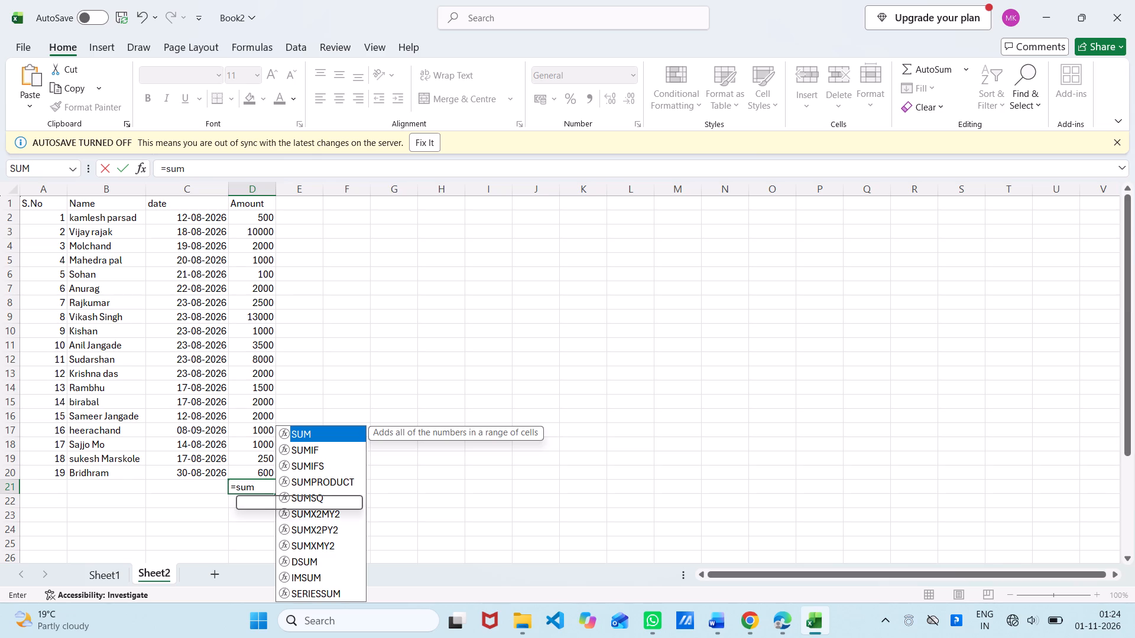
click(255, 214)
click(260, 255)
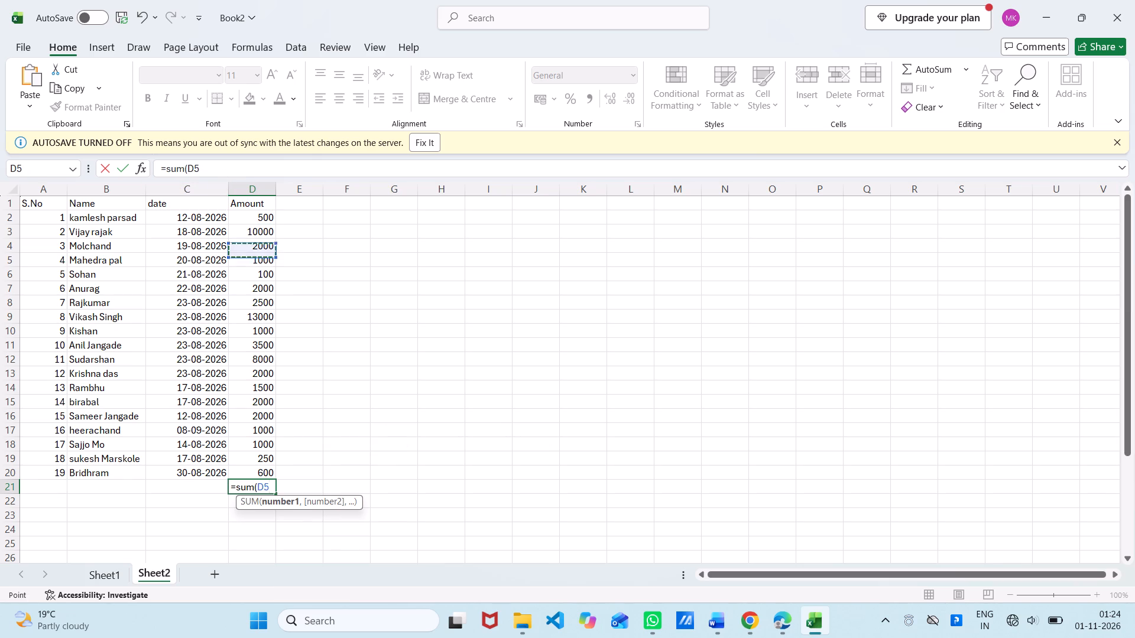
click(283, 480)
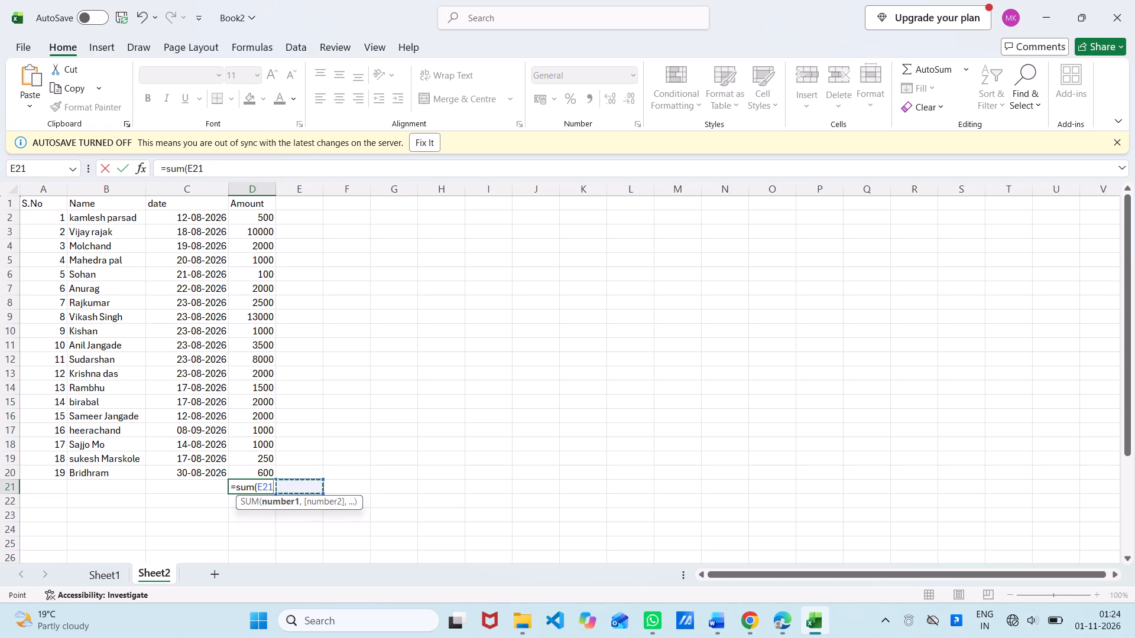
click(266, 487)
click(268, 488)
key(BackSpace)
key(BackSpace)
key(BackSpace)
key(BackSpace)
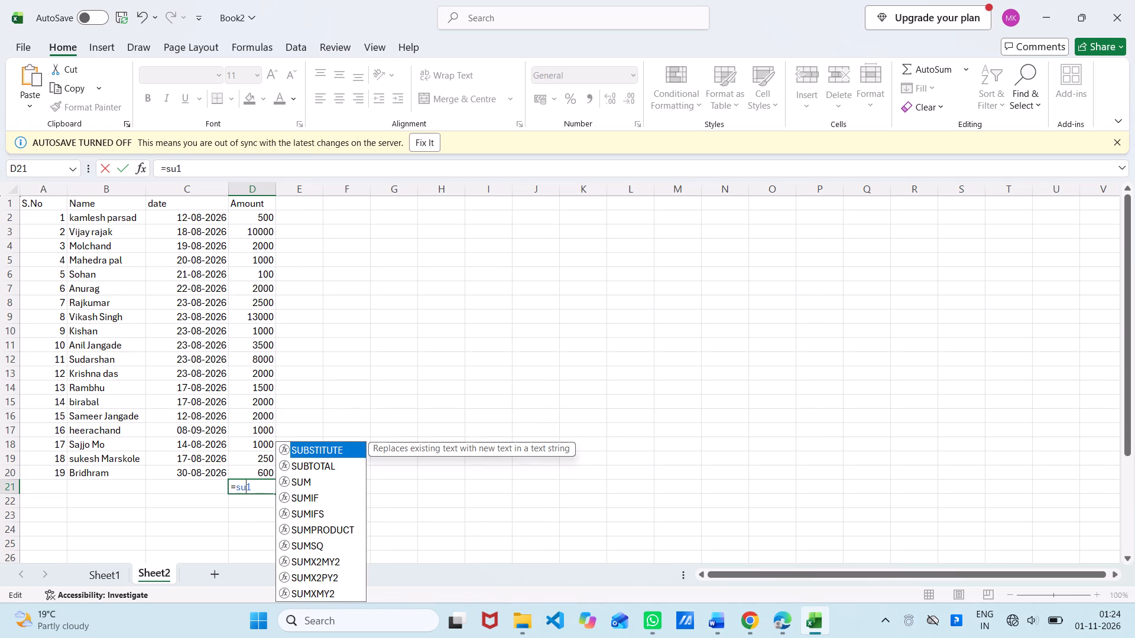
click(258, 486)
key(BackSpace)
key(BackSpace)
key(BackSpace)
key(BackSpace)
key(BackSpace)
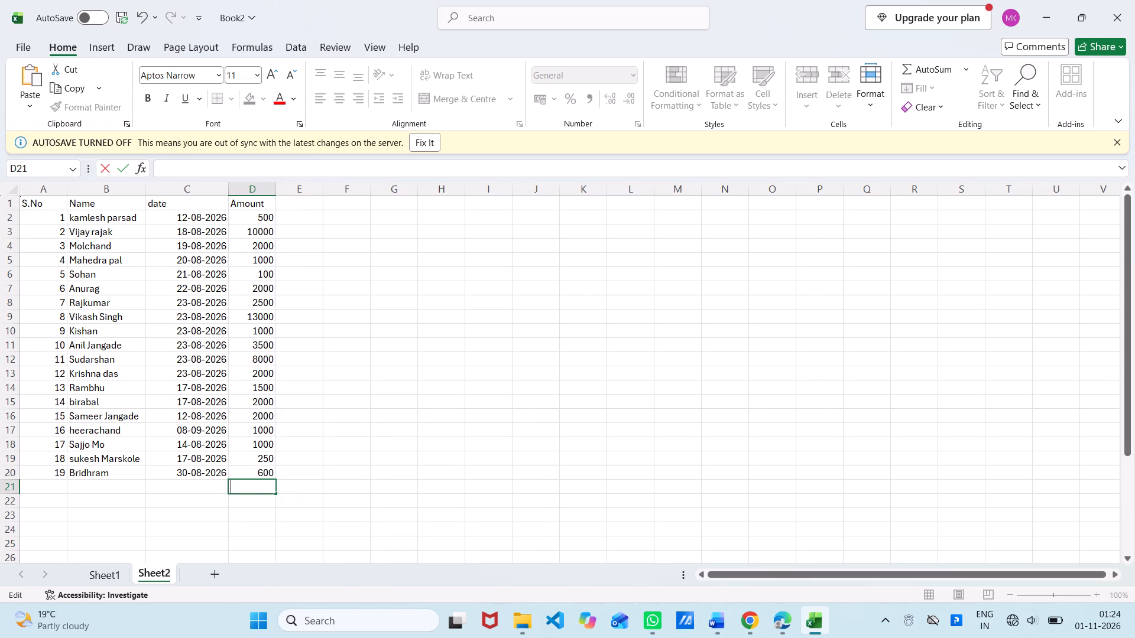
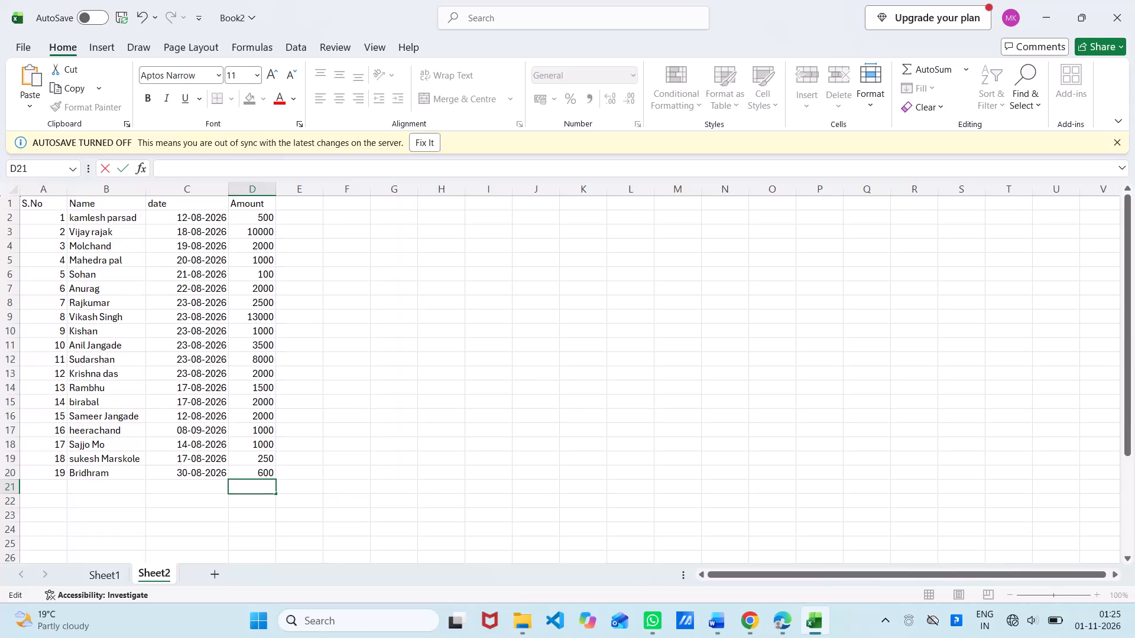
Start a new record in row 21 with serial number 20 and the payee's full name.
click(50, 489)
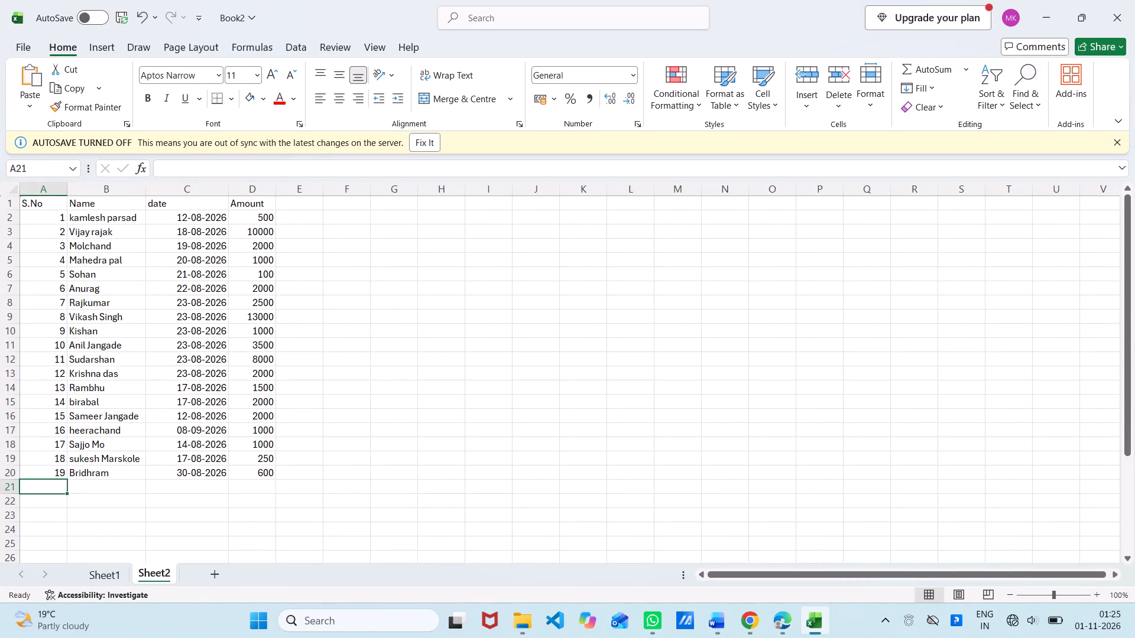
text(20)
click(101, 487)
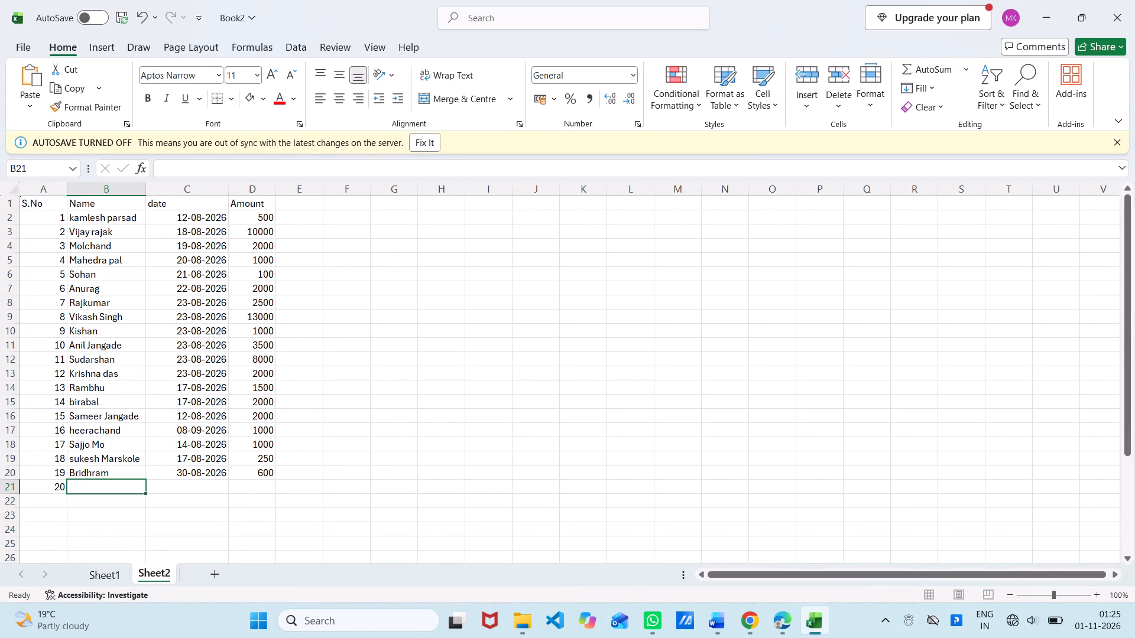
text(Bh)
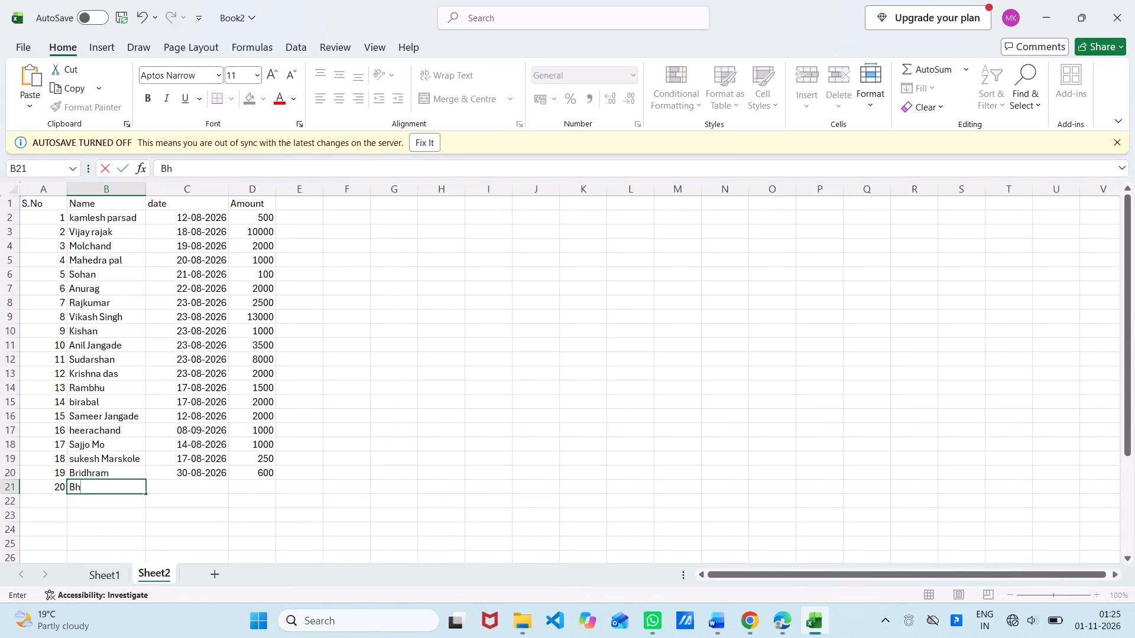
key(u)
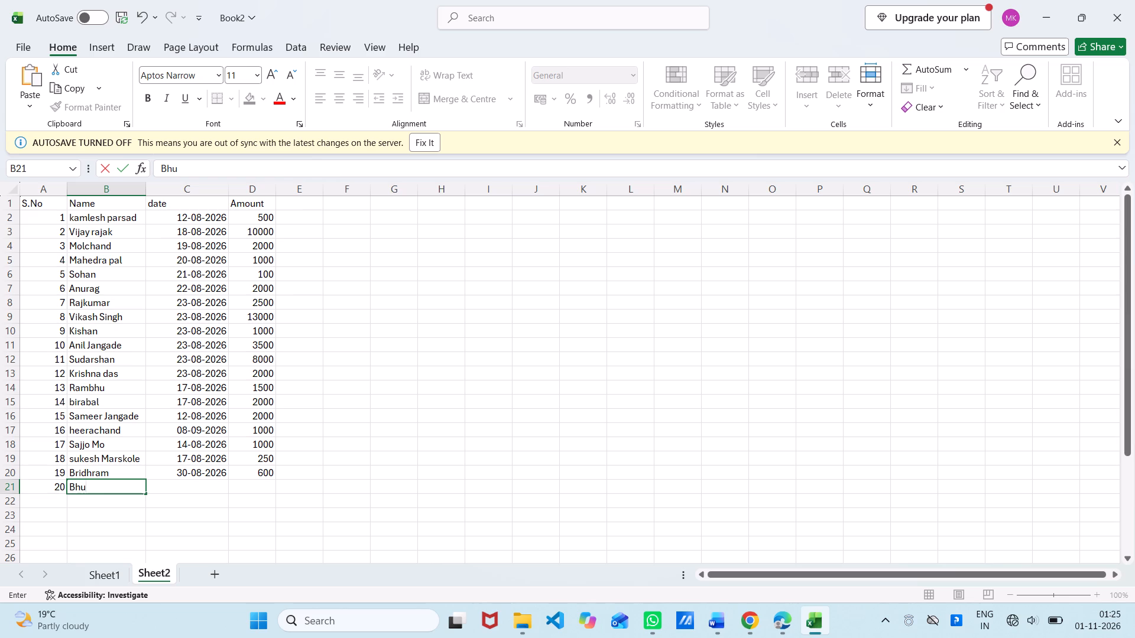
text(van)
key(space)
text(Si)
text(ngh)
Complete record 20 with the date 16-08-2026 and an amount of 5000.
click(209, 493)
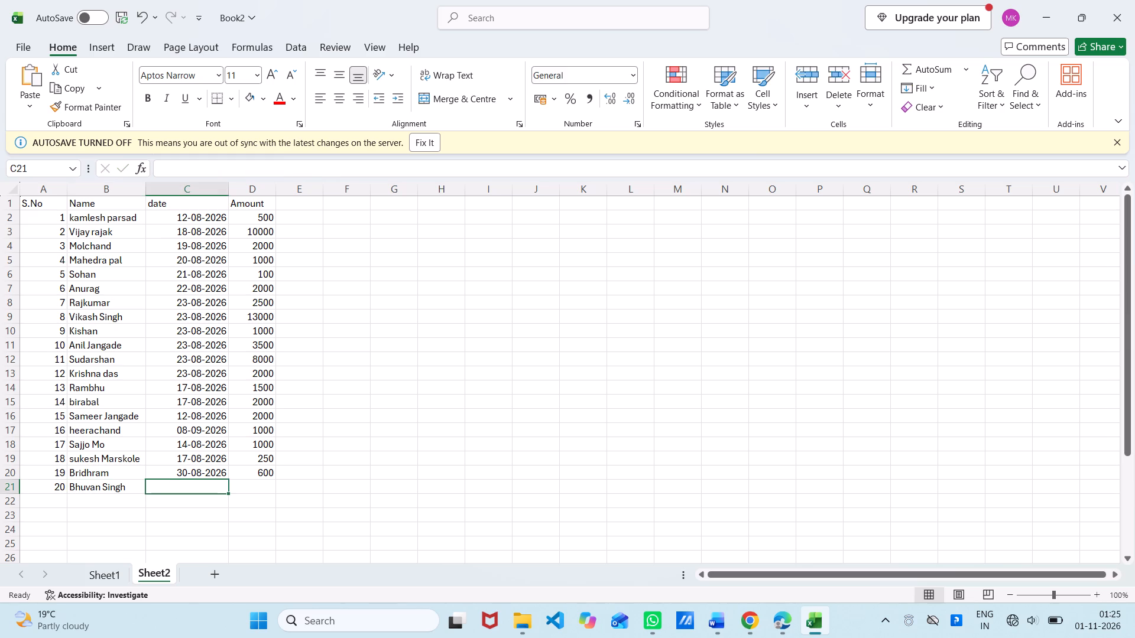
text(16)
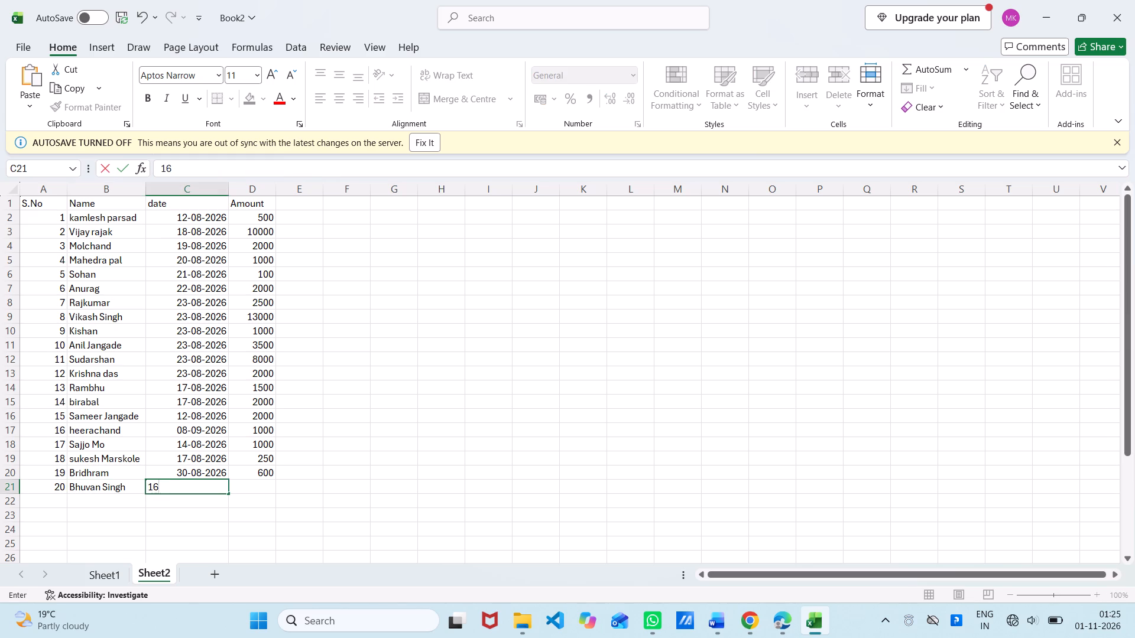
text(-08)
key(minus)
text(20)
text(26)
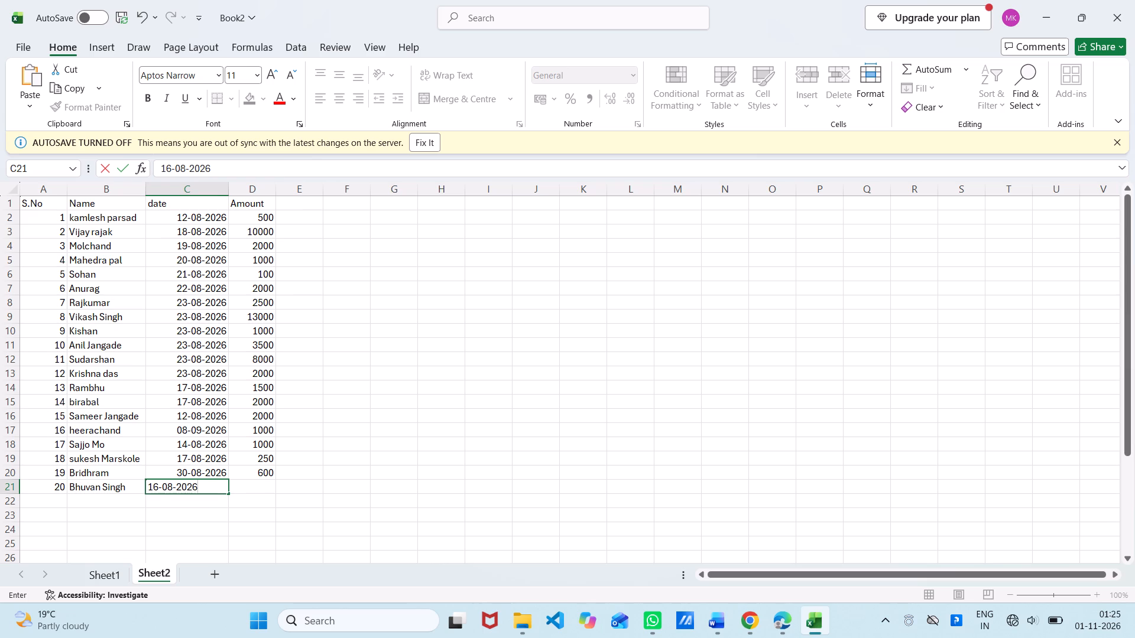
click(249, 483)
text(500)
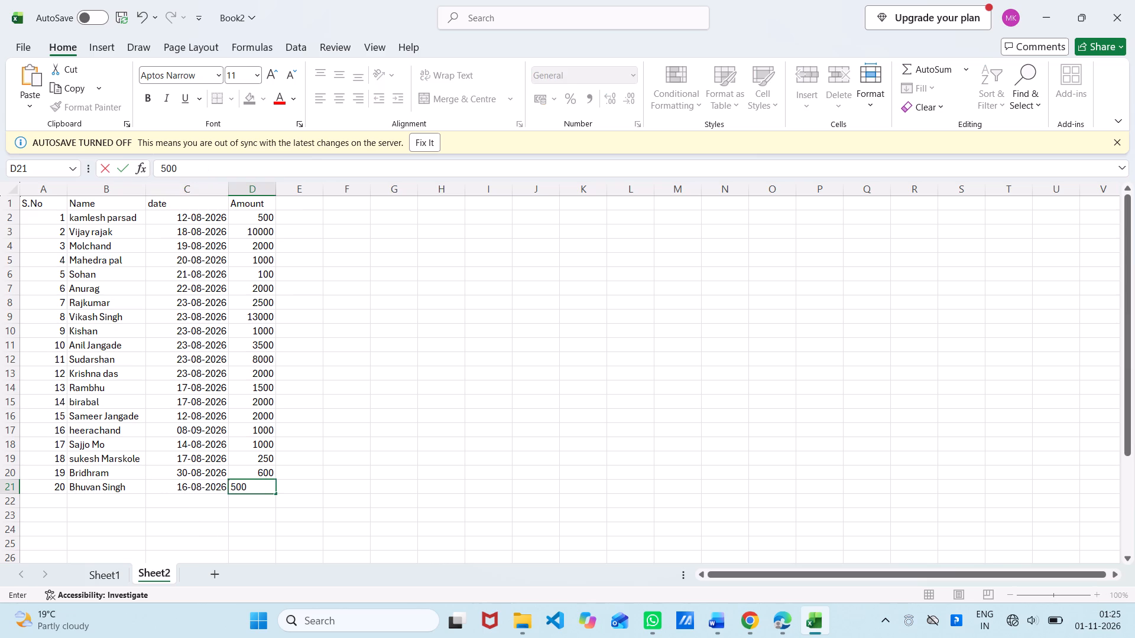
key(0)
click(260, 318)
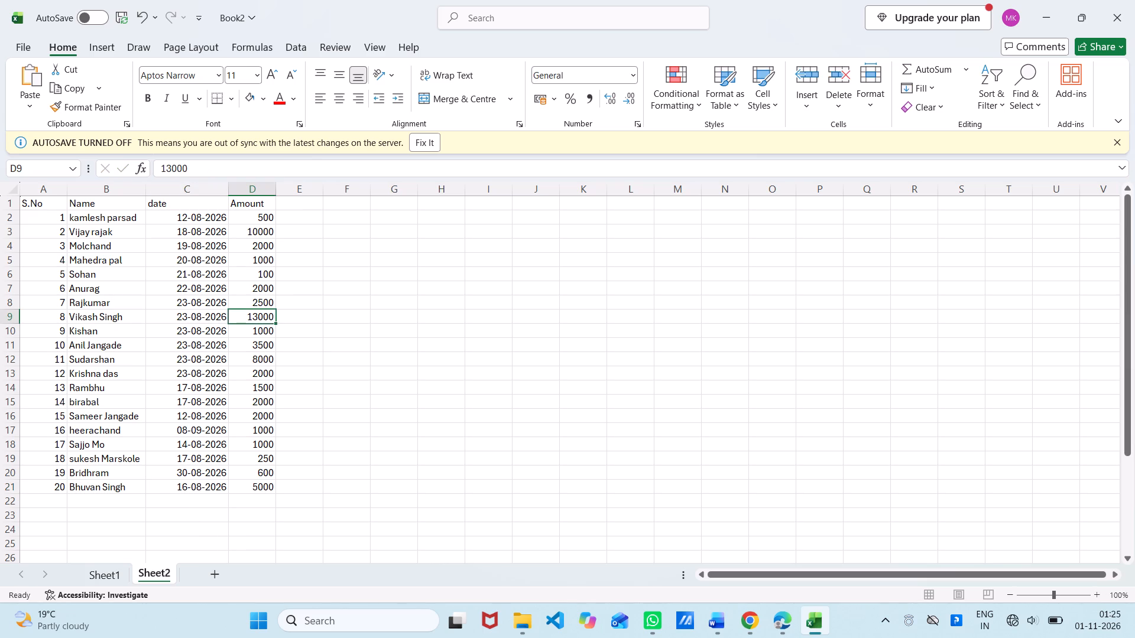
Total the Amount column in D22 with the formula =sum(D2:D21).
click(254, 502)
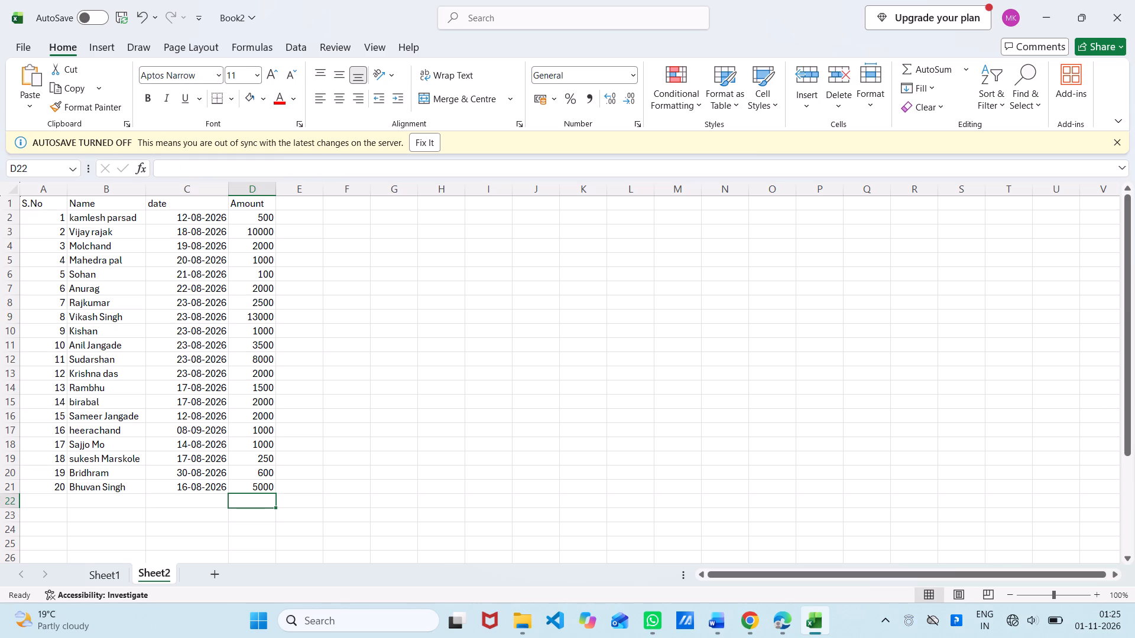
scroll(254, 502, up, 4)
scroll(222, 458, up, 1)
key(equal)
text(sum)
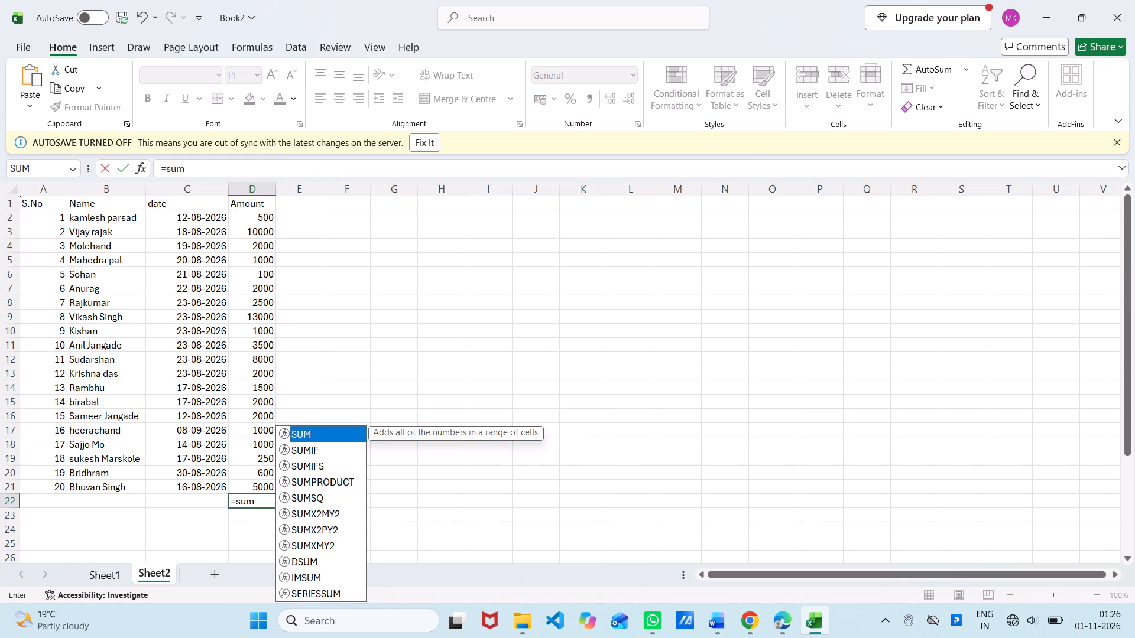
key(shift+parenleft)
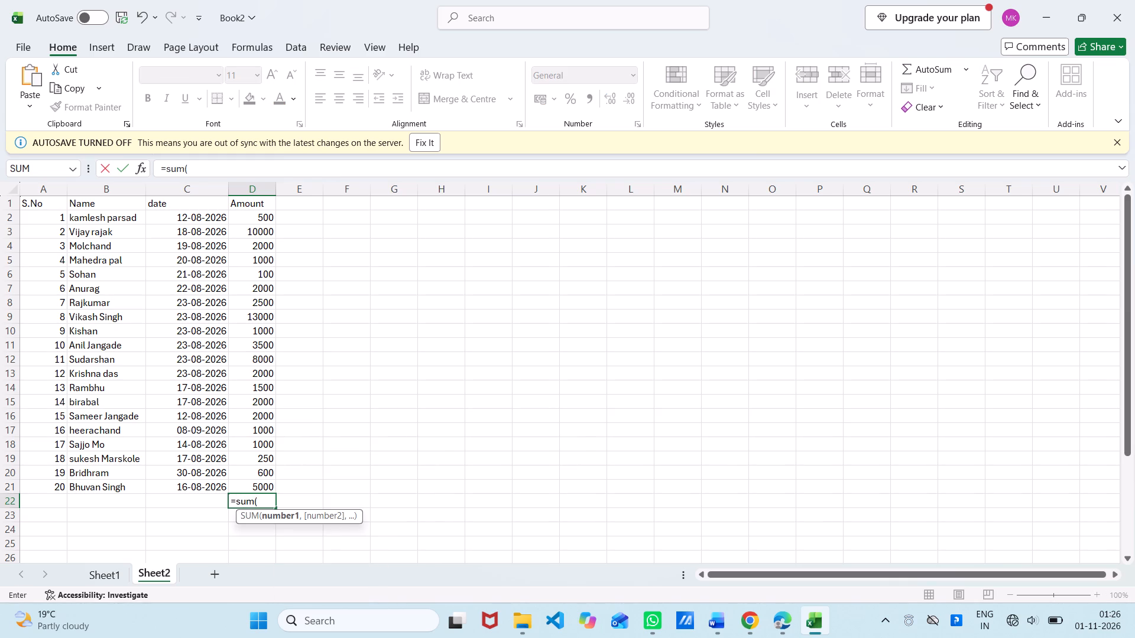
drag(259, 214, 259, 225)
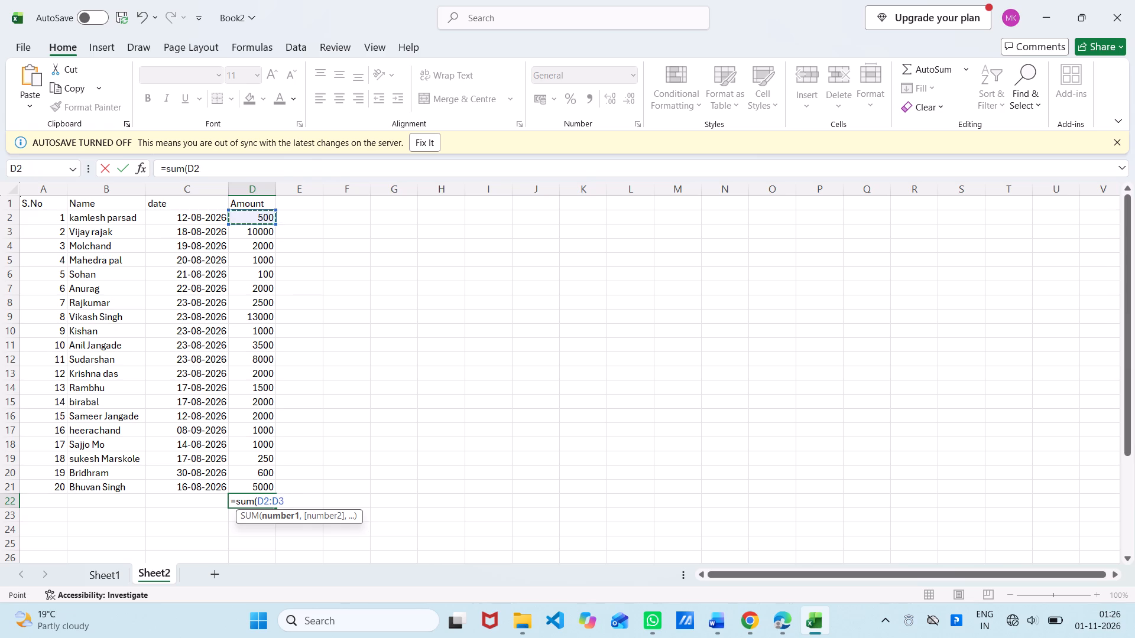
drag(259, 225, 239, 478)
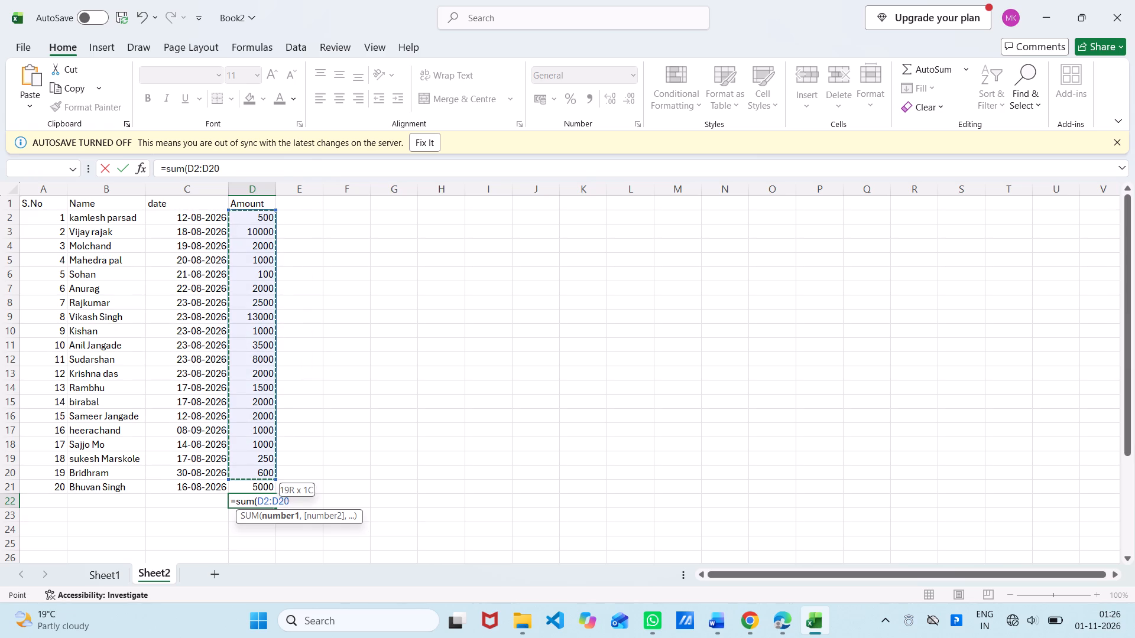
drag(239, 478, 244, 488)
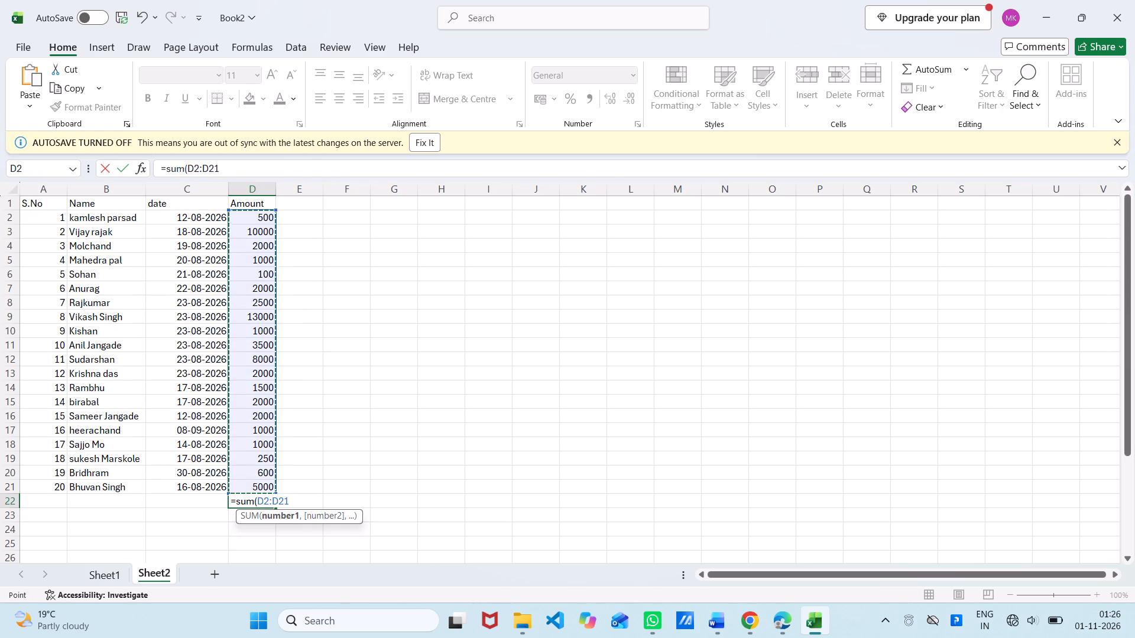
click(255, 167)
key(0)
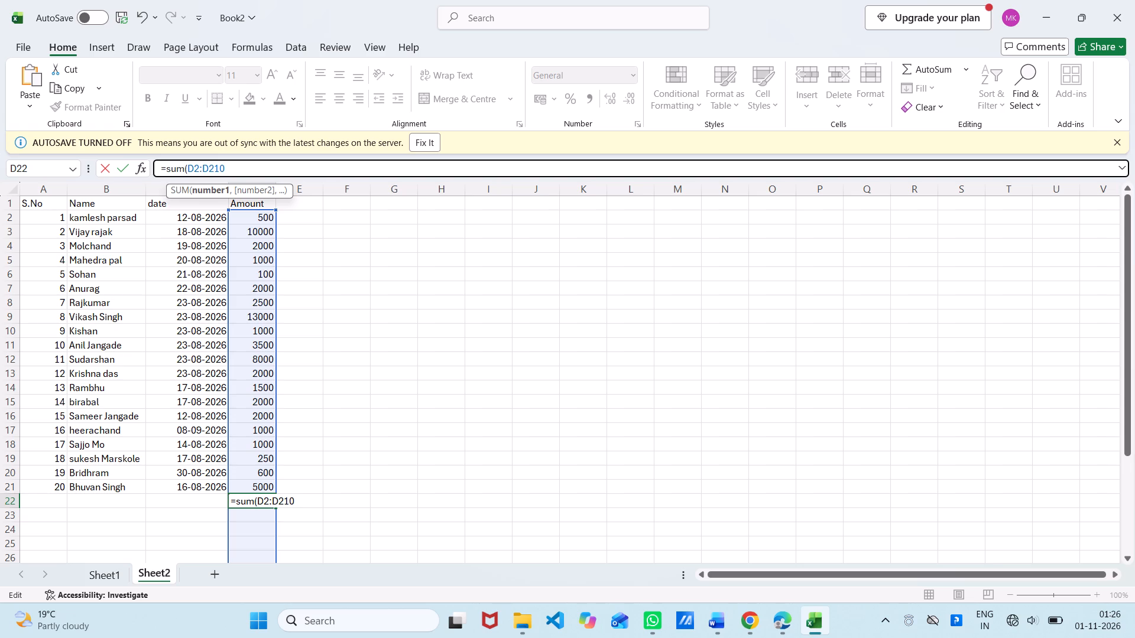
key(BackSpace)
key(shift+parenright)
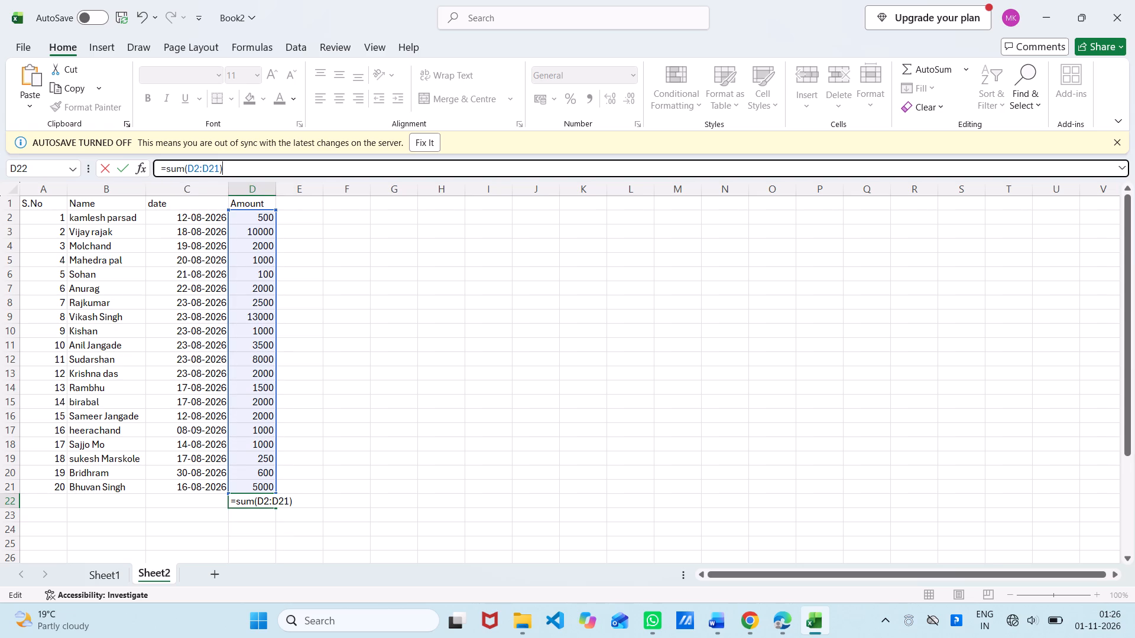
click(263, 506)
click(251, 531)
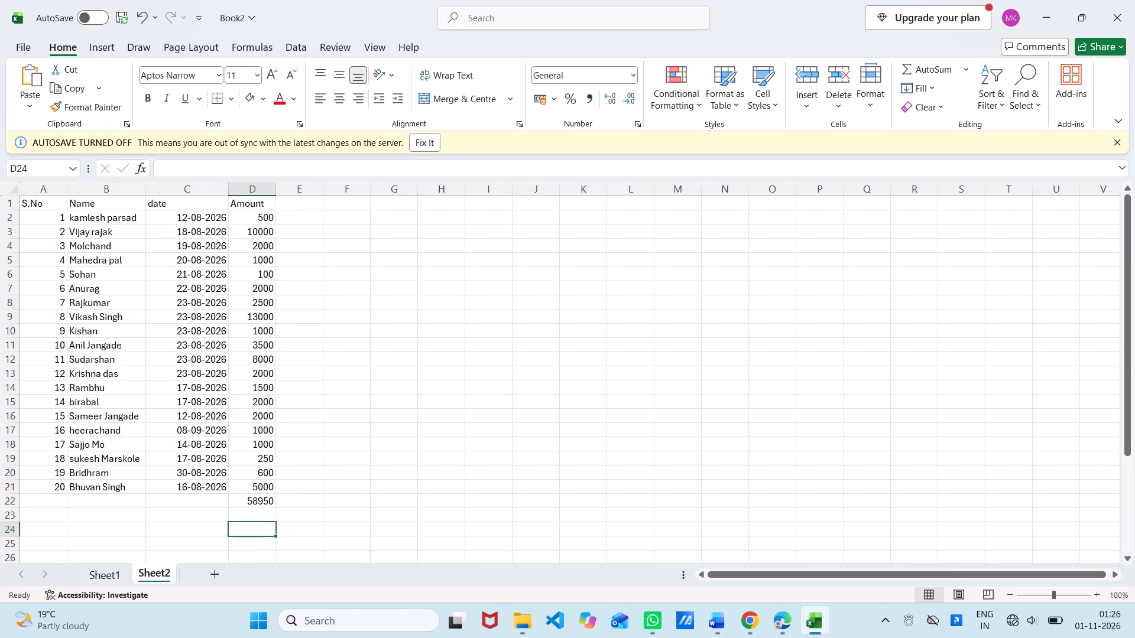
click(263, 513)
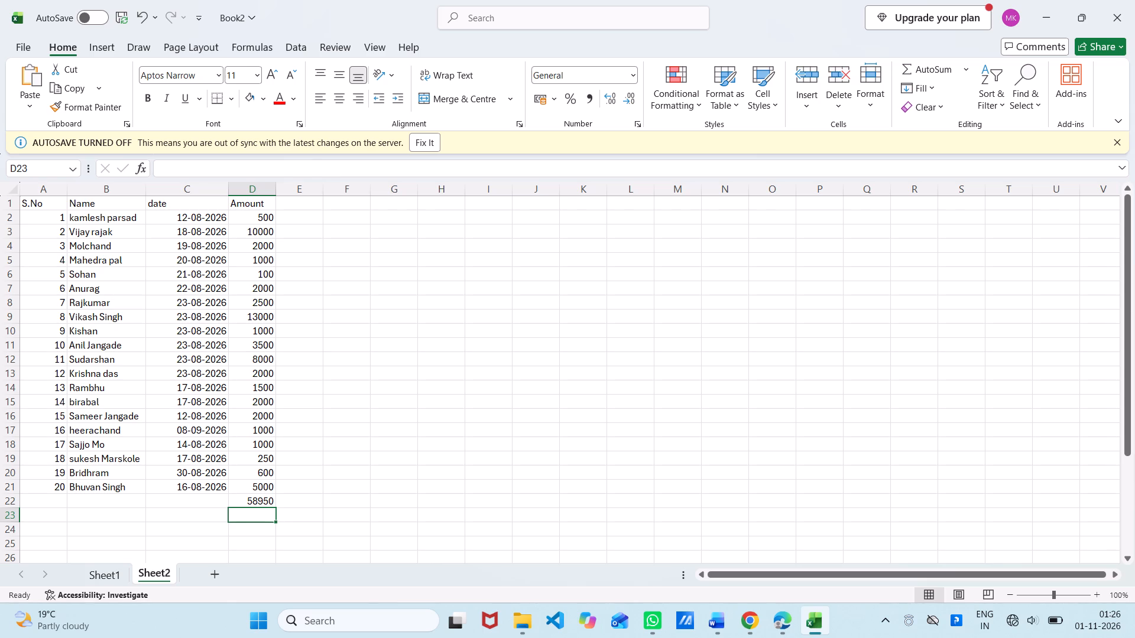
Label the sum row by entering Total in C22, beside the summed amount.
click(176, 502)
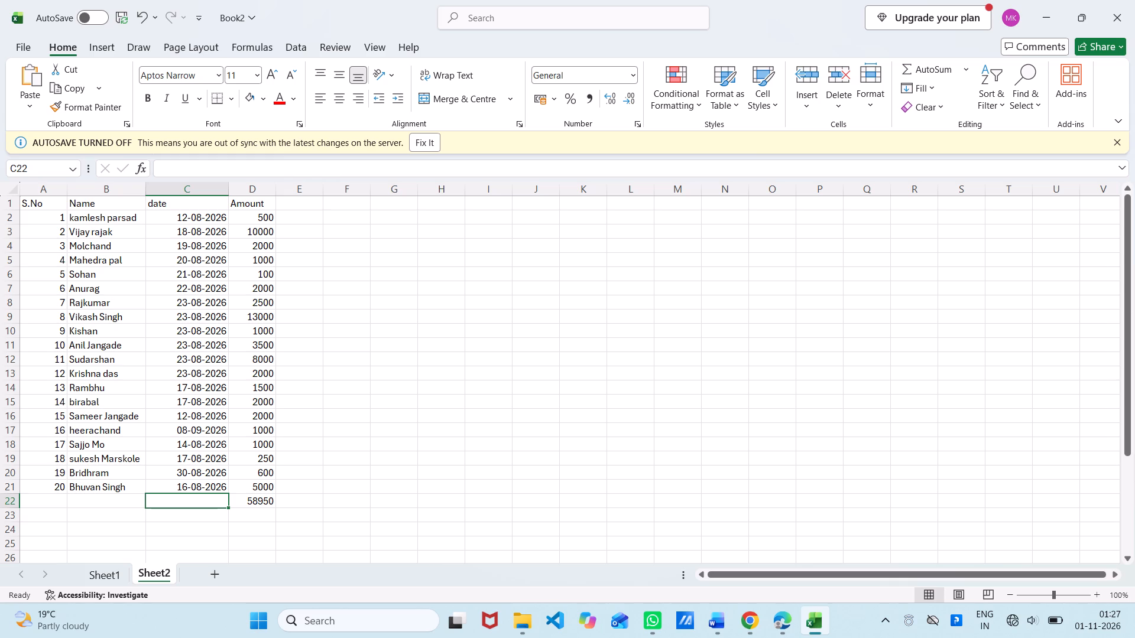
scroll(291, 512, up, 2)
scroll(234, 361, down, 2)
scroll(234, 361, up, 6)
scroll(112, 353, up, 2)
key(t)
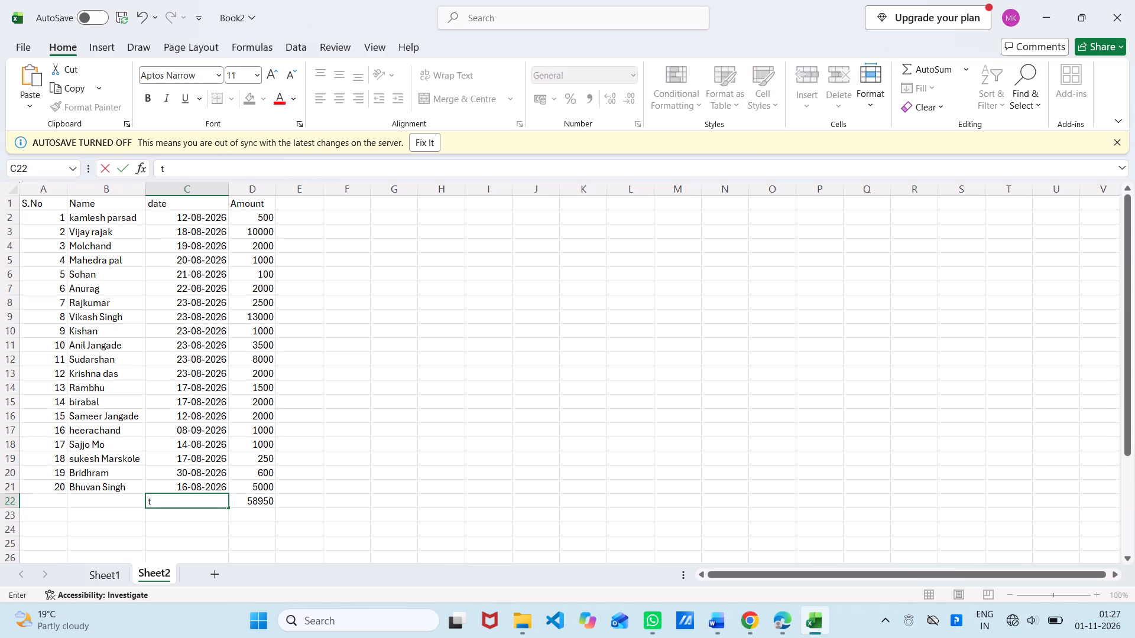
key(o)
key(BackSpace)
key(BackSpace)
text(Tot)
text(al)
Fill the Total label in C22 and the summed amount in D22 with yellow.
click(166, 519)
click(179, 500)
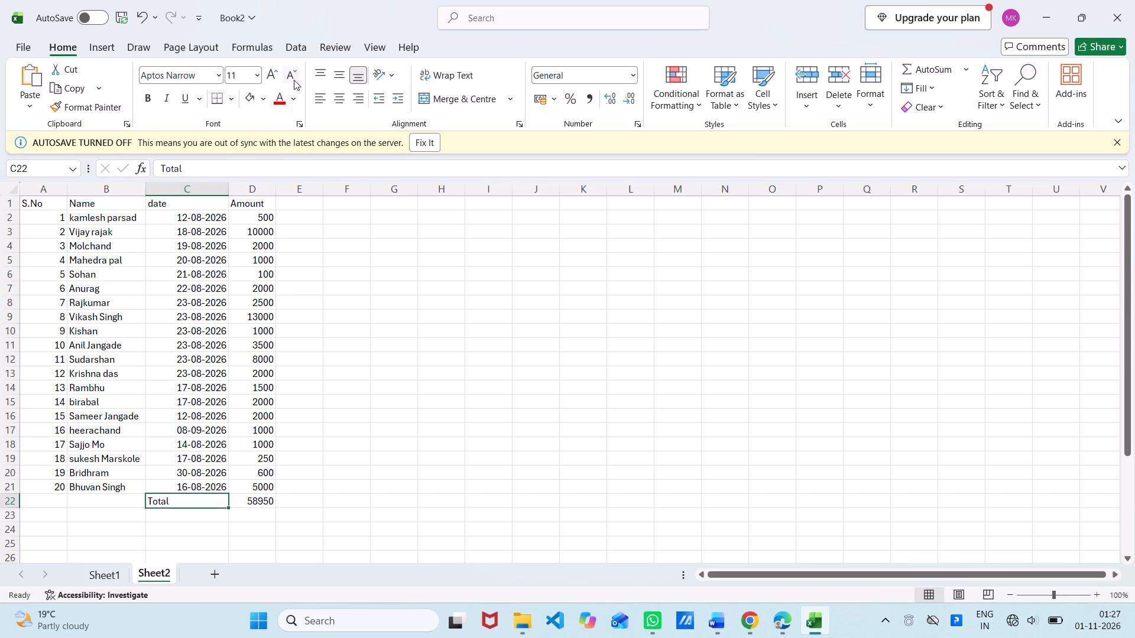
click(264, 97)
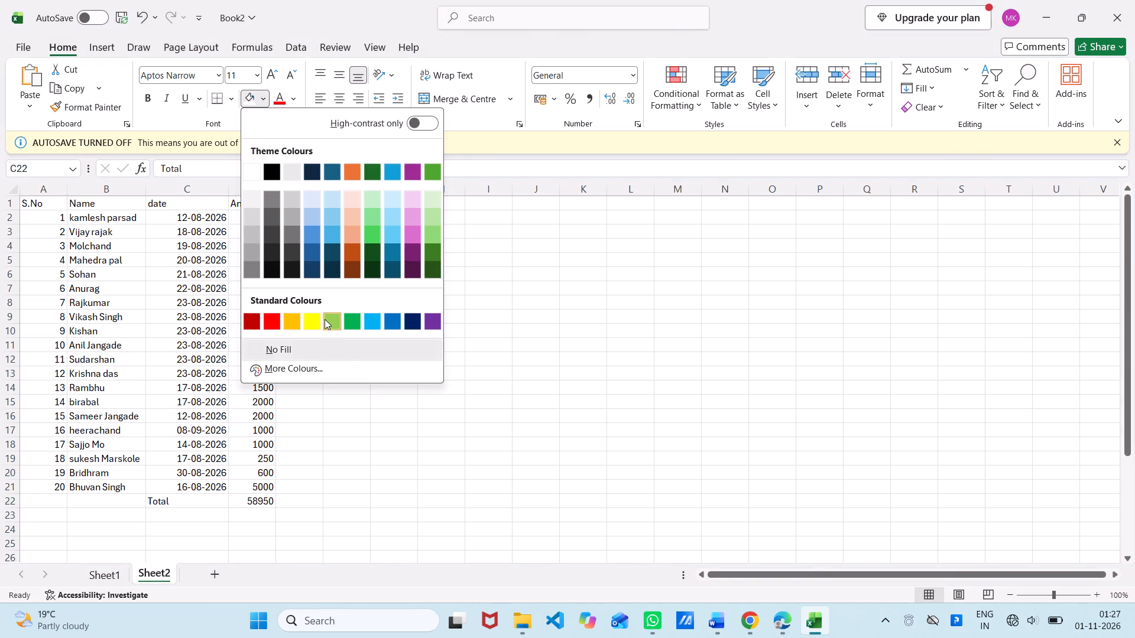
click(313, 314)
click(257, 499)
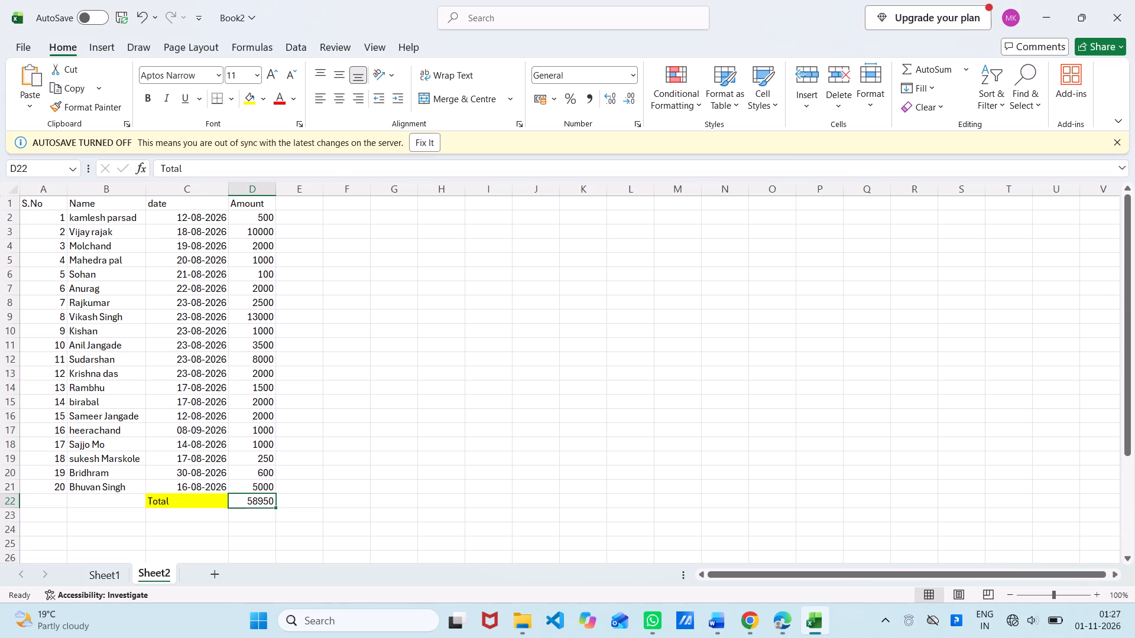
click(251, 102)
click(307, 567)
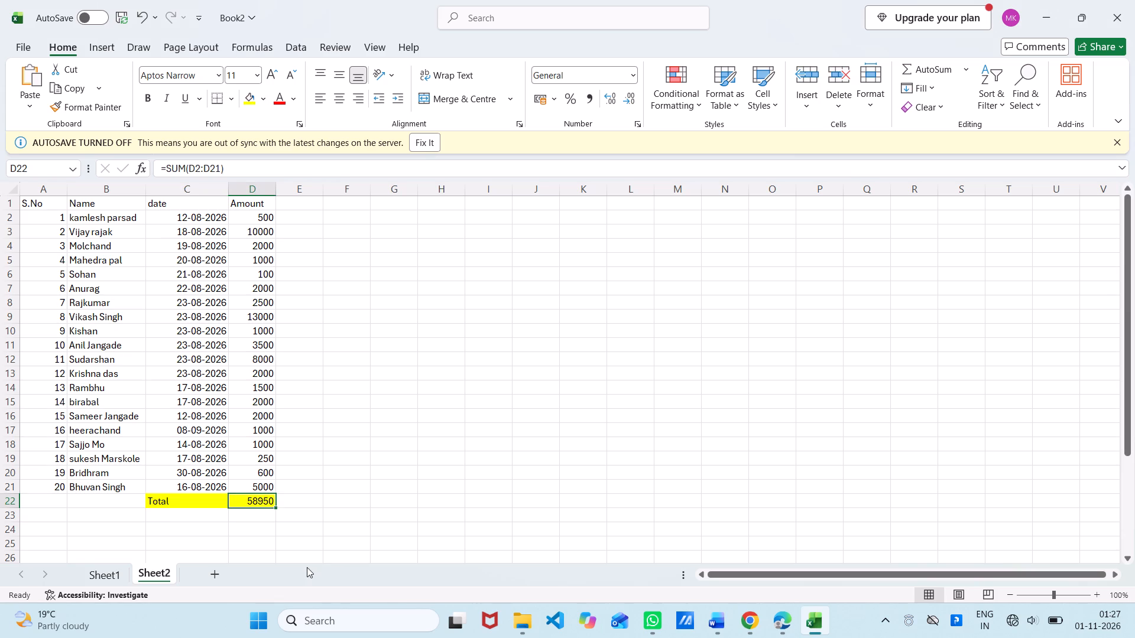
click(266, 555)
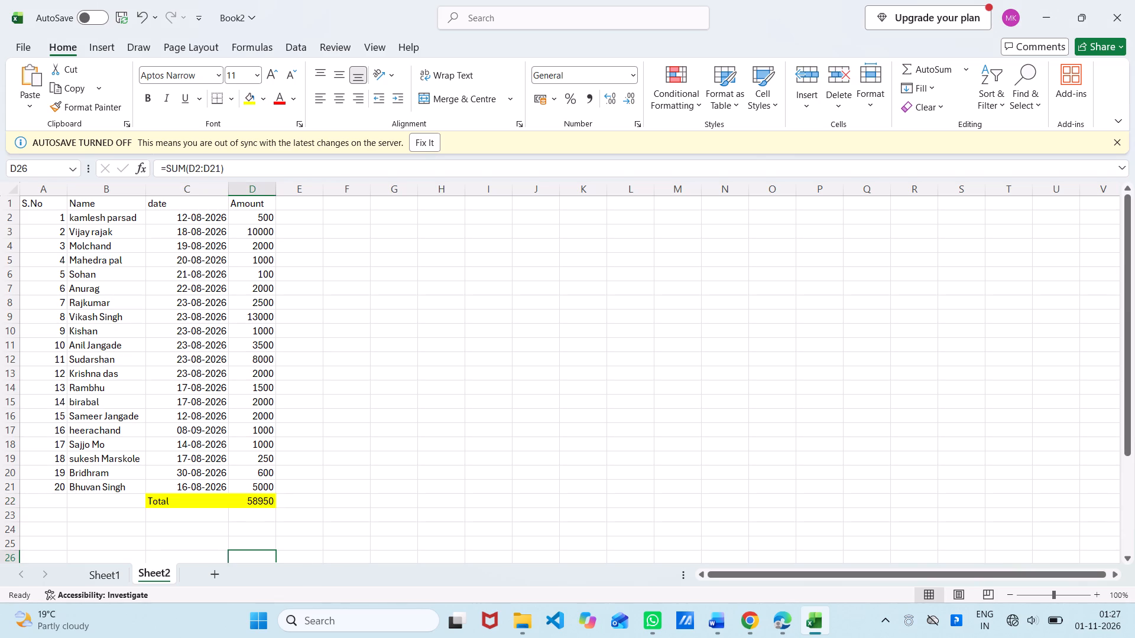
Convert the range A1:D22 into a table that uses its first row as headers.
drag(41, 203, 271, 509)
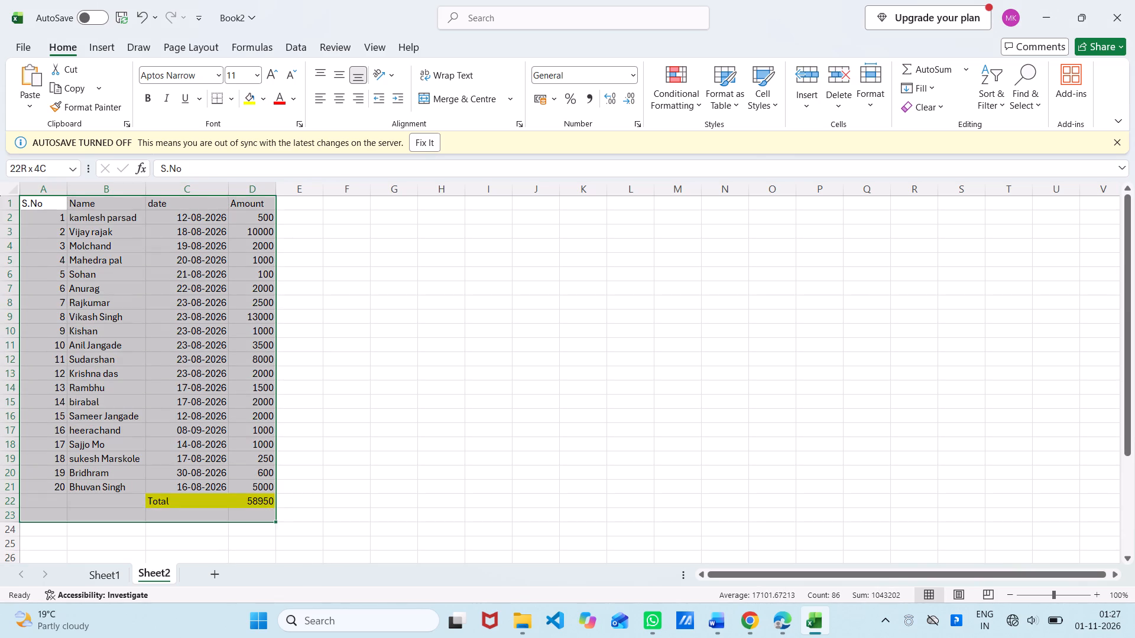
drag(271, 509, 273, 501)
right_click(273, 501)
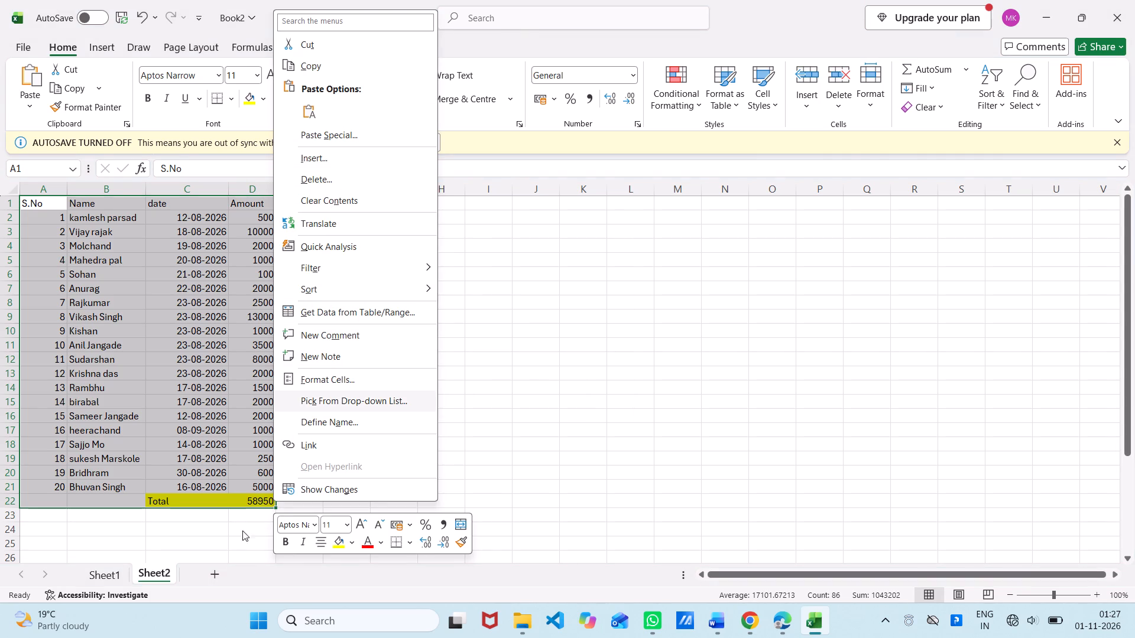
key(ctrl+t)
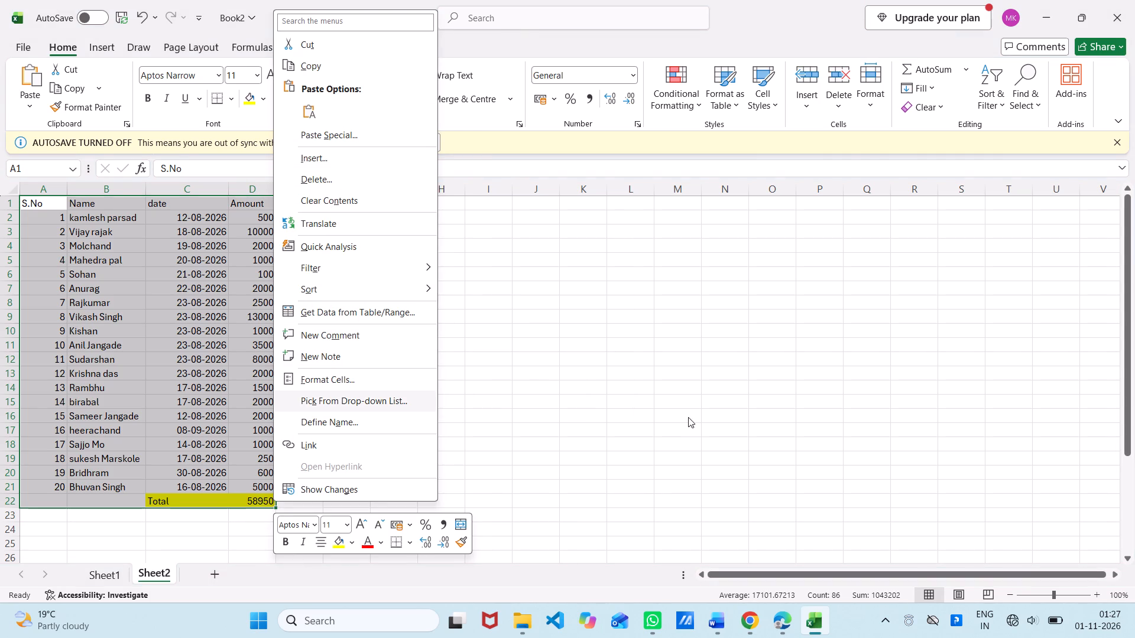
click(686, 411)
key(ctrl+t)
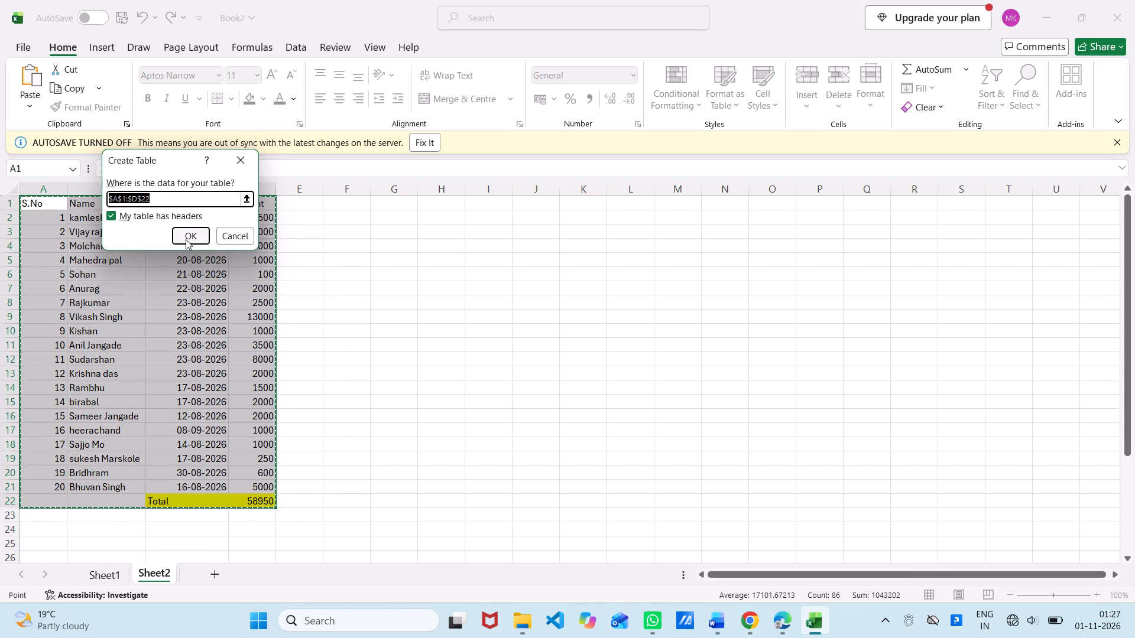
click(186, 240)
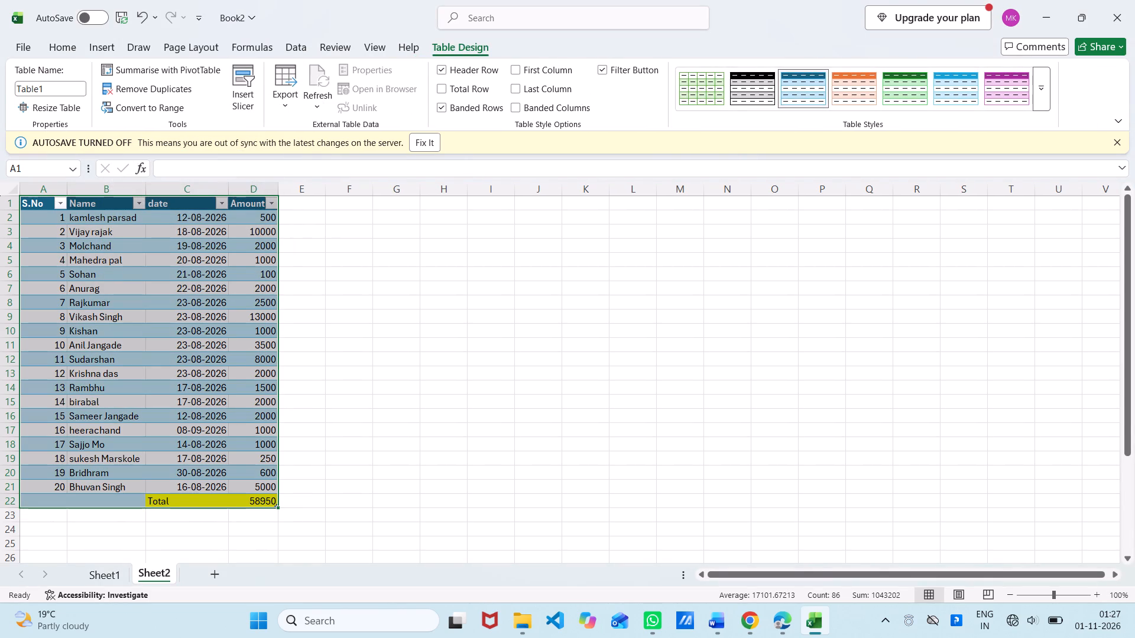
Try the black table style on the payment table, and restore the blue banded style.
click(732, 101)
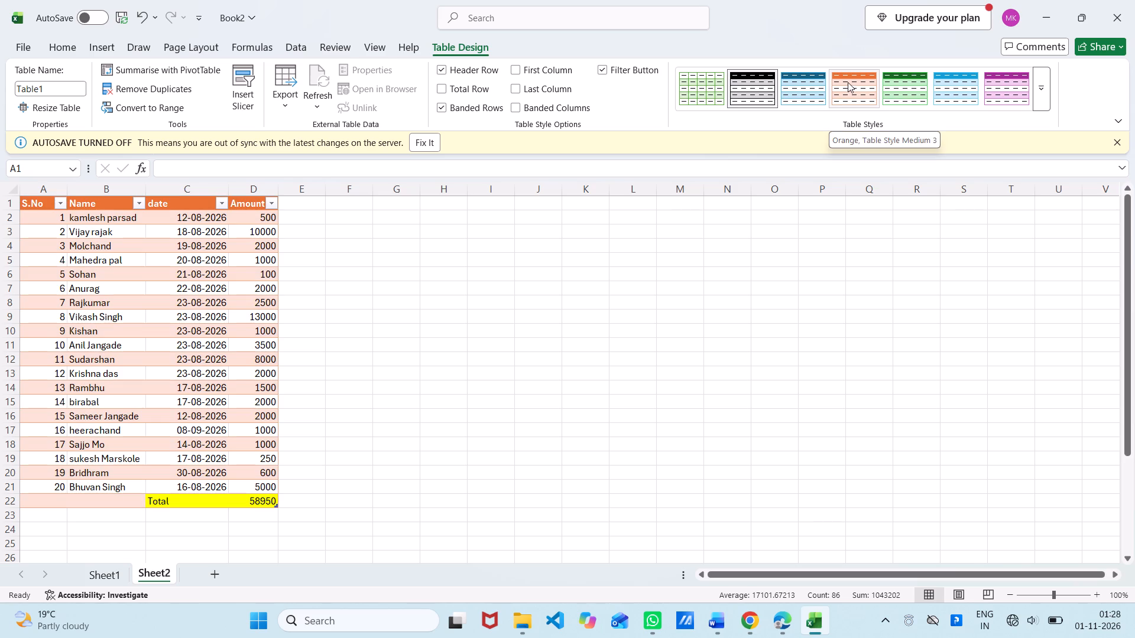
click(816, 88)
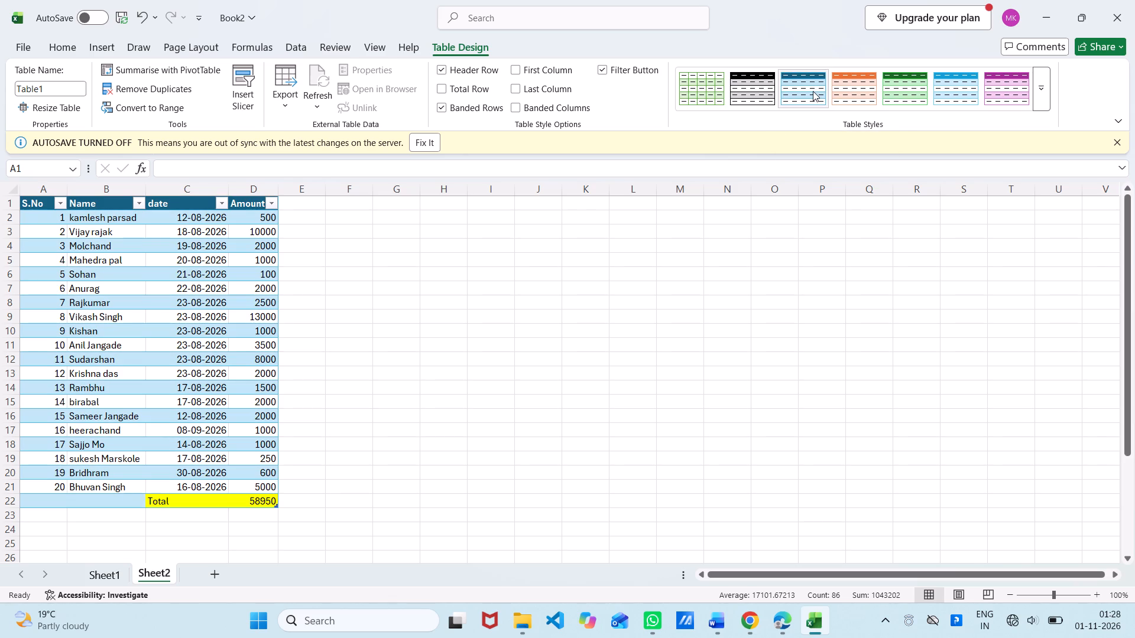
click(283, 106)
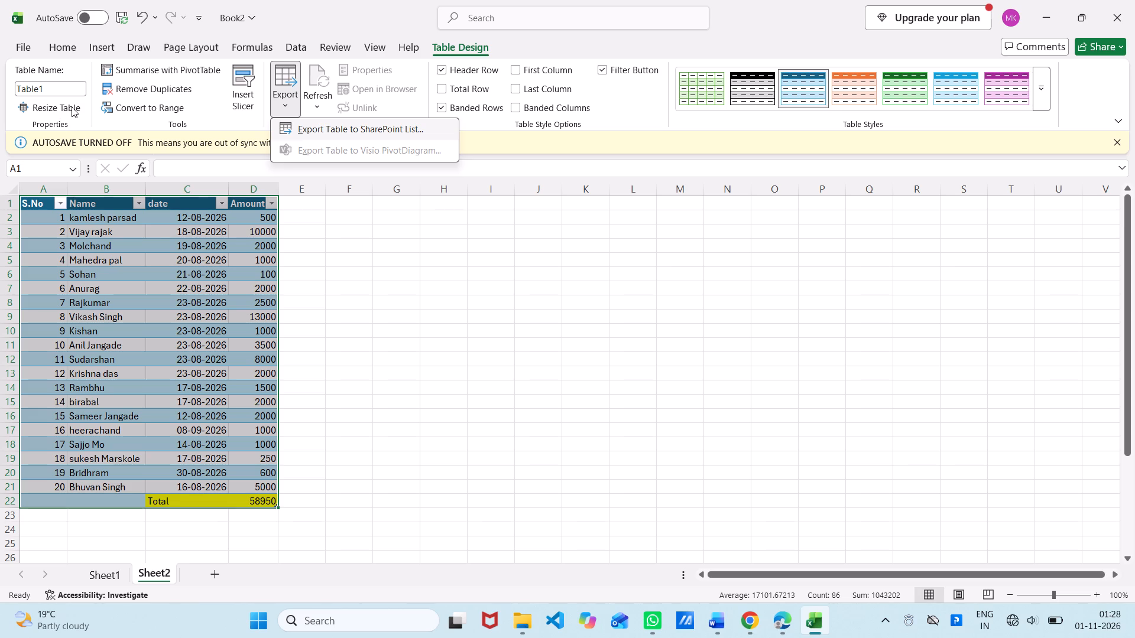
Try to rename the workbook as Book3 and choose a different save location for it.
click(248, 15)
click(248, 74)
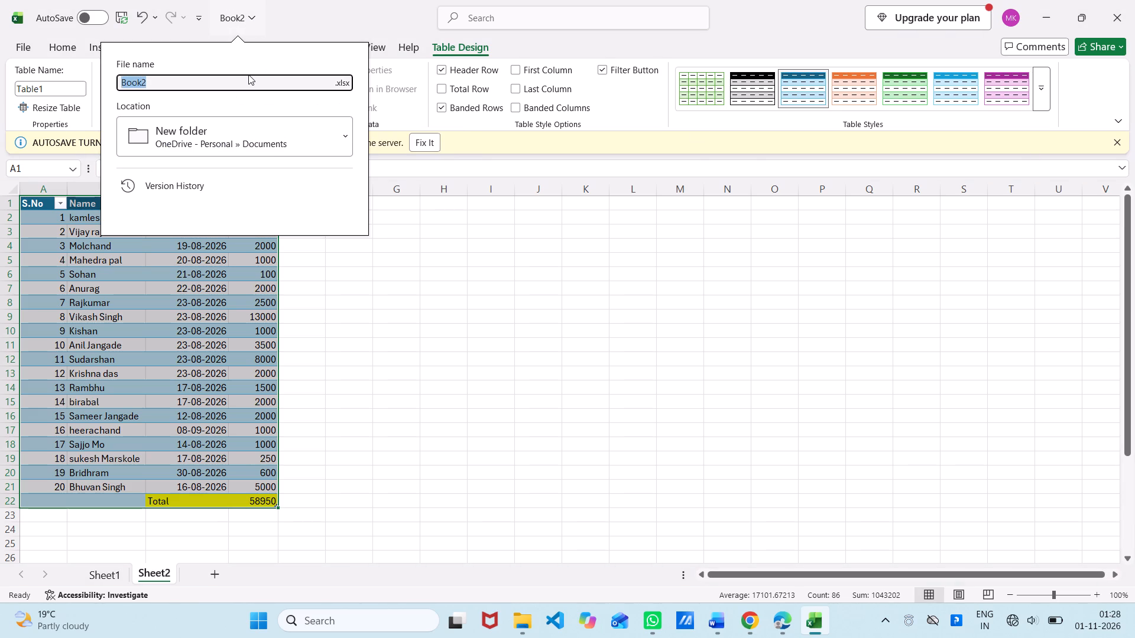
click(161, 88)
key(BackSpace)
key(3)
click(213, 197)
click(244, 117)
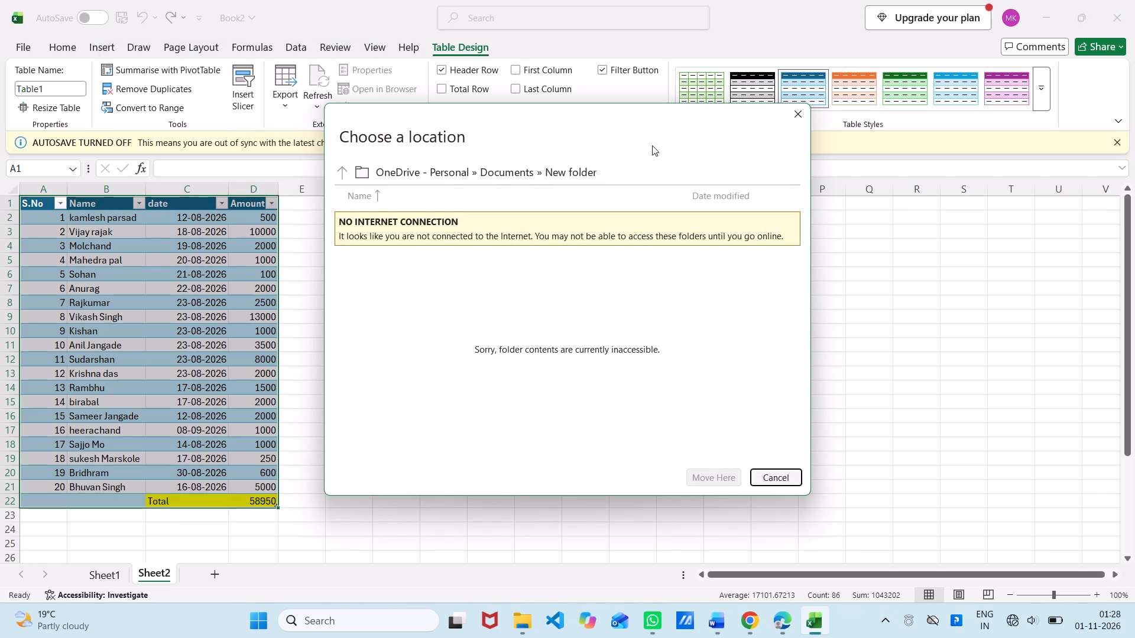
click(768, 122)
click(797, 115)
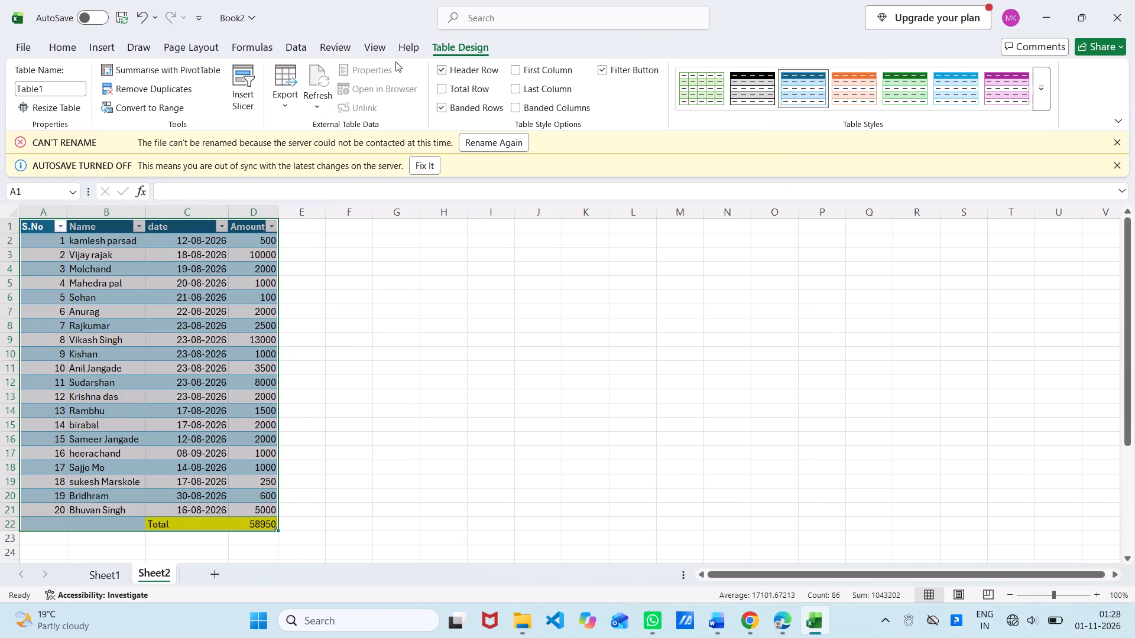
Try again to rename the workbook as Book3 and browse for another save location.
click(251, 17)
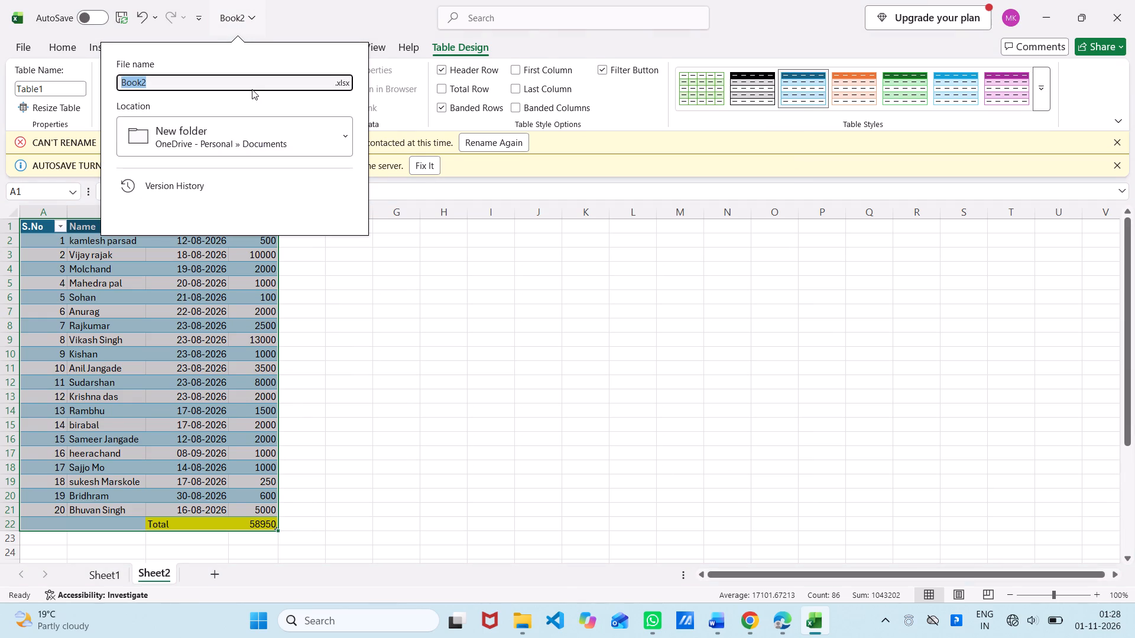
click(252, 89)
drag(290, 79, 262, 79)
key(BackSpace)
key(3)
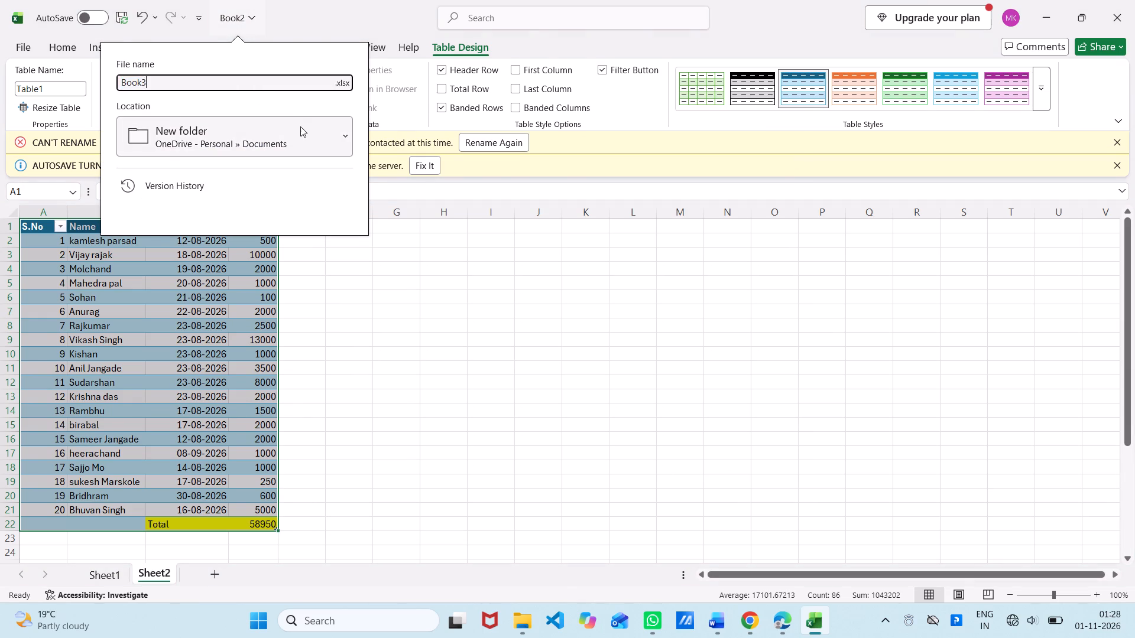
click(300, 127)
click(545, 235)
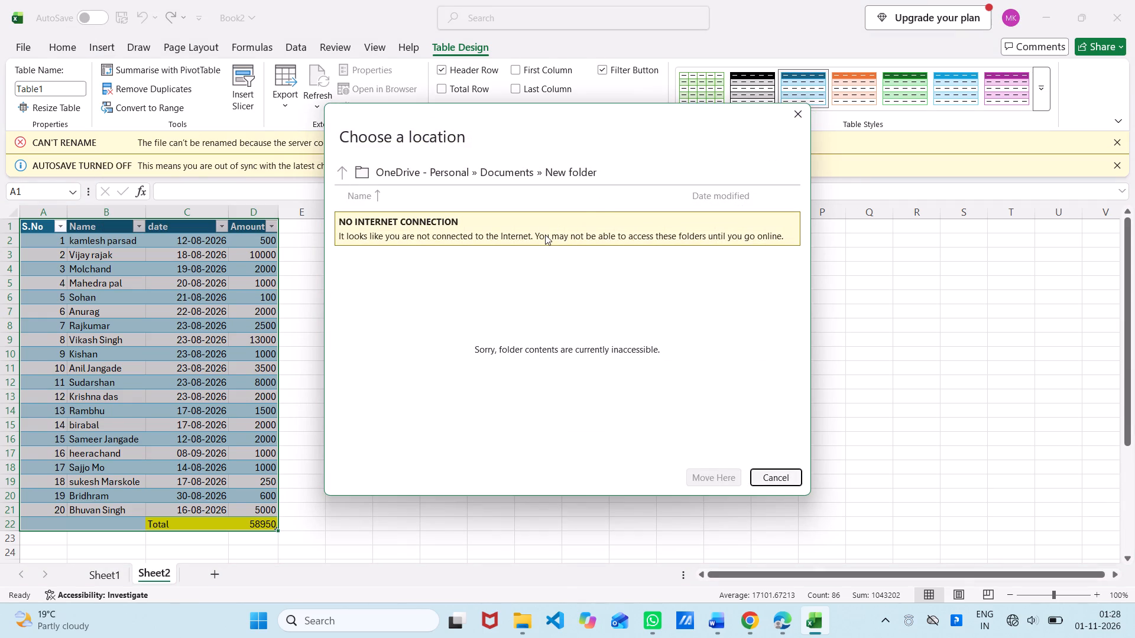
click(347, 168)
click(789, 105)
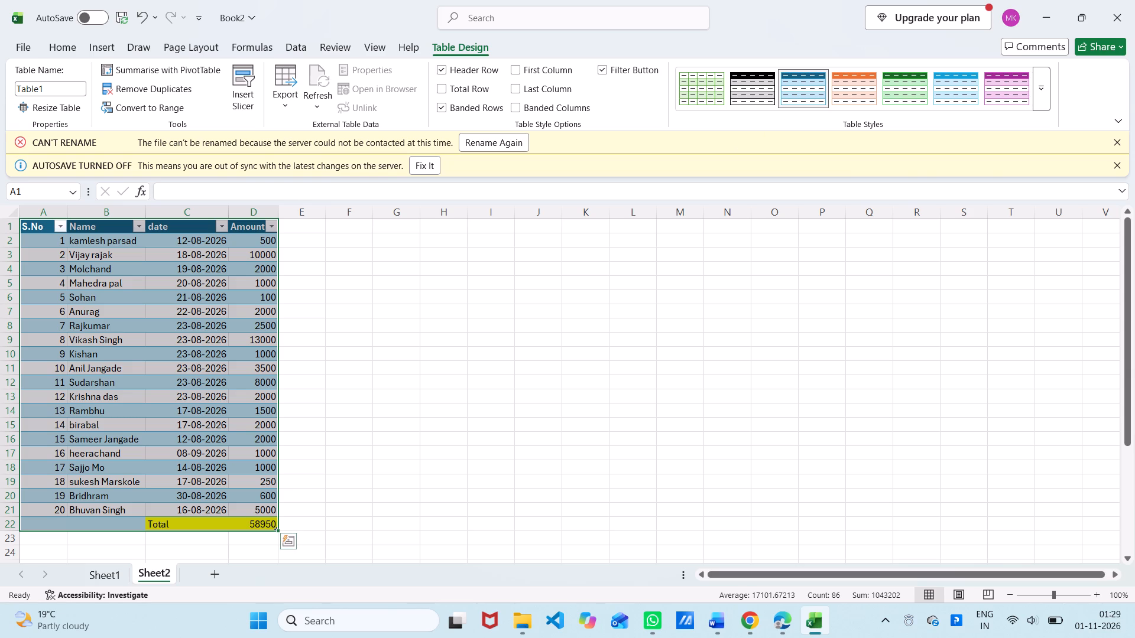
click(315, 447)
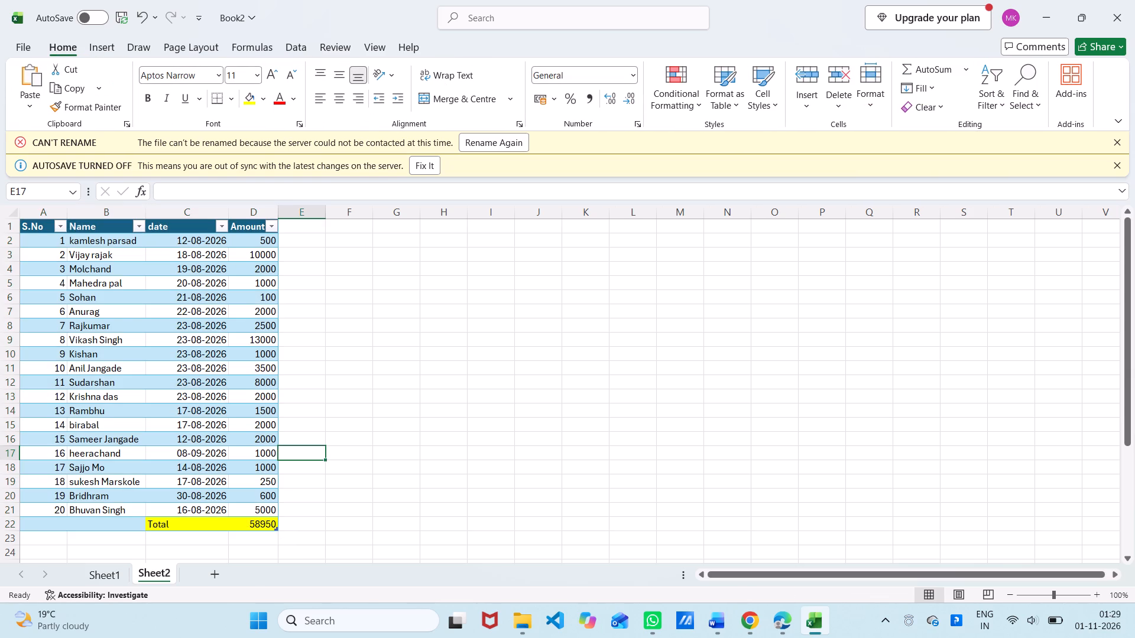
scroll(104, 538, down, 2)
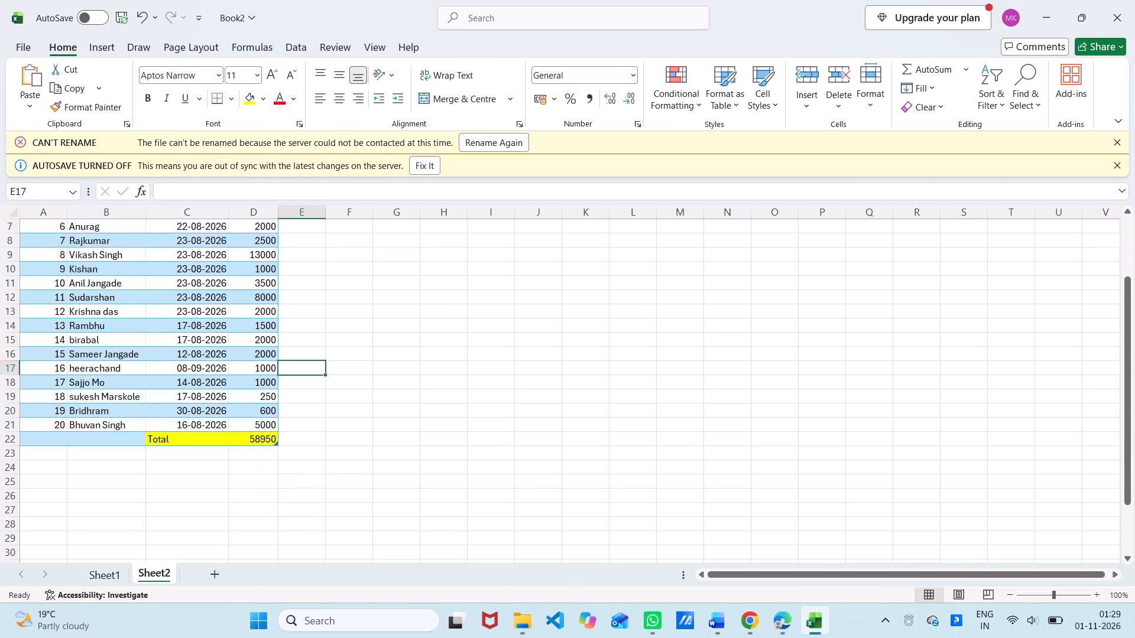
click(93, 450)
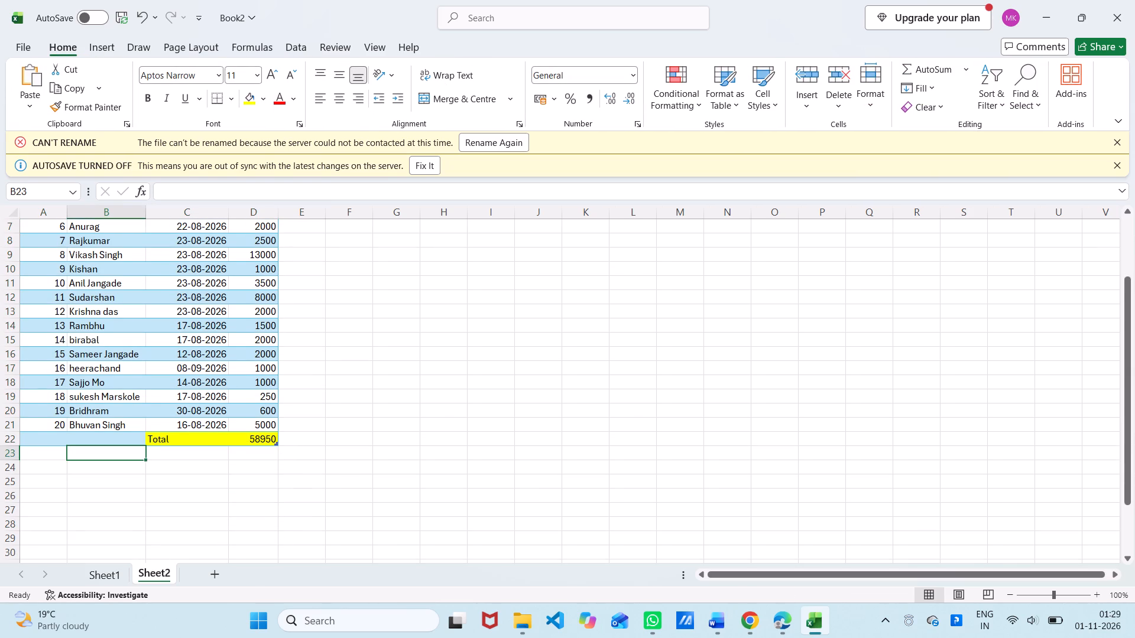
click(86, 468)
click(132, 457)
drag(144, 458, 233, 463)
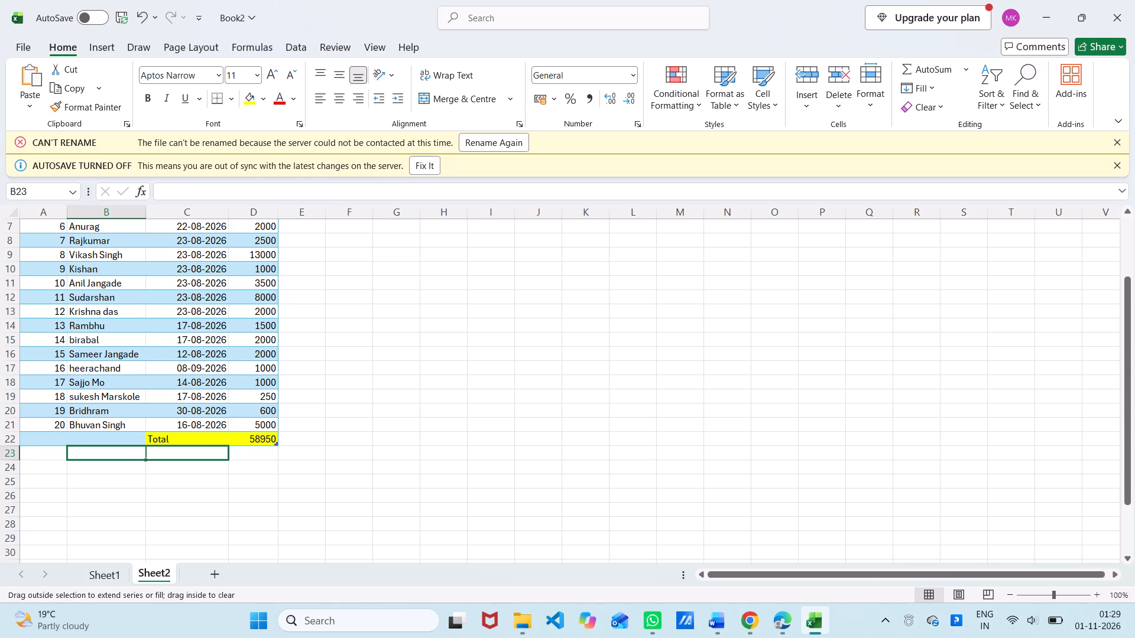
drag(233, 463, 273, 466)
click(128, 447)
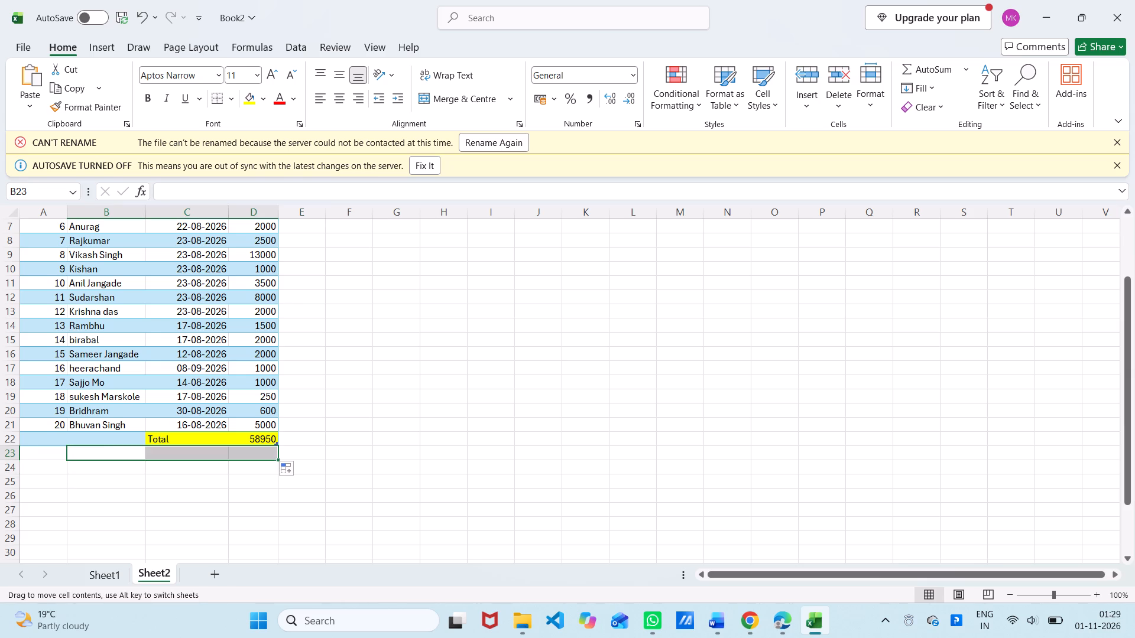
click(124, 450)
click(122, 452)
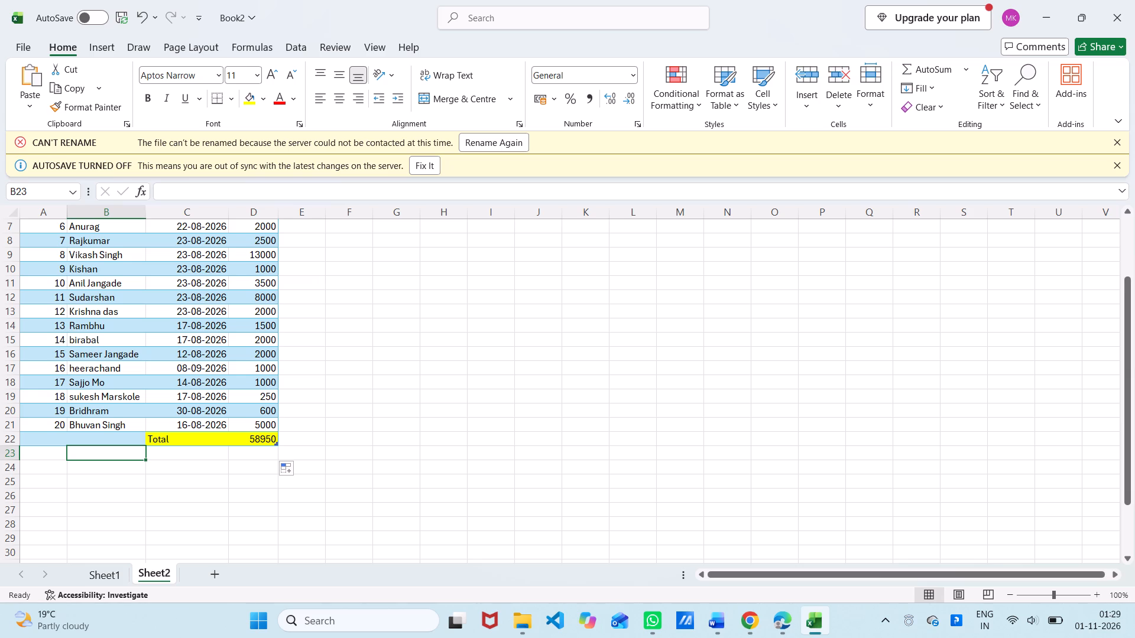
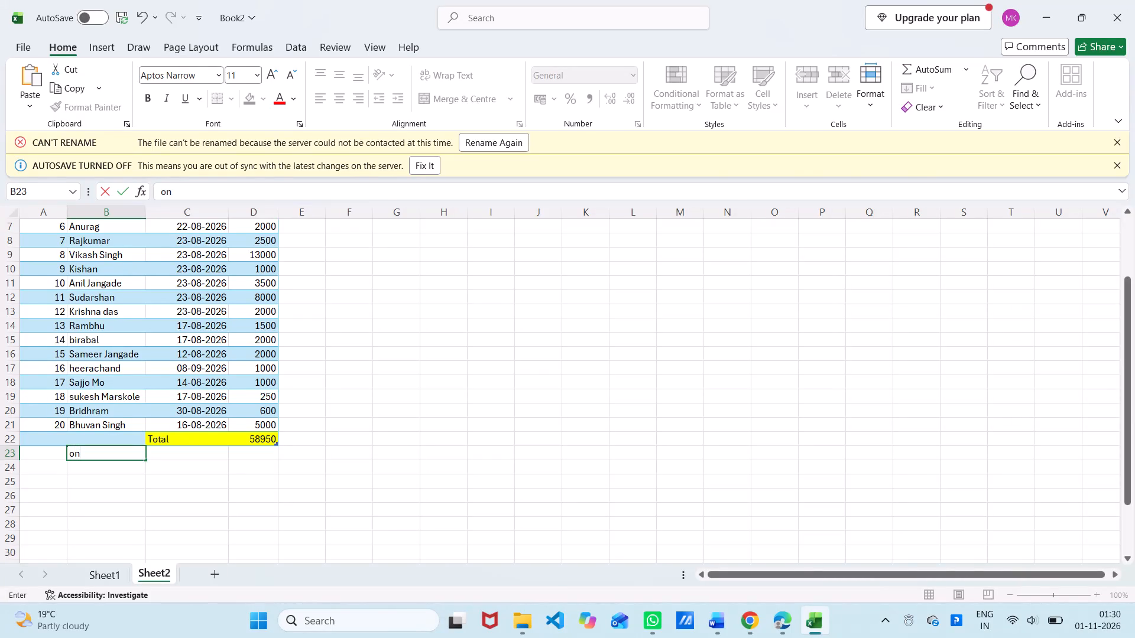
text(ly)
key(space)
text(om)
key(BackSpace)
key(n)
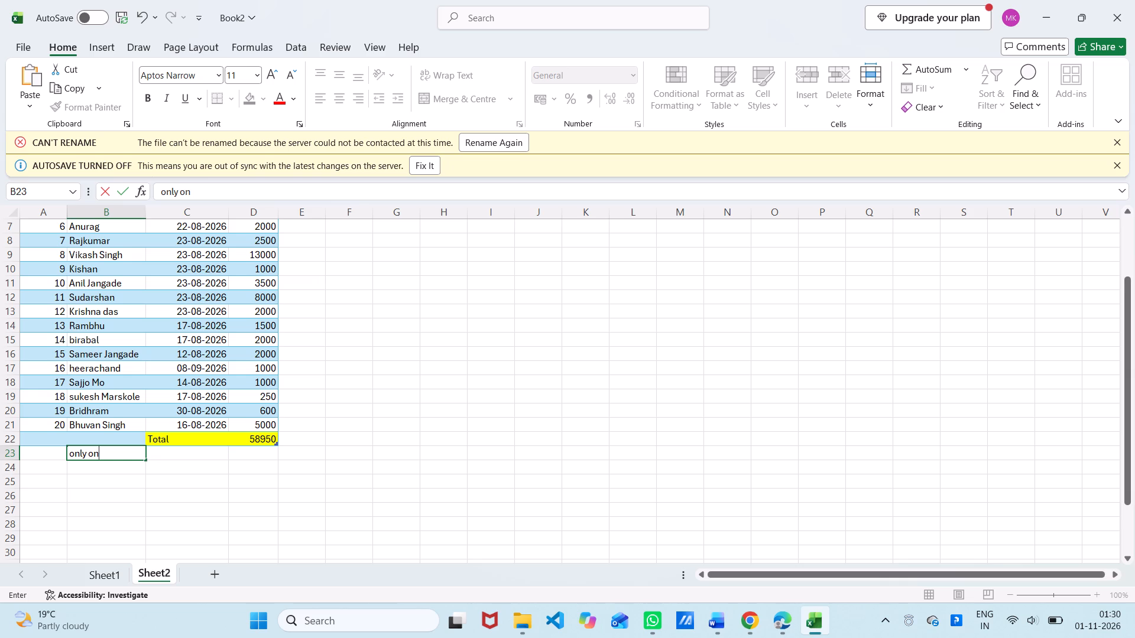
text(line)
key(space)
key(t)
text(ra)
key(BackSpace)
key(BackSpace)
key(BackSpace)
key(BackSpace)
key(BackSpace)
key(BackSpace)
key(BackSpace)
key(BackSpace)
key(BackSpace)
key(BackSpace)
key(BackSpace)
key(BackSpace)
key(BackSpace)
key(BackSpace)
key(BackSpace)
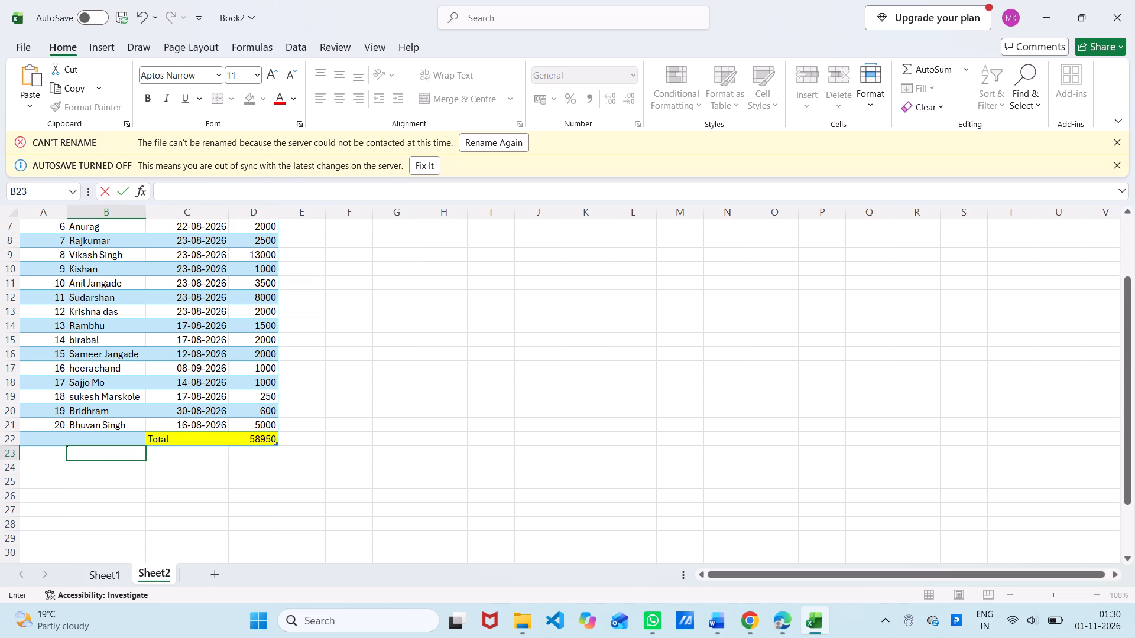
Rename the workbook as "only online transfer money".
click(260, 11)
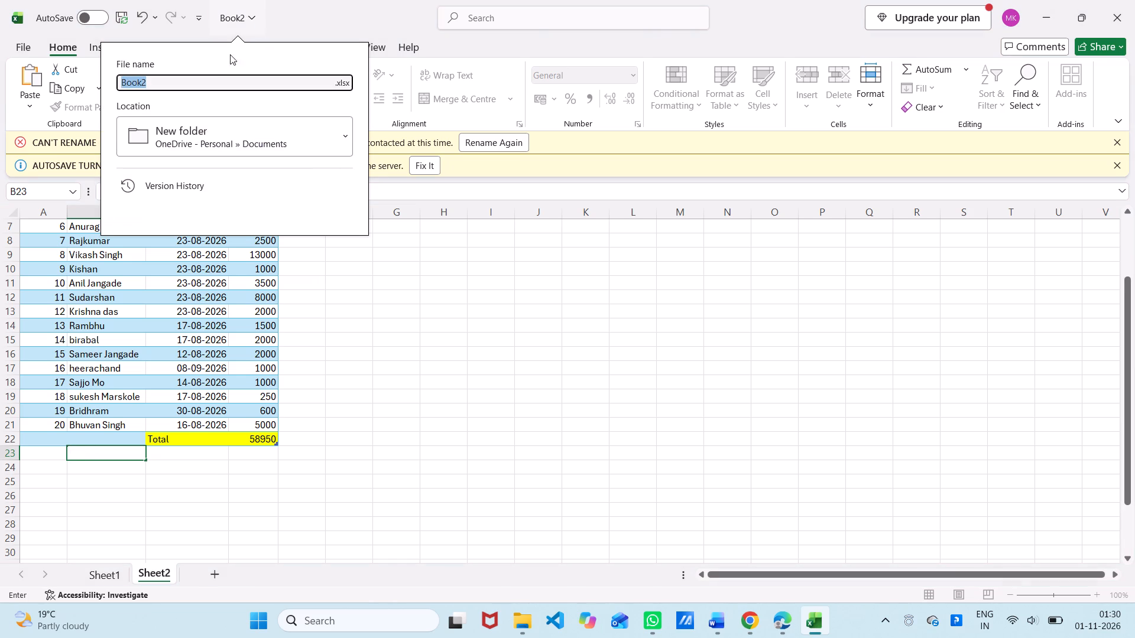
click(215, 73)
key(BackSpace)
text(on)
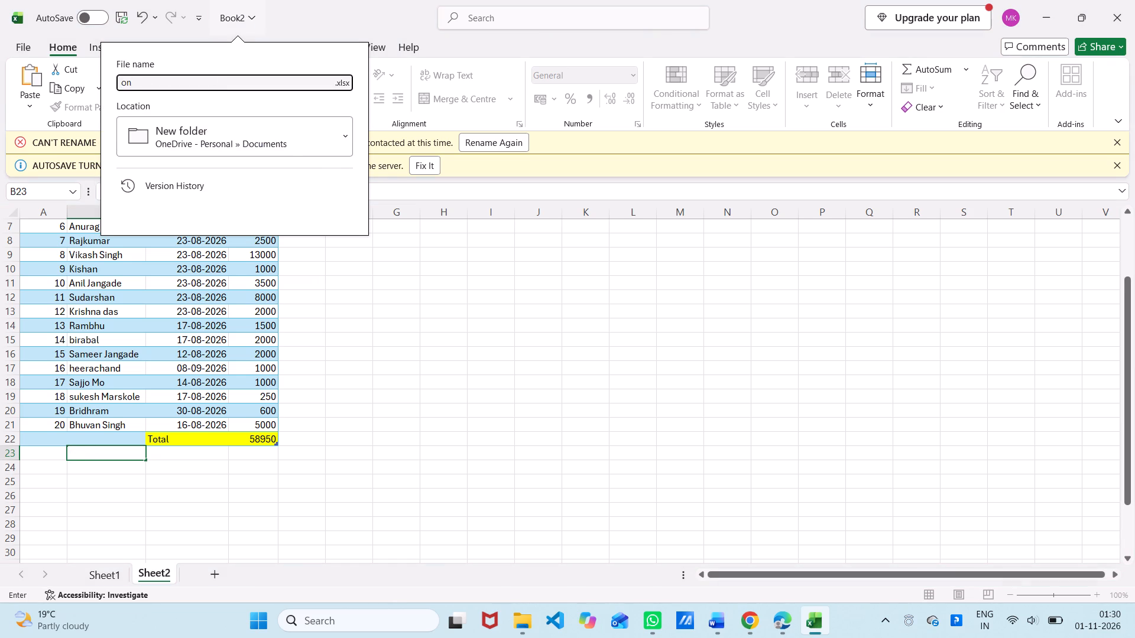
text(ly)
key(space)
text(on)
text(lin)
text(e)
key(space)
text(tr)
text(an)
key(s)
text(fer)
key(space)
text(mon)
text(ey)
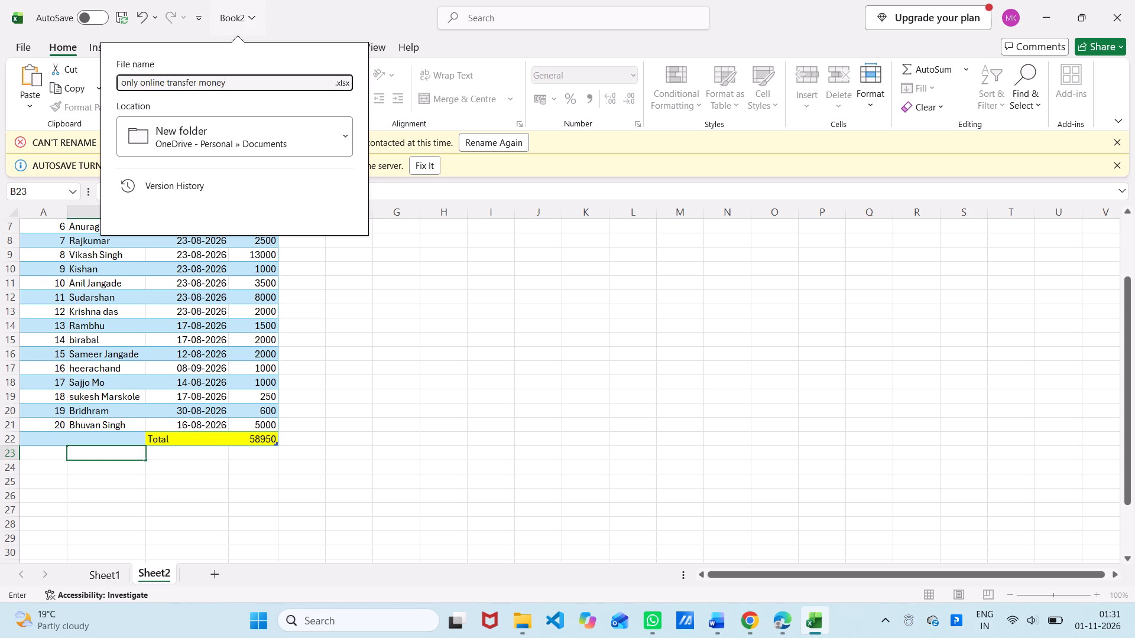
Browse the OneDrive - Personal folders, including Documents and New folder, for a different save location for the workbook.
click(340, 150)
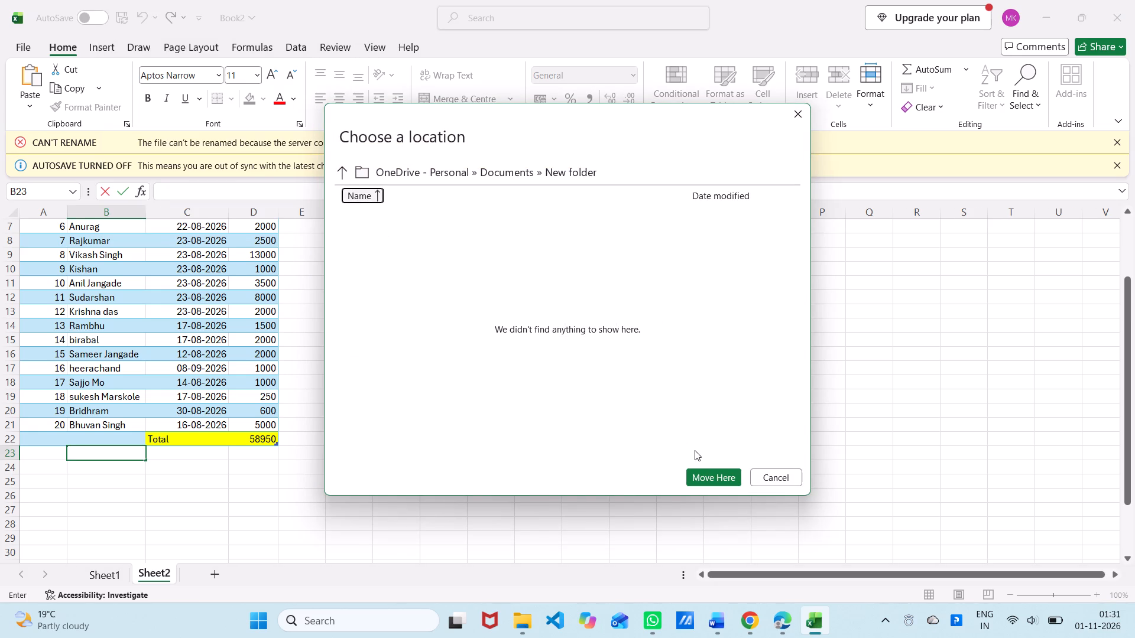
click(378, 198)
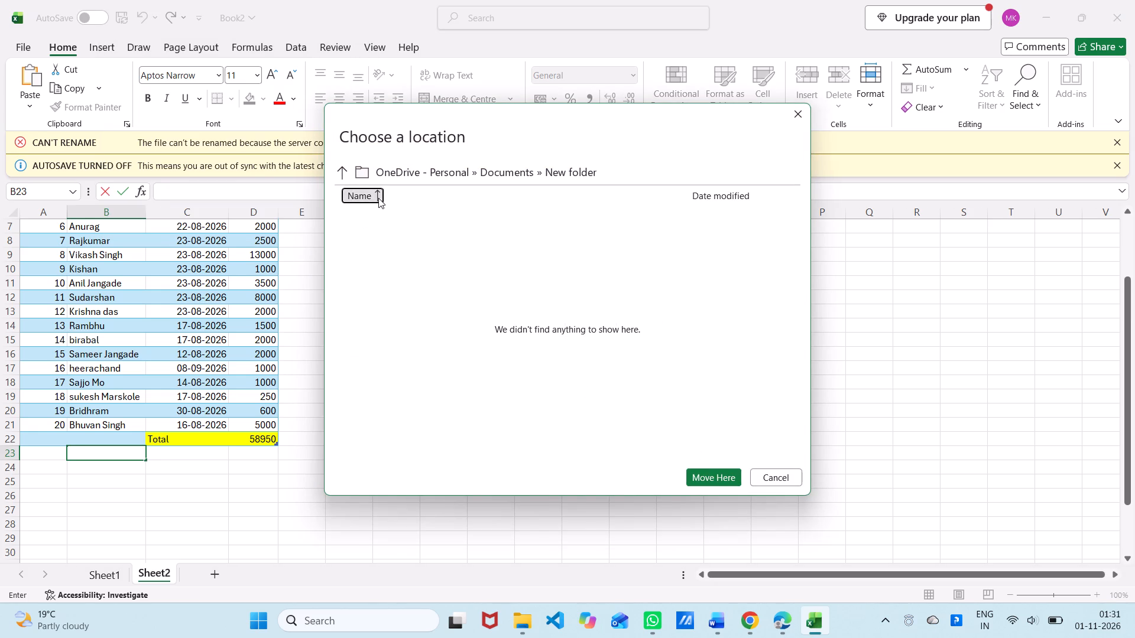
click(378, 198)
click(337, 169)
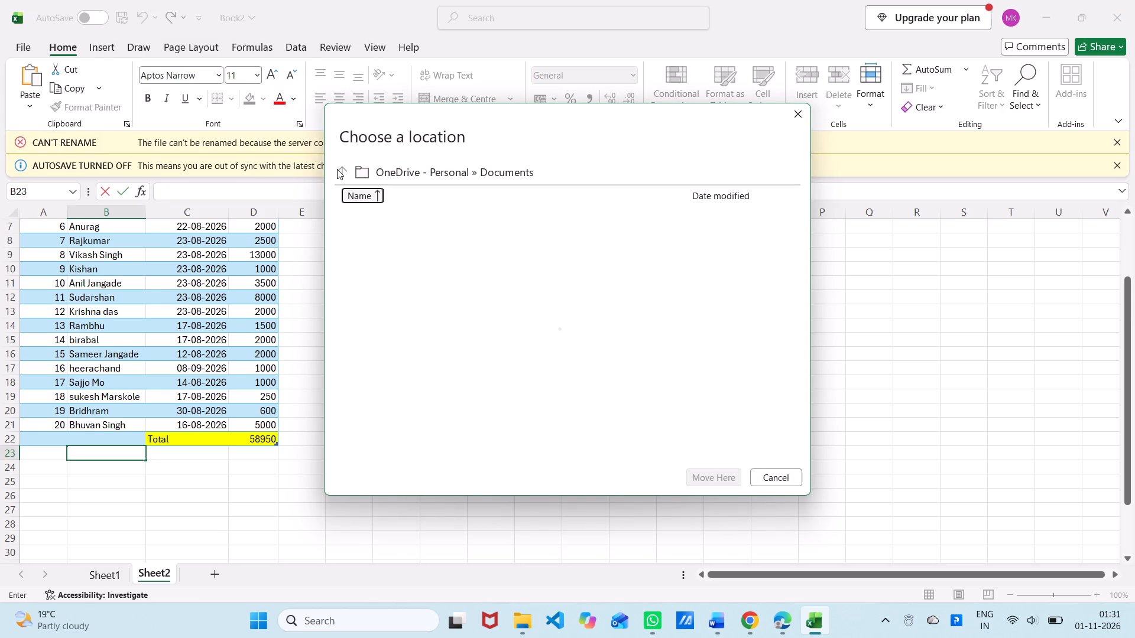
click(338, 169)
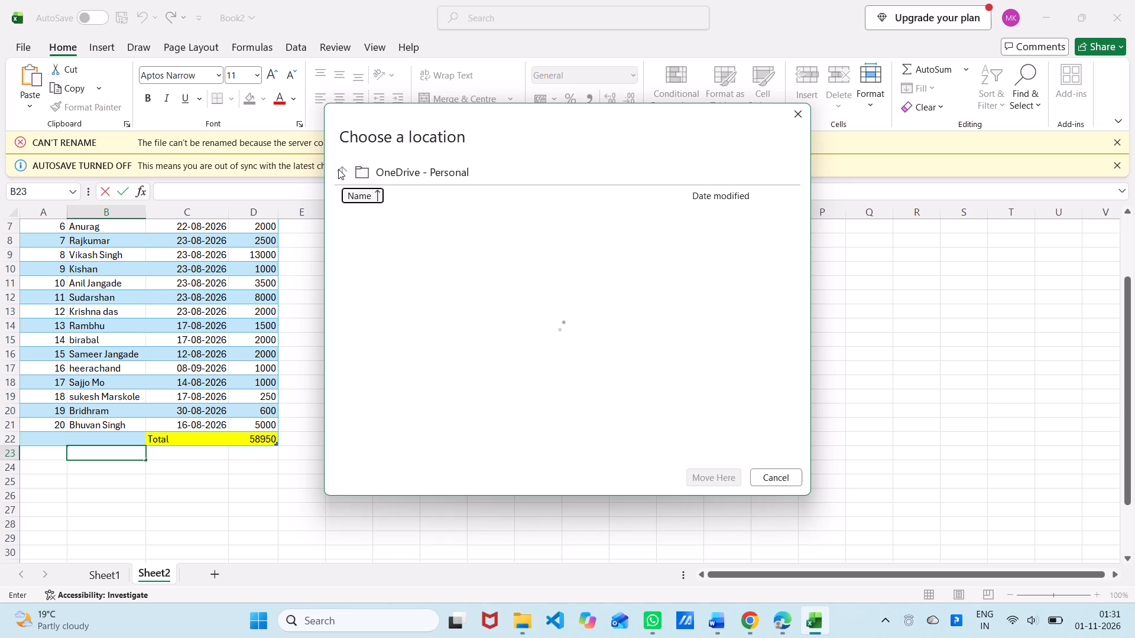
click(338, 169)
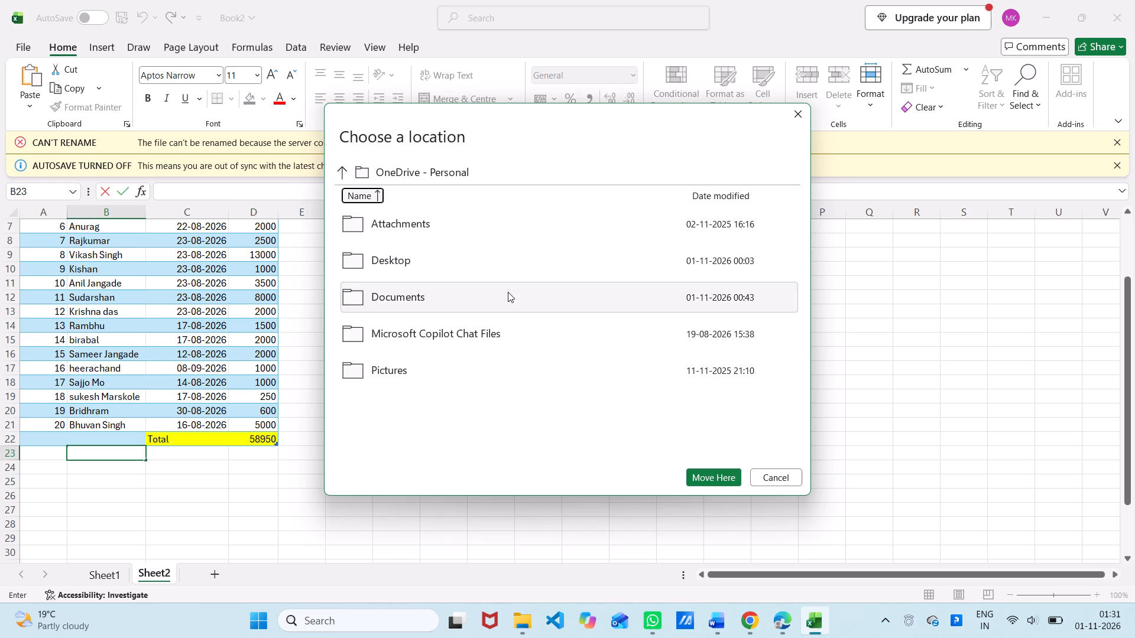
click(508, 292)
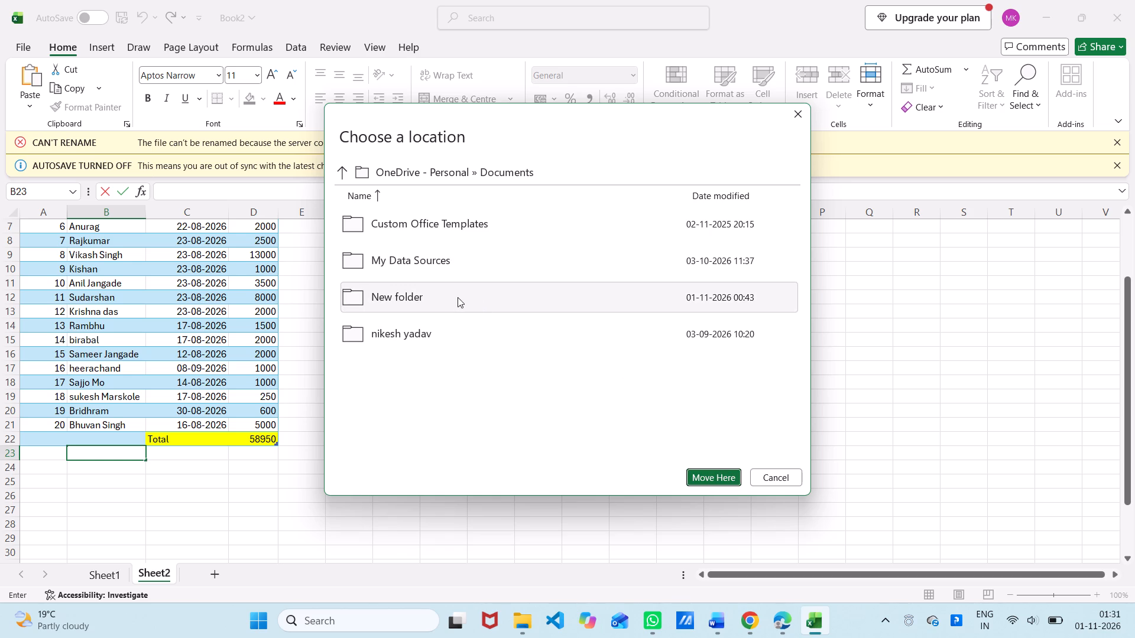
click(423, 304)
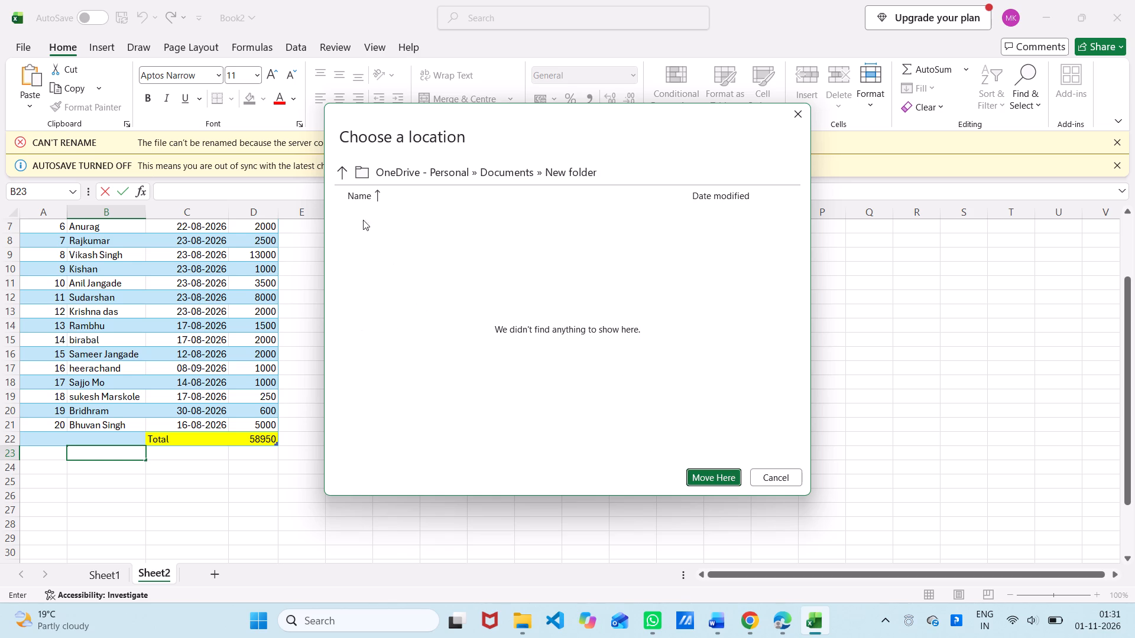
triple_click(340, 166)
click(340, 166)
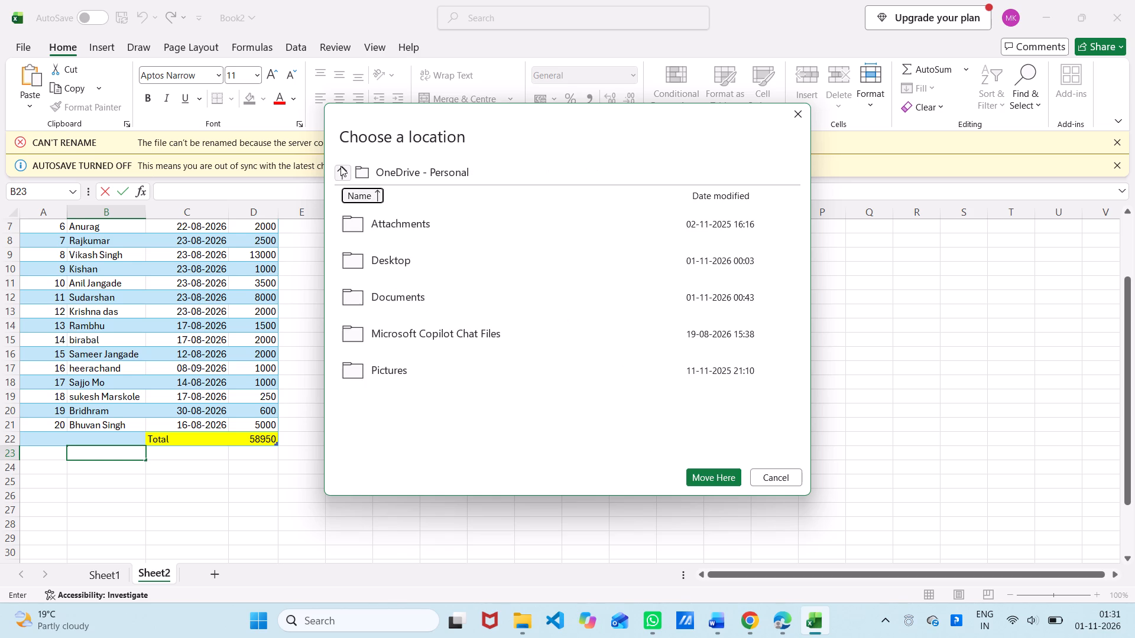
click(340, 166)
click(340, 168)
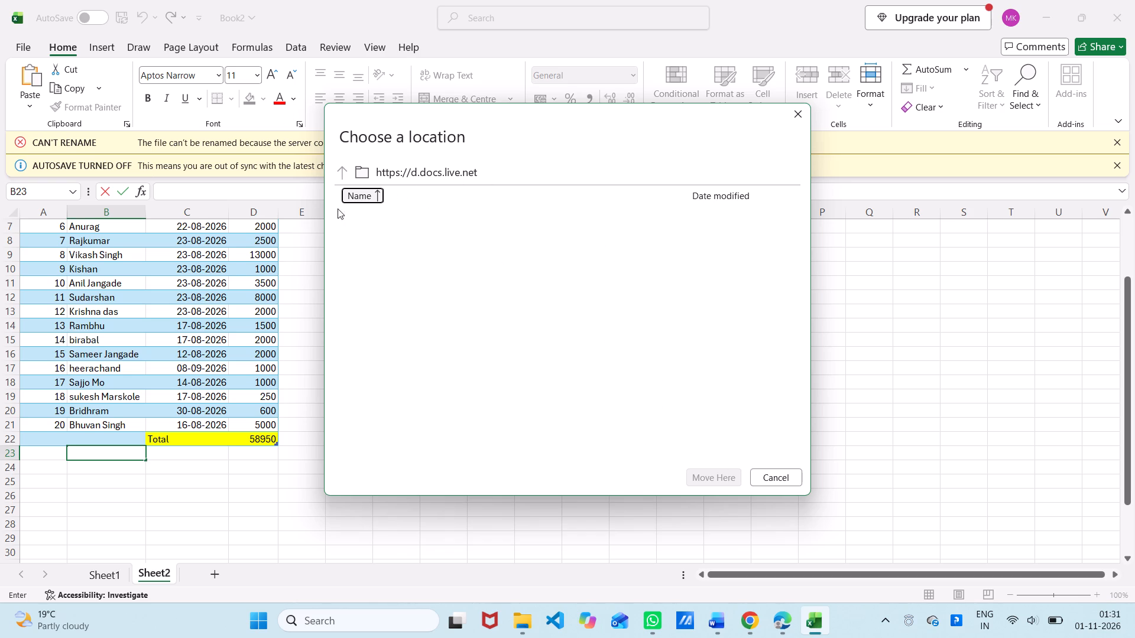
click(779, 477)
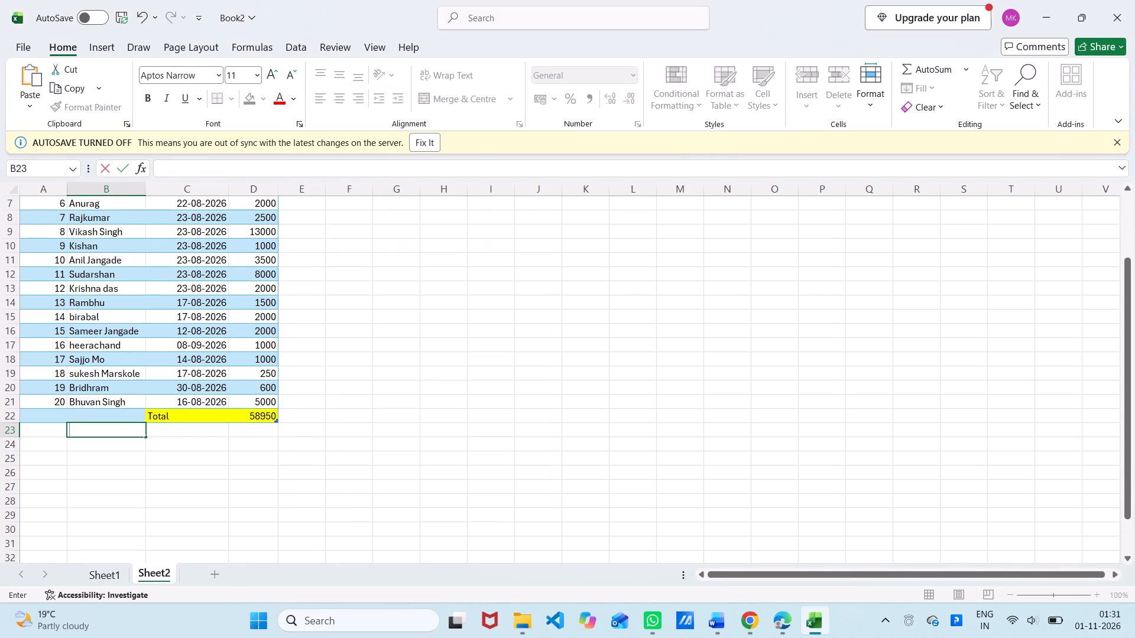
Choose New folder in OneDrive - Personal » Documents as the location to move the workbook to.
click(247, 21)
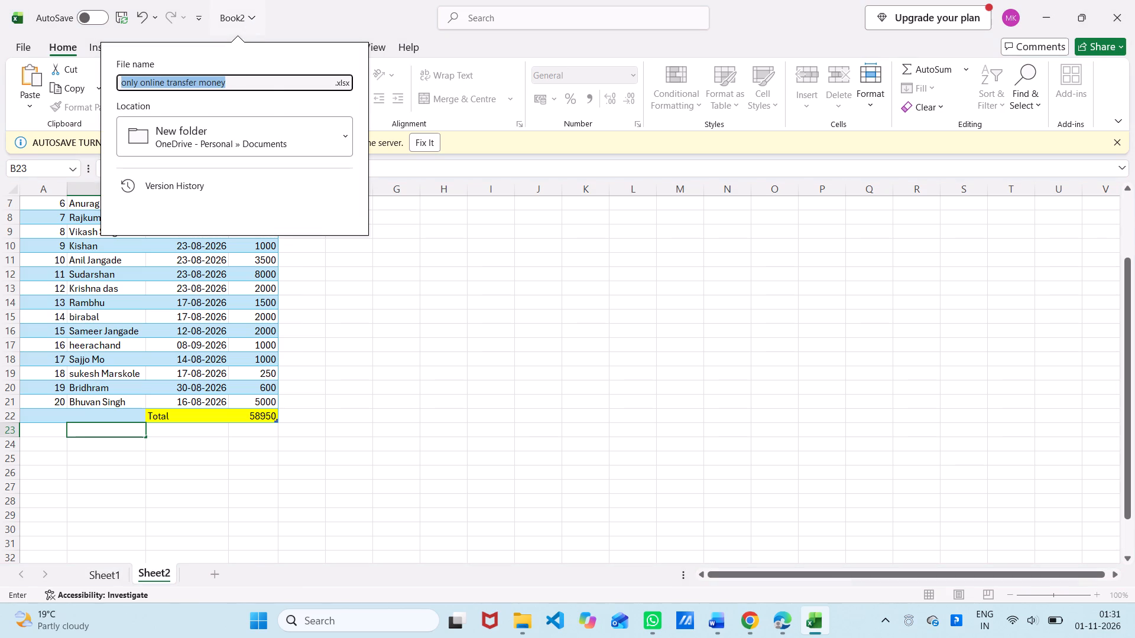
click(348, 139)
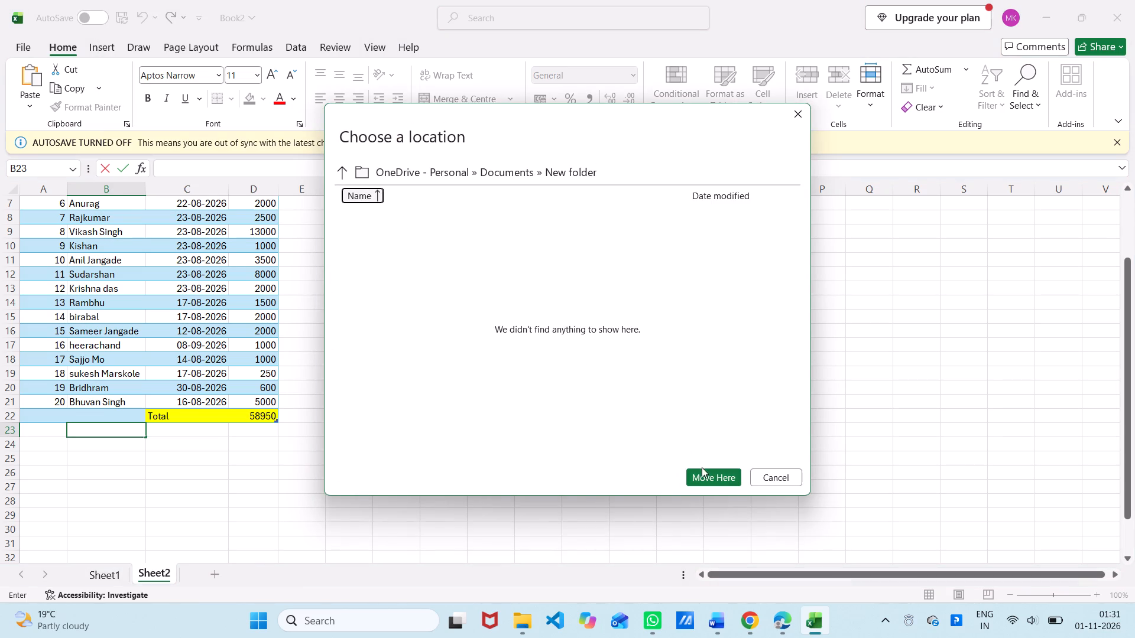
click(705, 474)
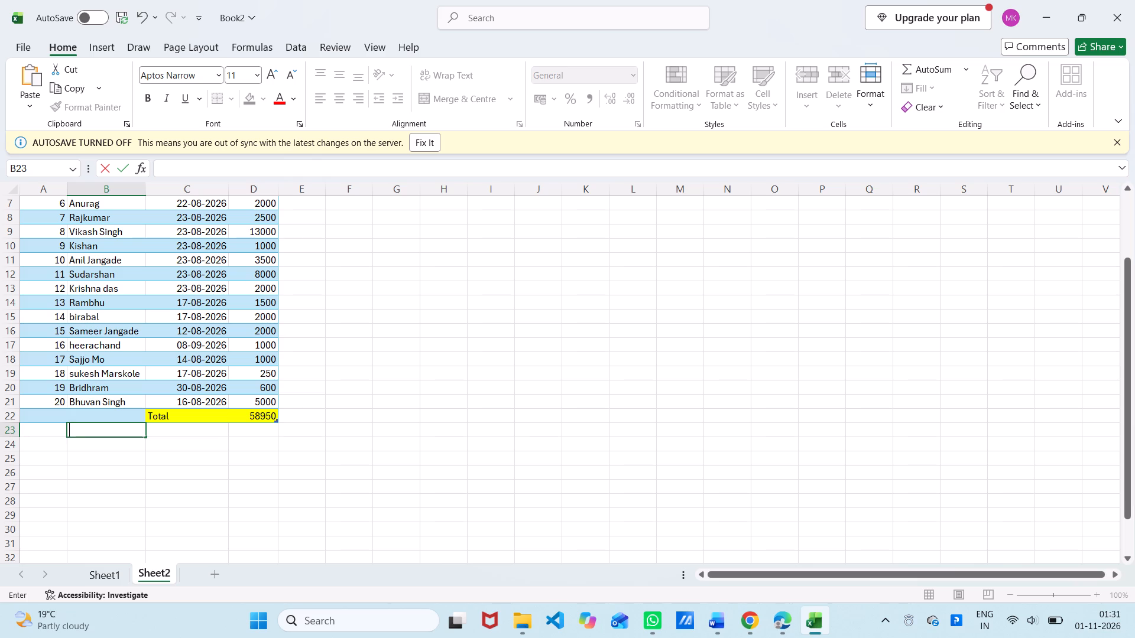
Save the workbook under its new name, "only online transfer money".
key(ctrl+s)
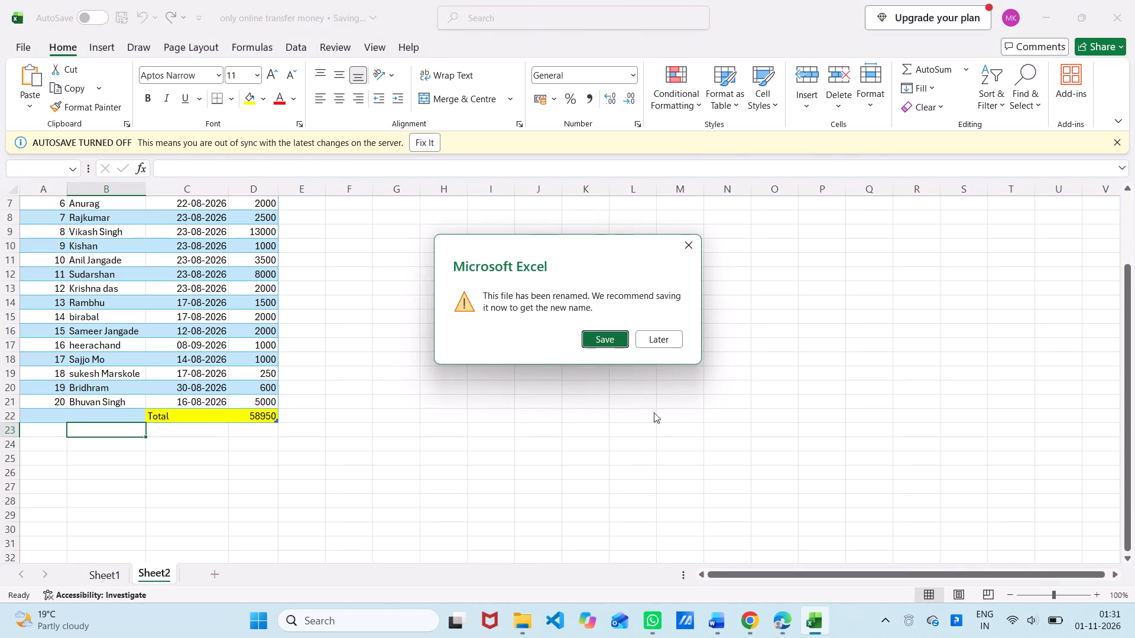
click(607, 335)
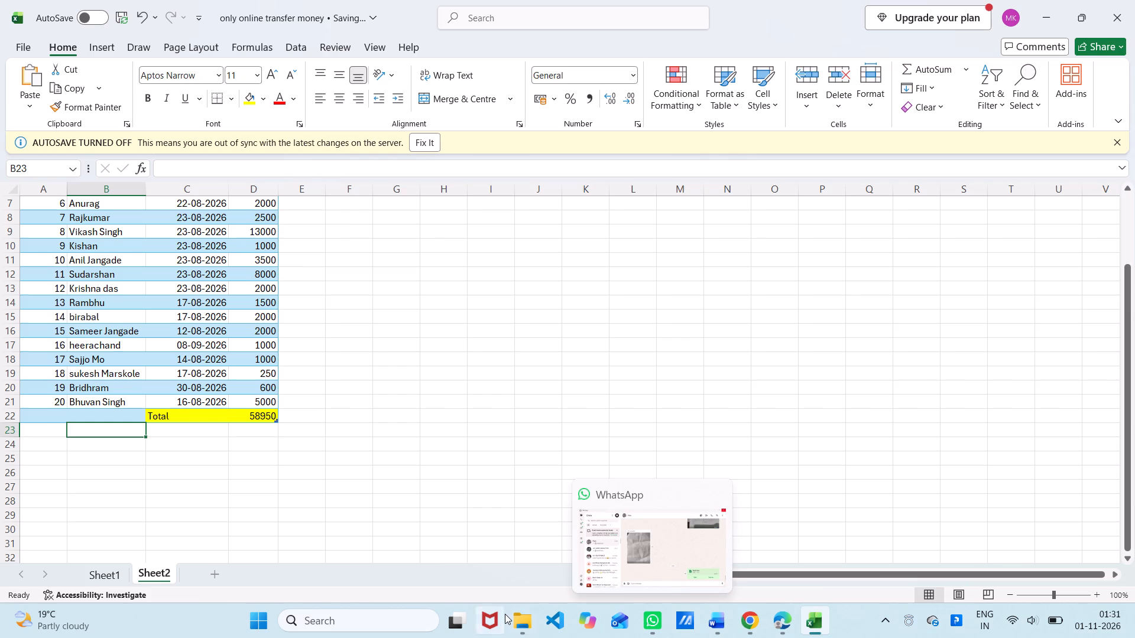
Switch to File Explorer and replace the old search with a Home search for "only".
click(527, 622)
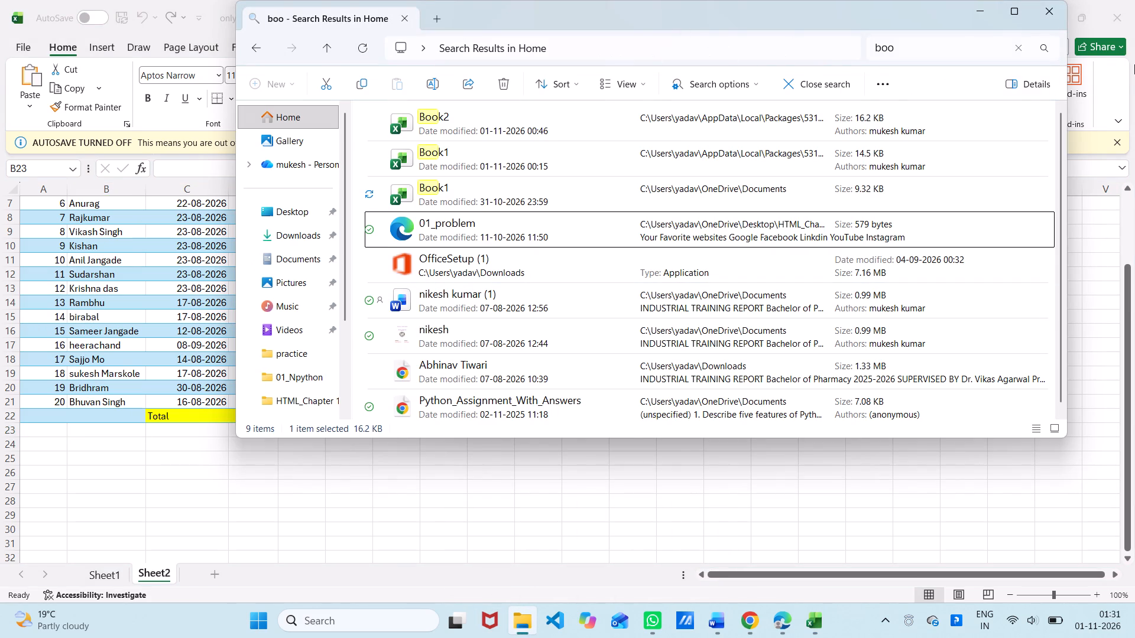
click(1016, 50)
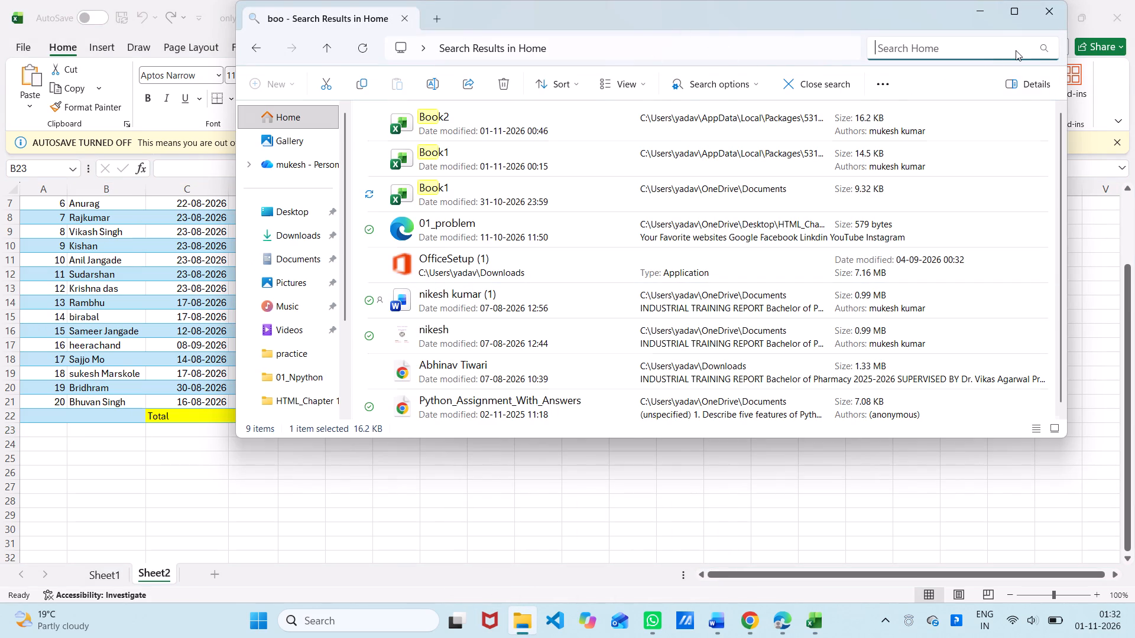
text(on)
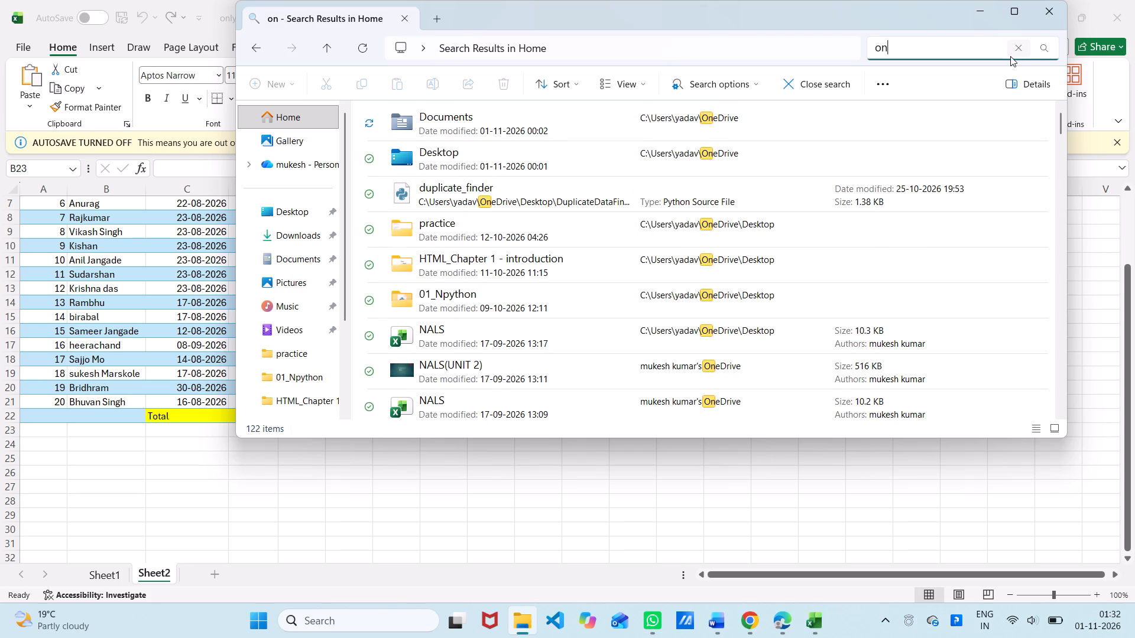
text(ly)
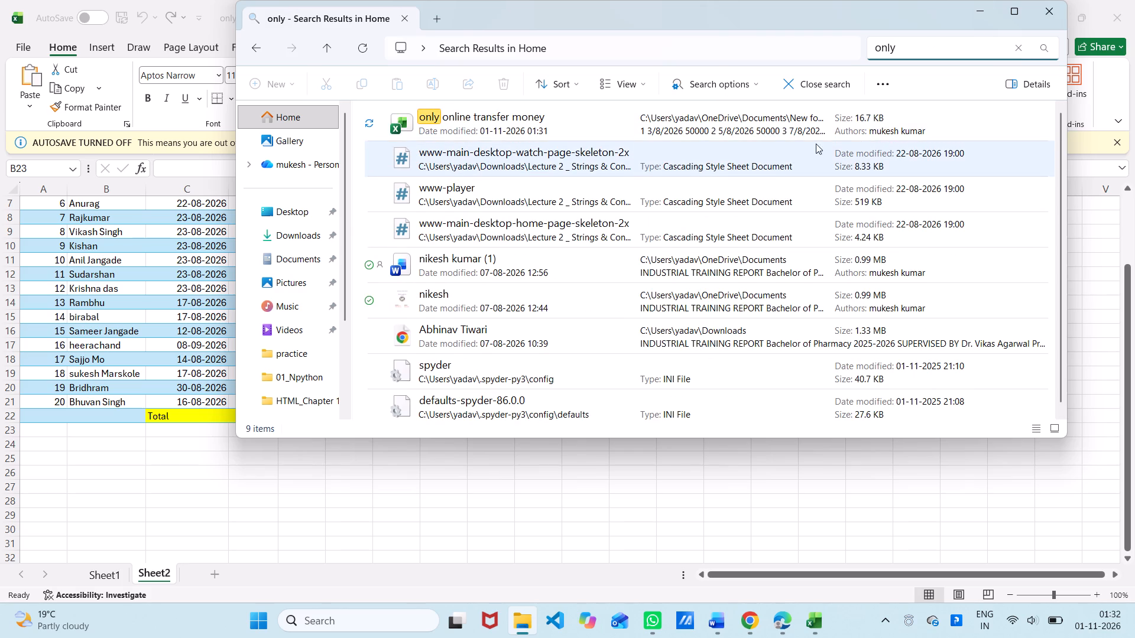
Bring up the sharing choices for the "only online transfer money" workbook found in the search.
right_click(815, 120)
right_click(815, 120)
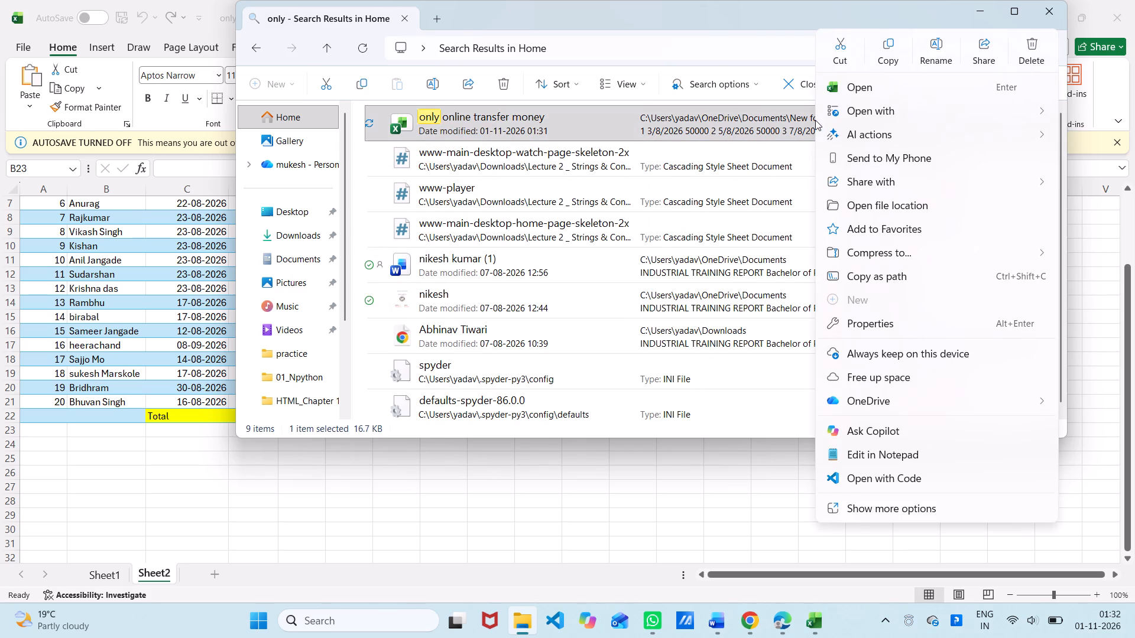
click(887, 180)
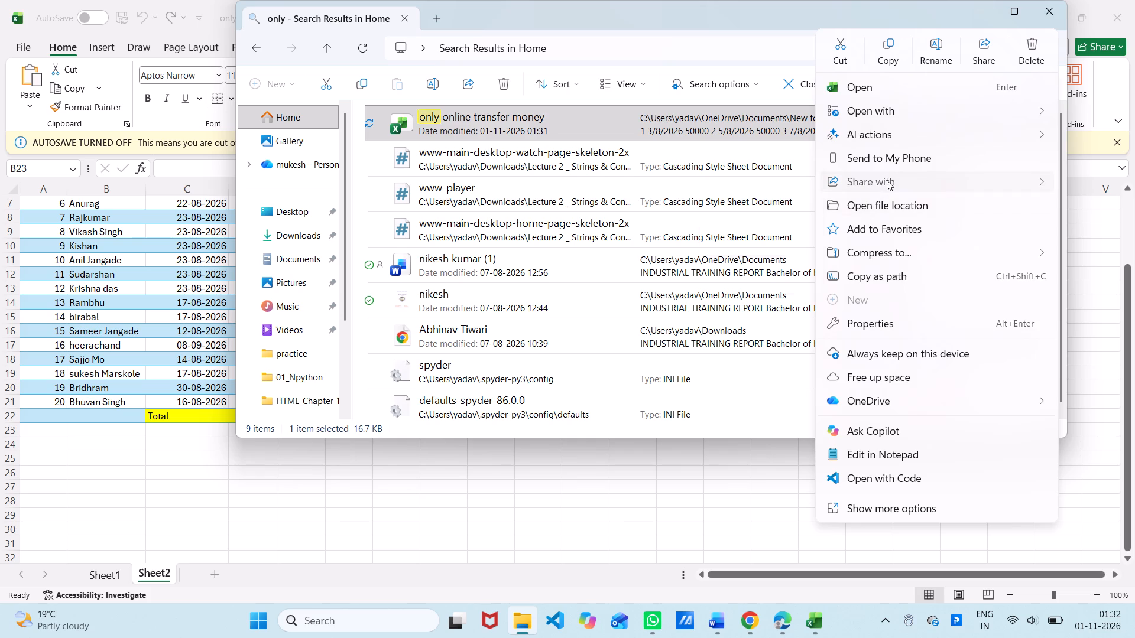
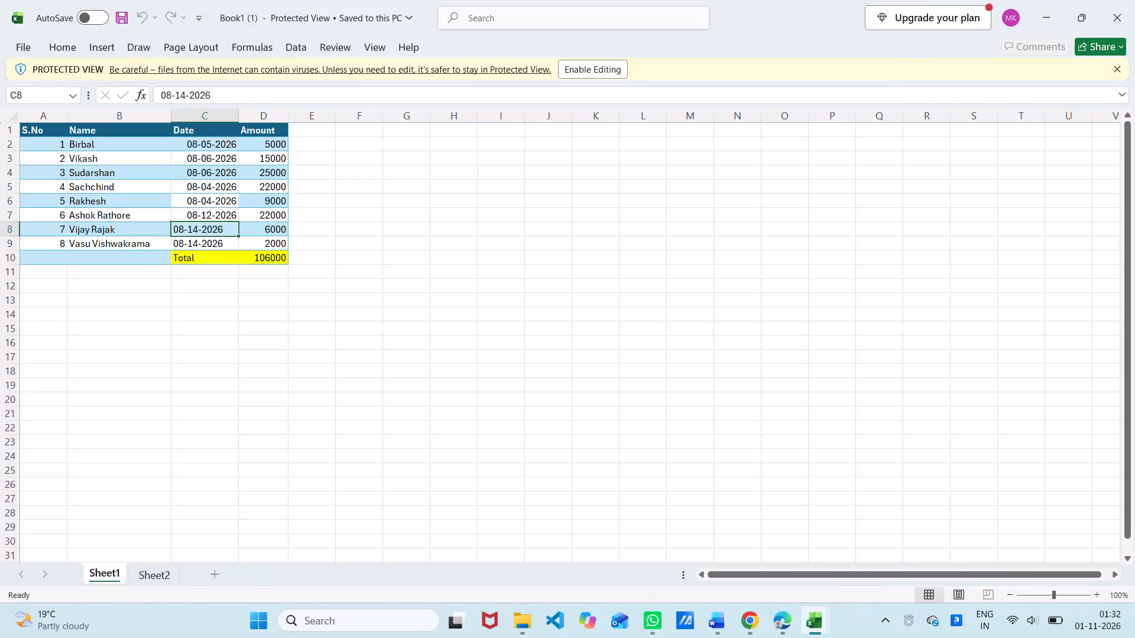
Close the protected-view workbook Book1 (1).
click(1130, 14)
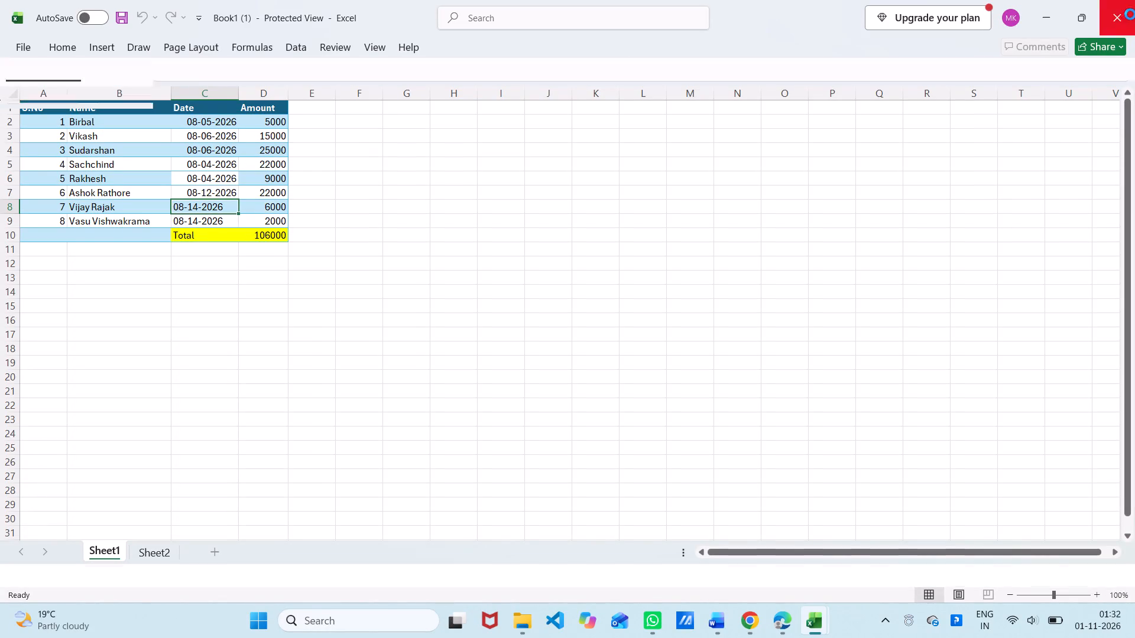
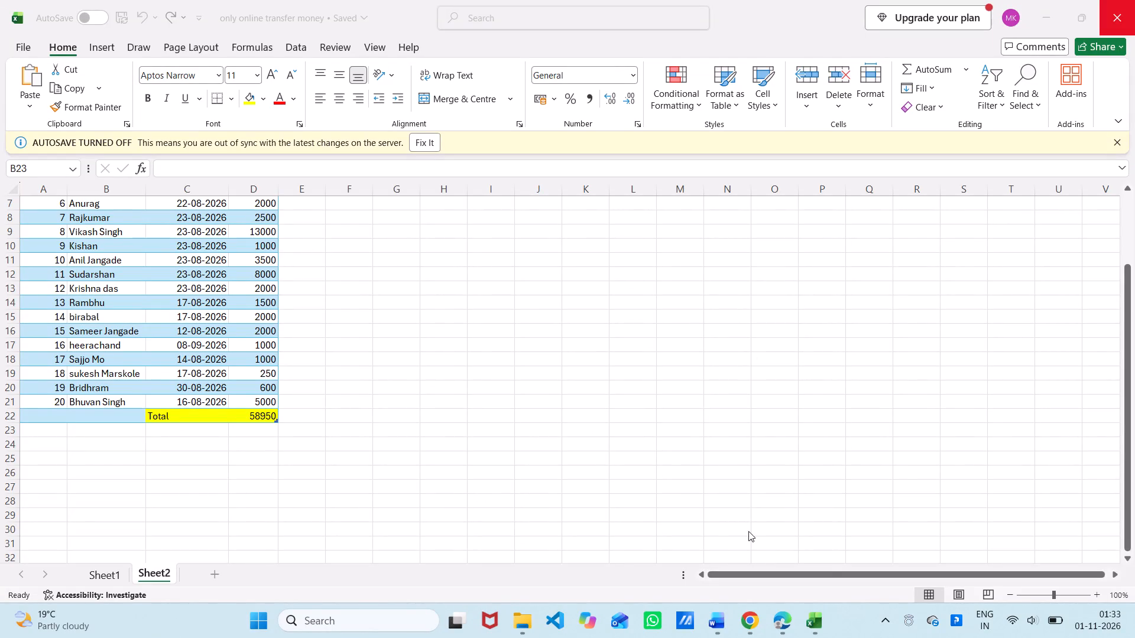
Close the "only online transfer money" workbook.
click(1109, 11)
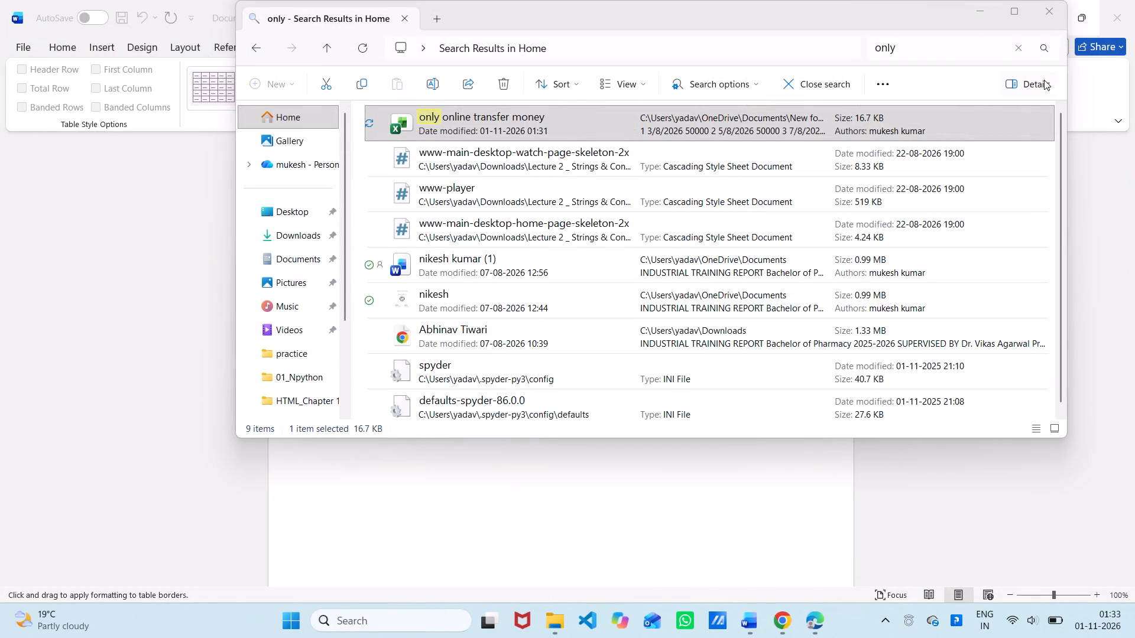
Switch to Word and close the unsaved Document1 containing the empty table.
click(1126, 6)
drag(1124, 11, 1118, 15)
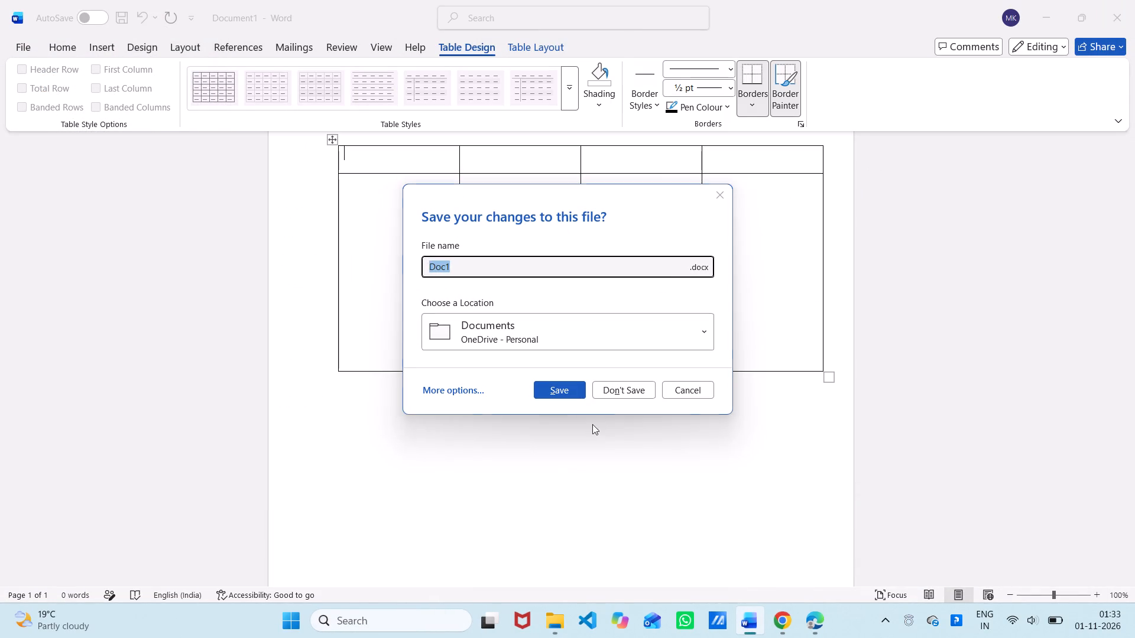
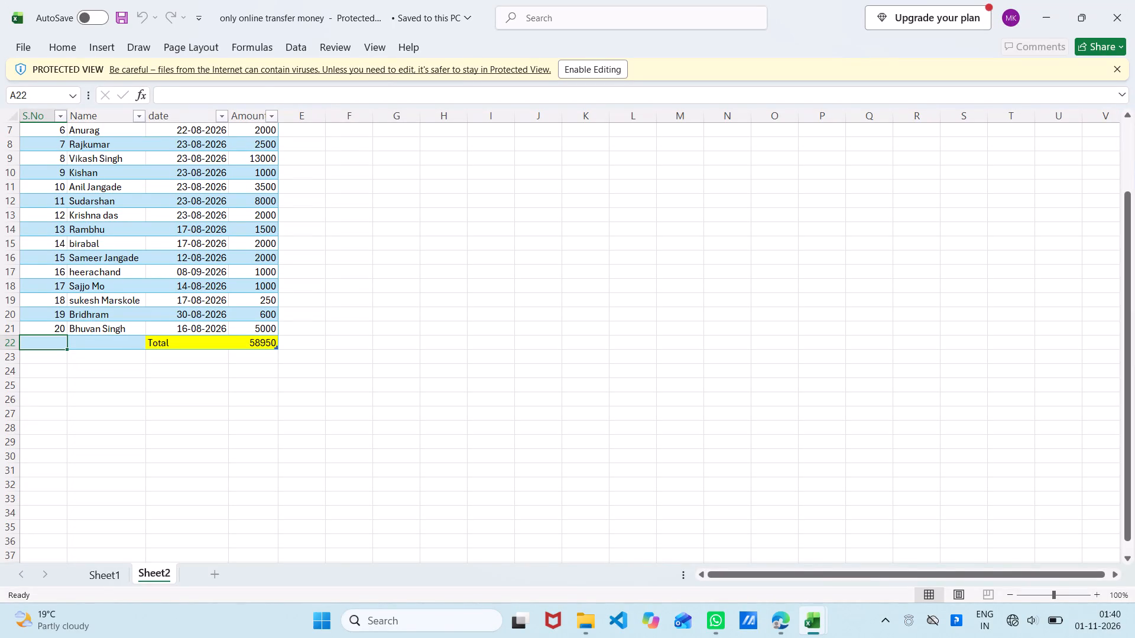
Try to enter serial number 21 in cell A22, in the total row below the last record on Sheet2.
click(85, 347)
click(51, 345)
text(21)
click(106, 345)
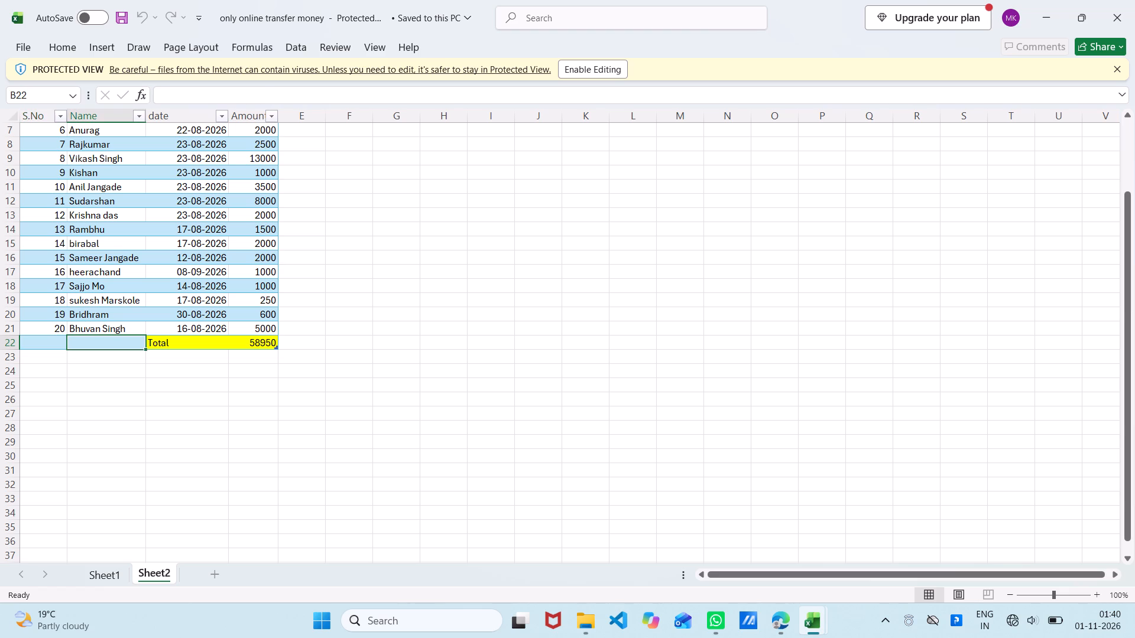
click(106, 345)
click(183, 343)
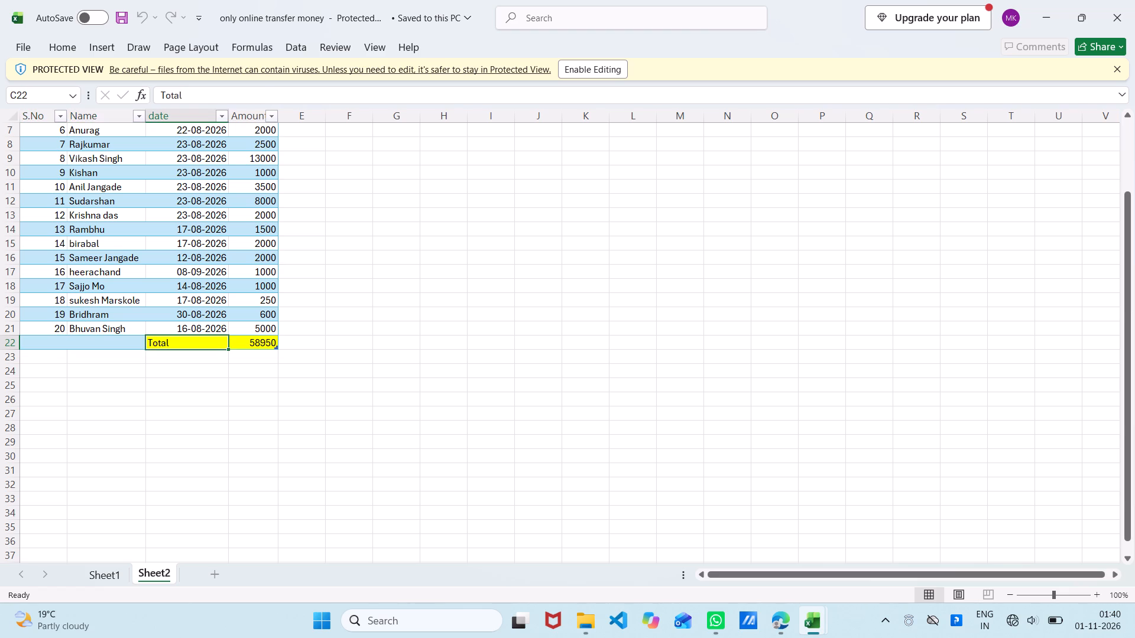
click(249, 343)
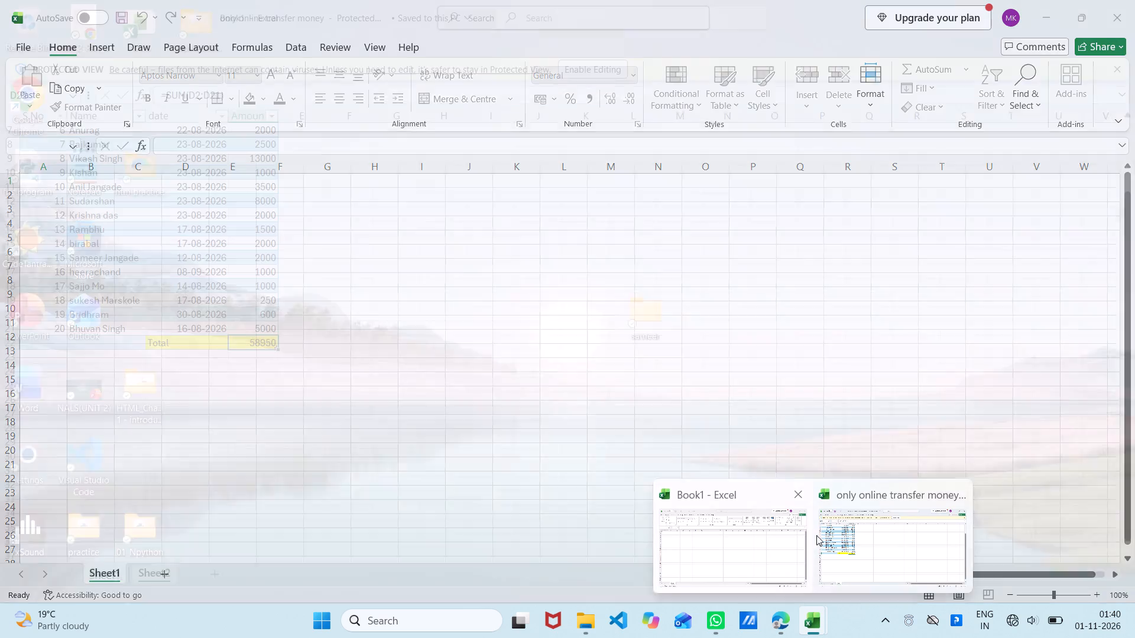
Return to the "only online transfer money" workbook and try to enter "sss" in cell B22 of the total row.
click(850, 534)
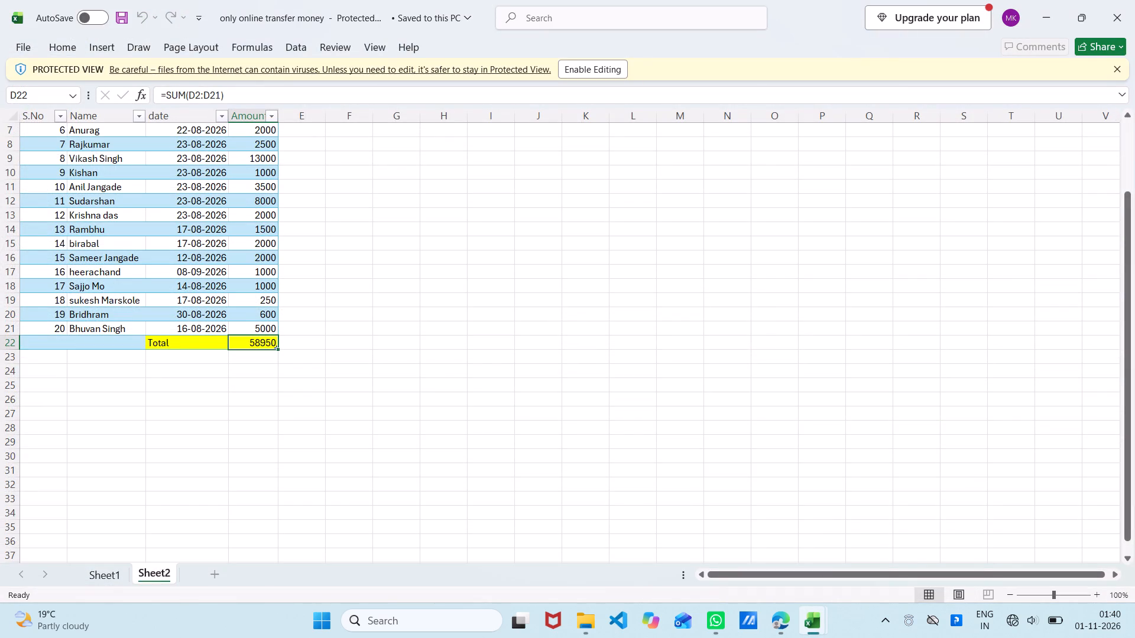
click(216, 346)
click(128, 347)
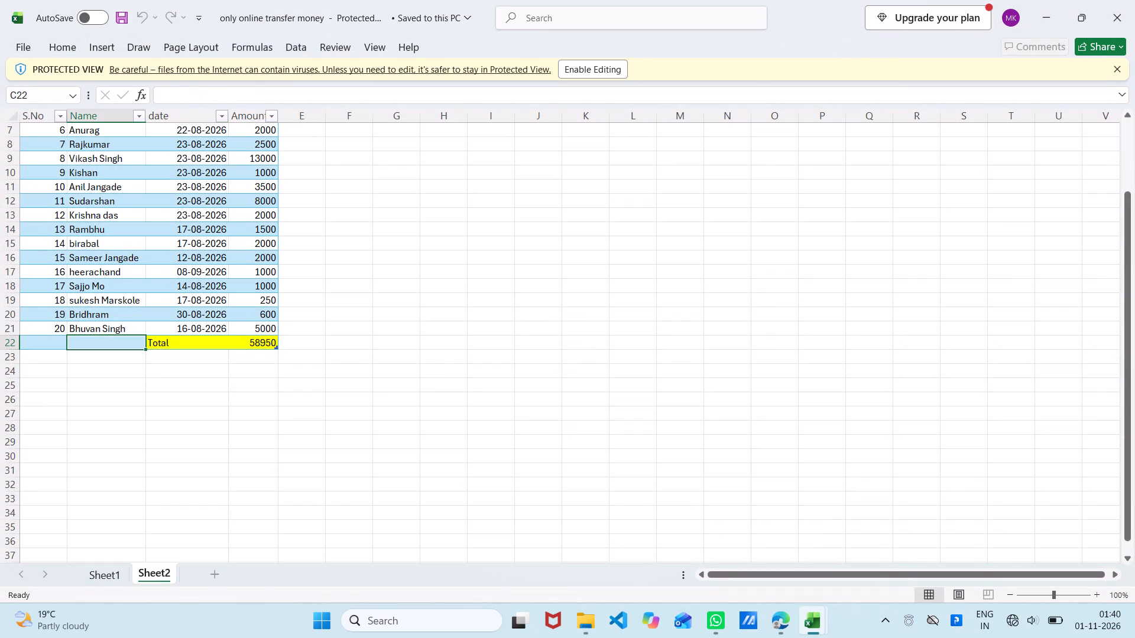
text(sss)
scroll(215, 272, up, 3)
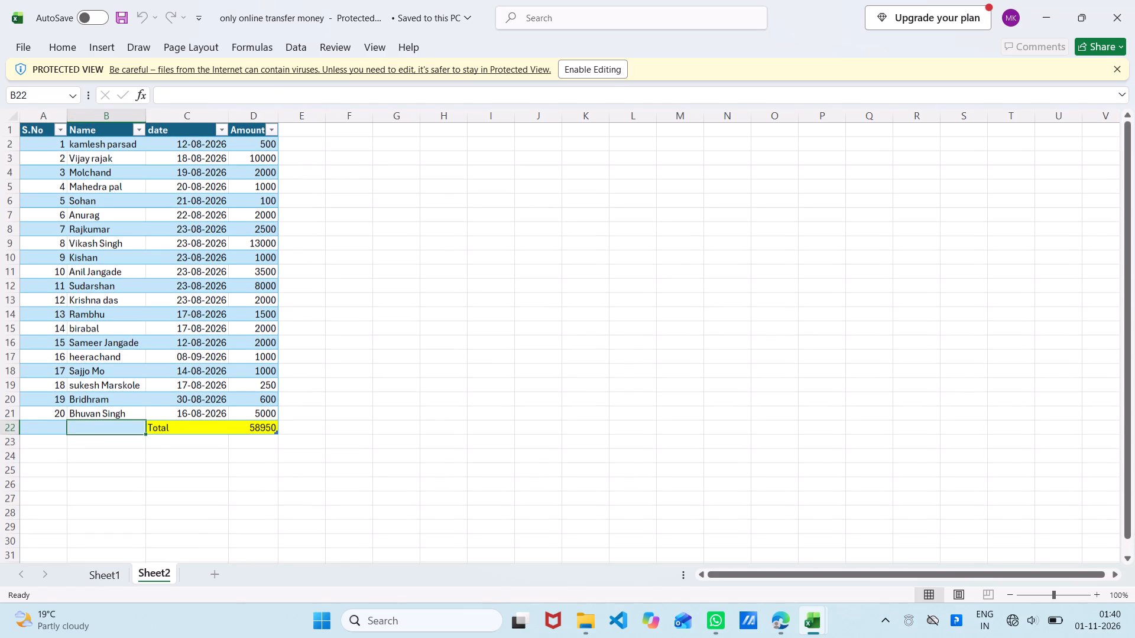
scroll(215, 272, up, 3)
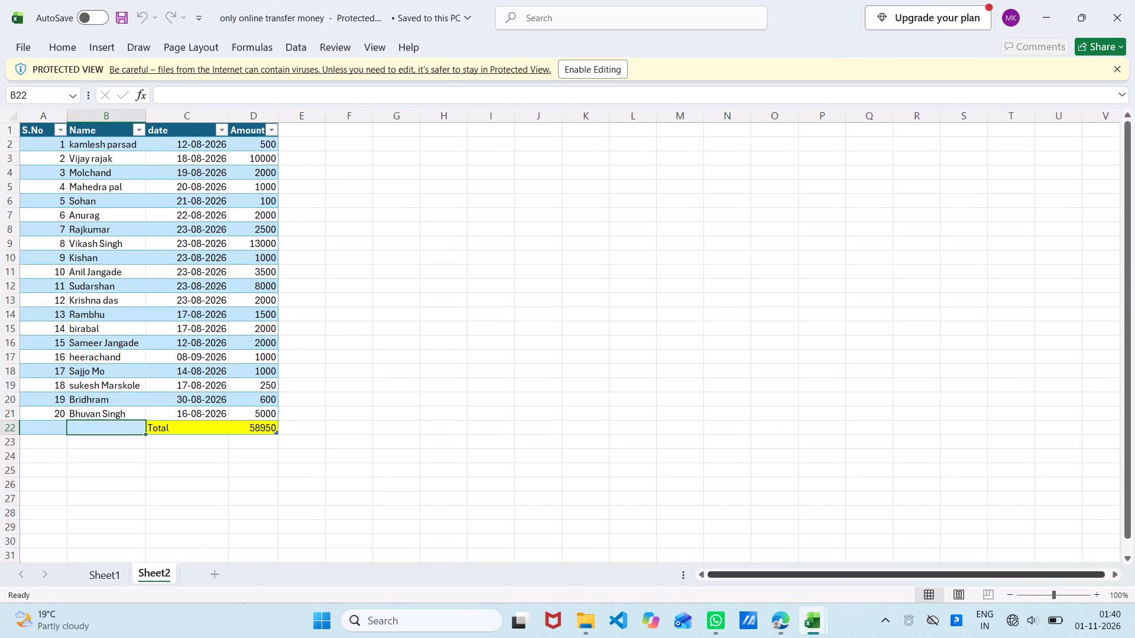
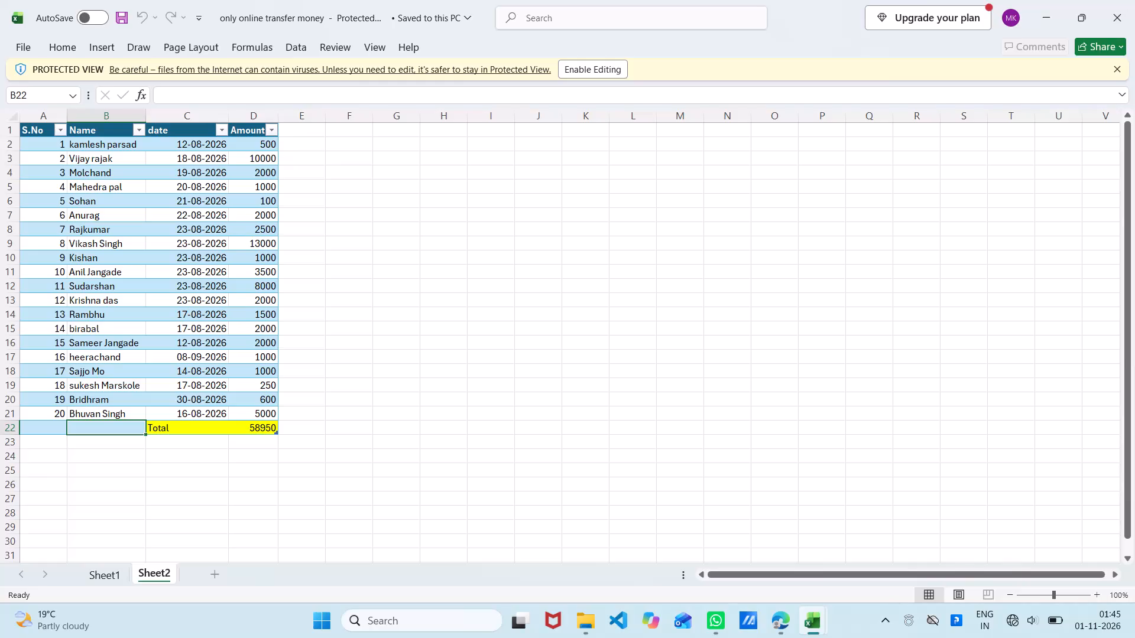
Enable editing for the "only online transfer money" workbook so its cells can be changed.
double_click(200, 433)
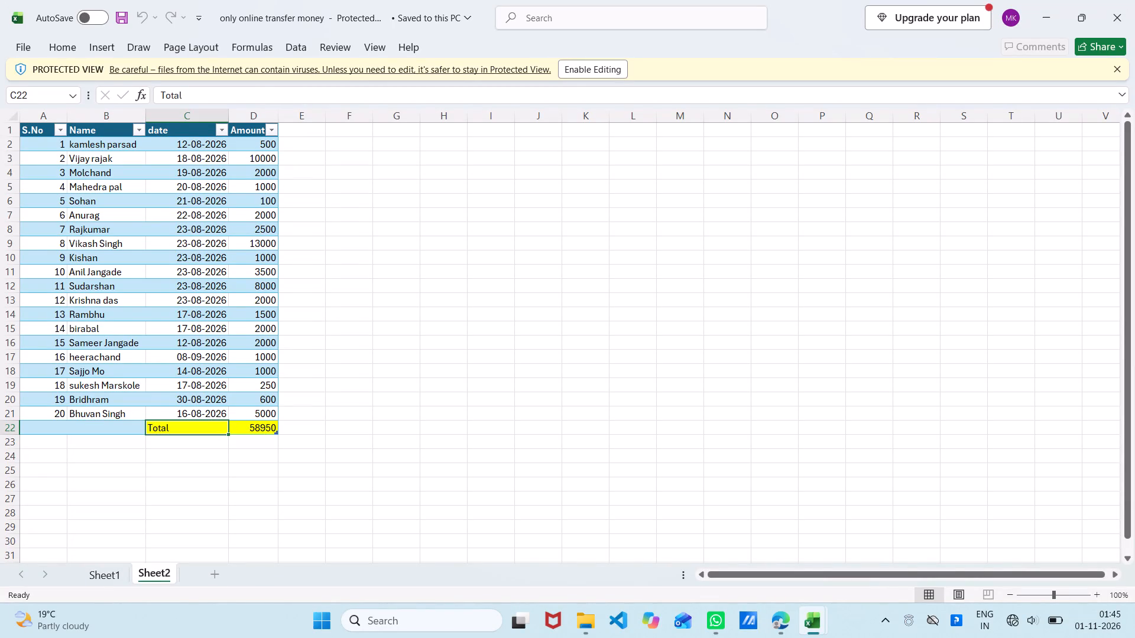
click(109, 428)
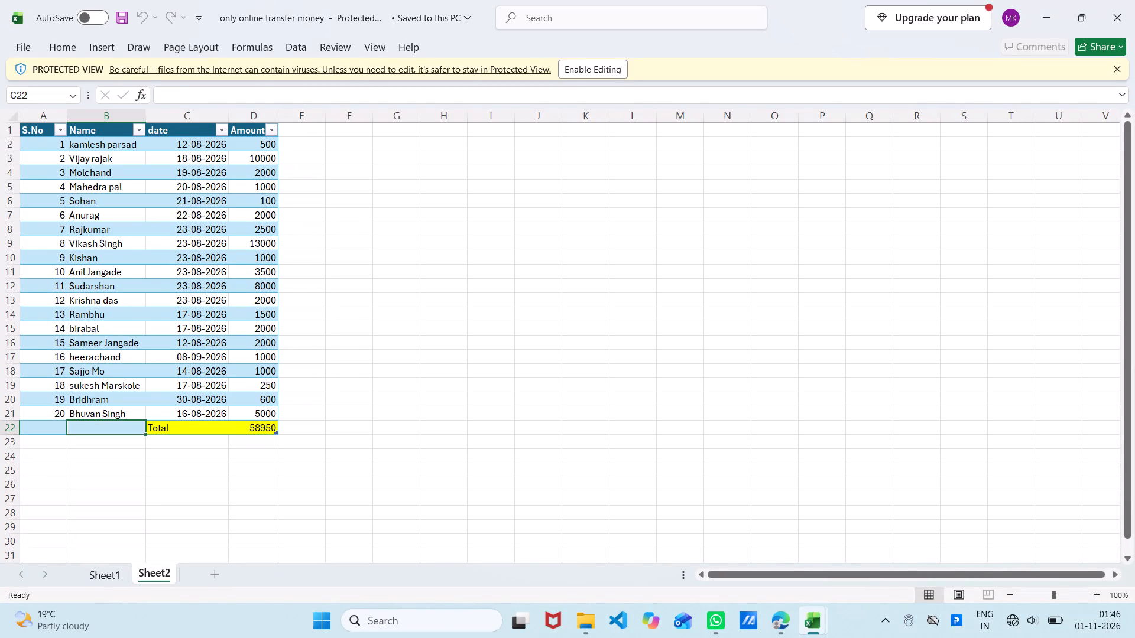
click(257, 91)
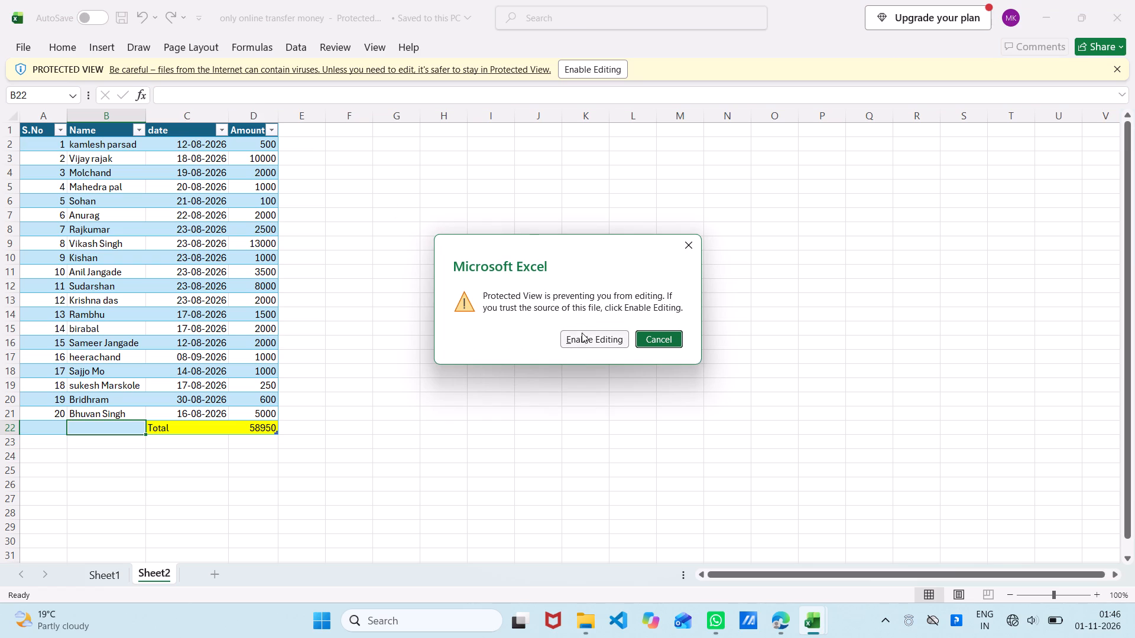
click(583, 333)
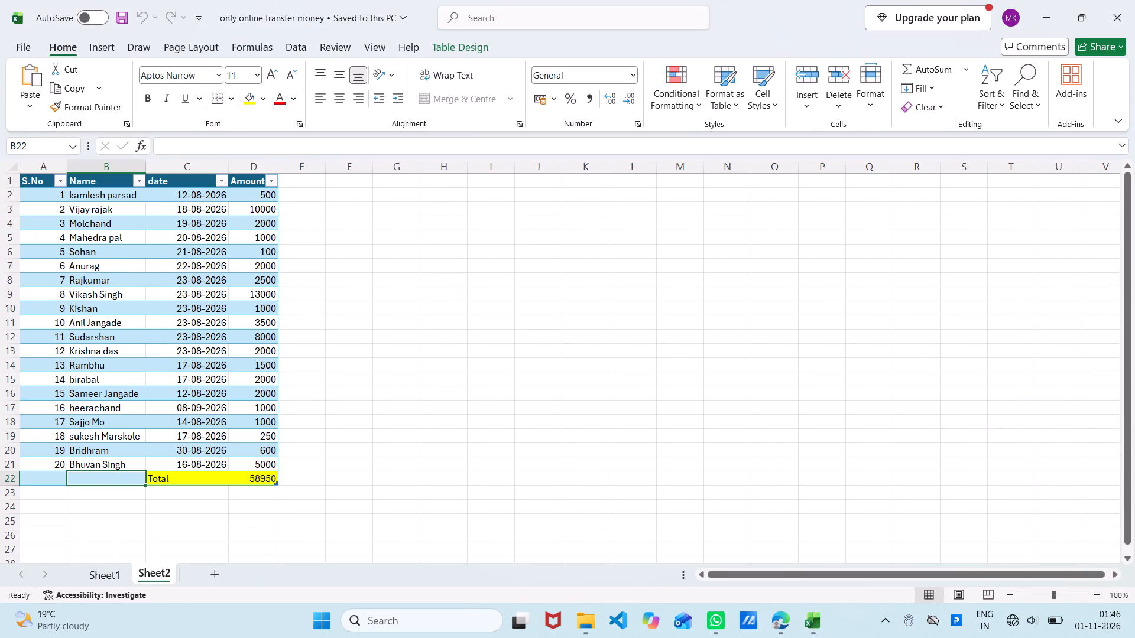
Enter the next person's name in cell B22, in the Name column below the record with serial number 20.
click(193, 143)
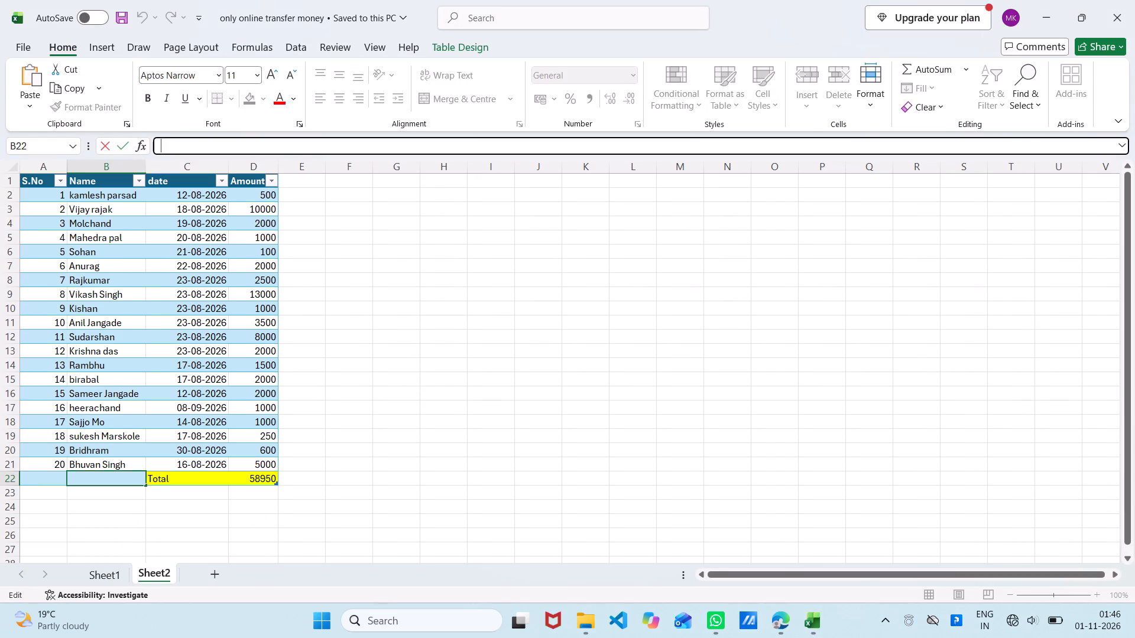
click(215, 73)
click(517, 383)
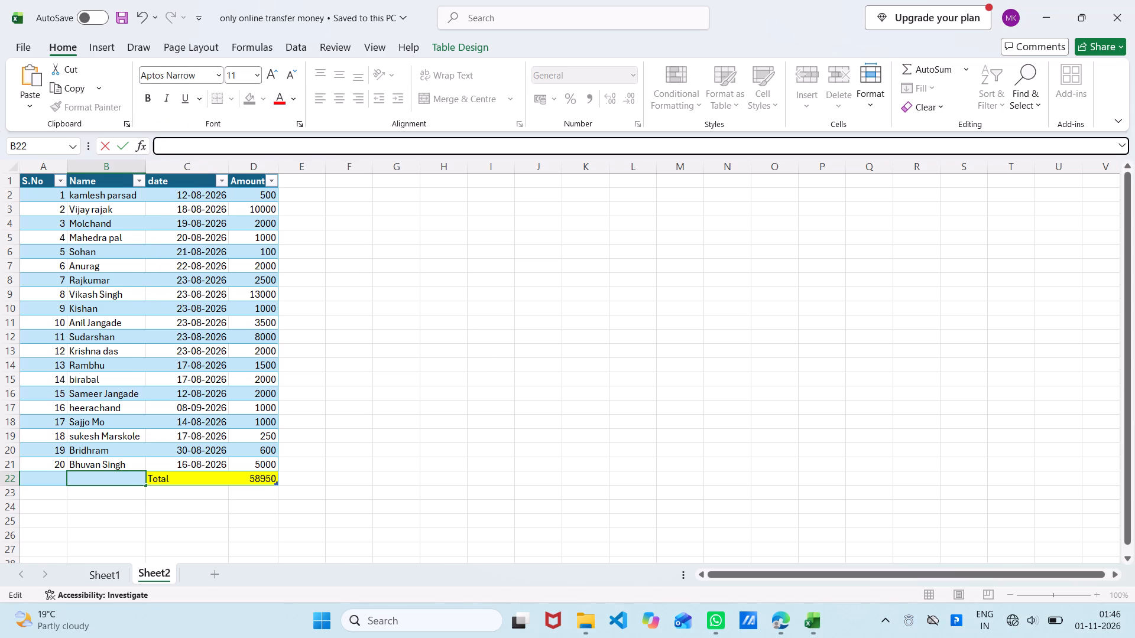
click(118, 487)
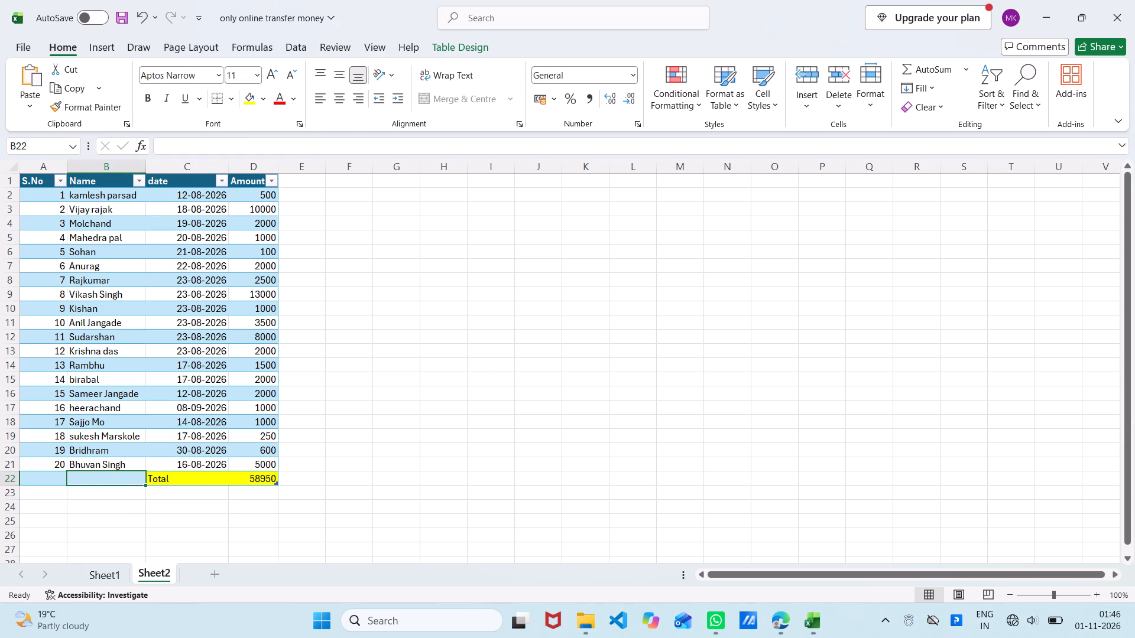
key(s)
key(BackSpace)
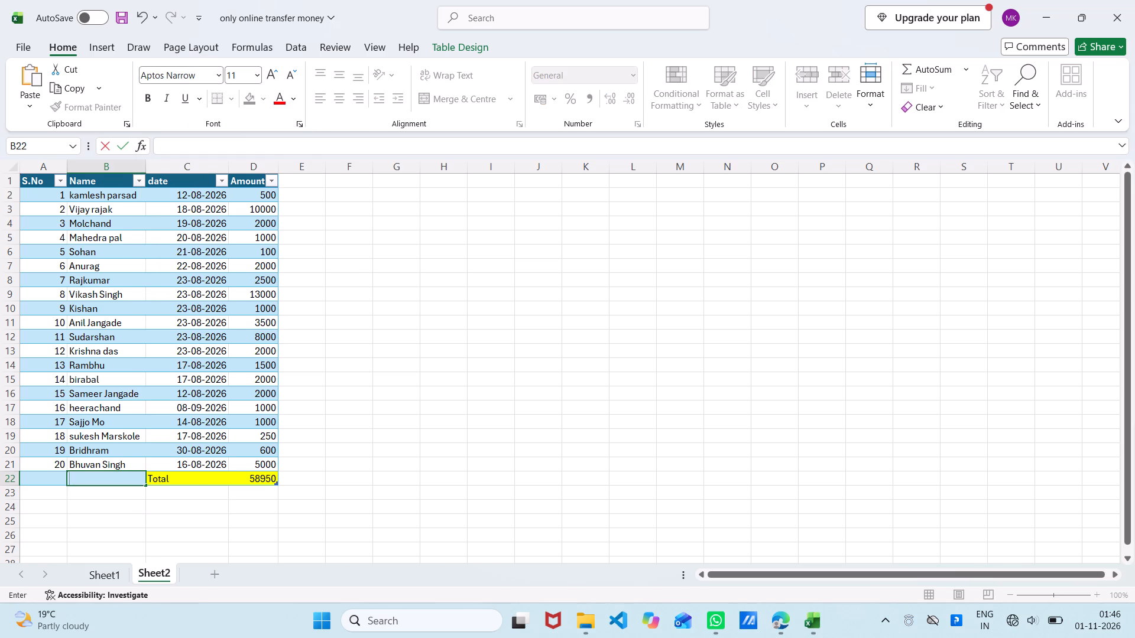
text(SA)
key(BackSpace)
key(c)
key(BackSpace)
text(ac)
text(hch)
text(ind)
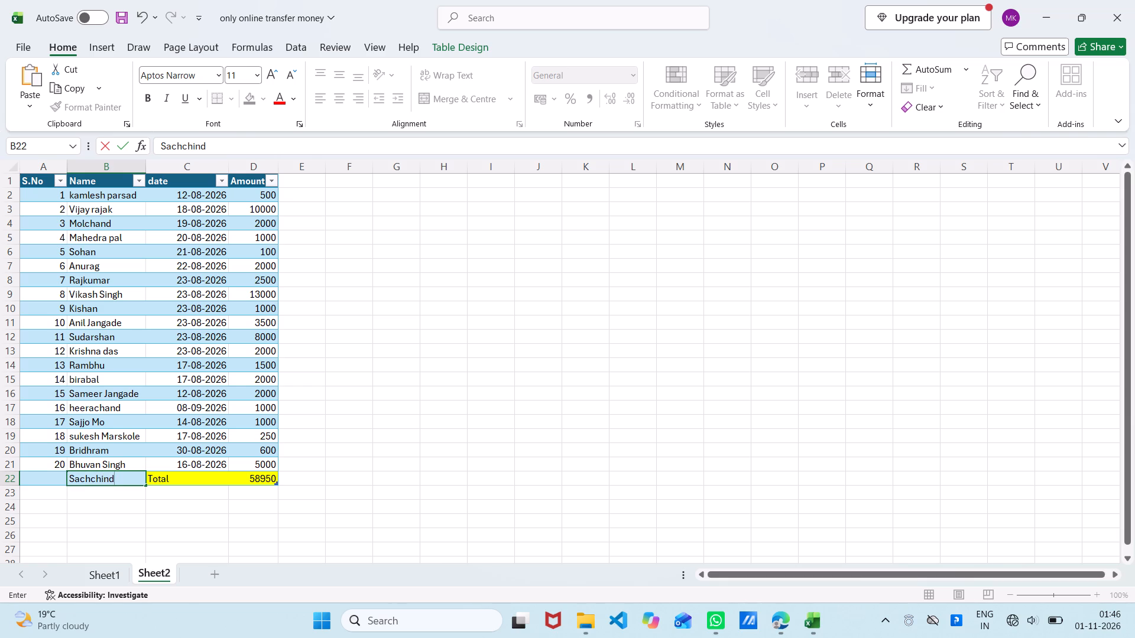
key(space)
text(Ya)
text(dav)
Replace the "Total" label in cell C22 with the date 30-08-2026.
click(203, 483)
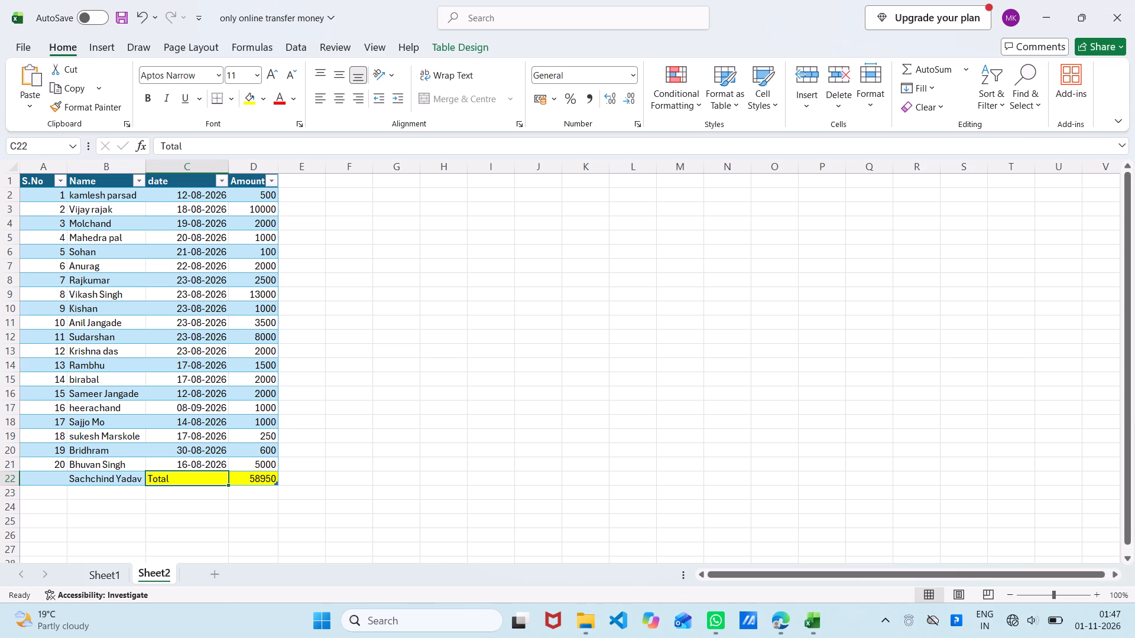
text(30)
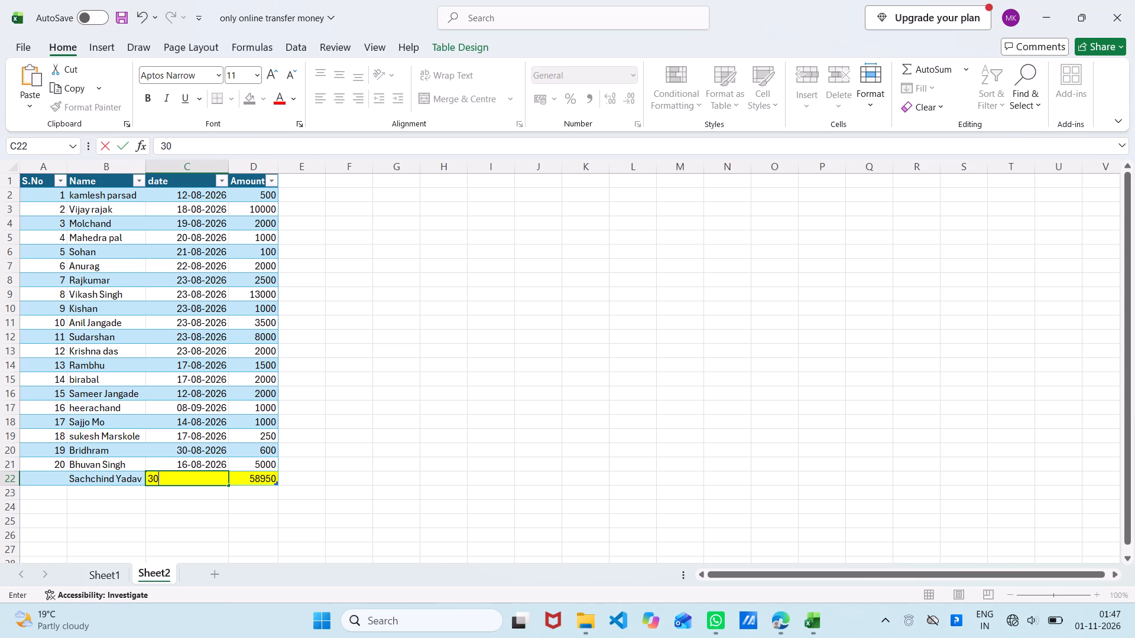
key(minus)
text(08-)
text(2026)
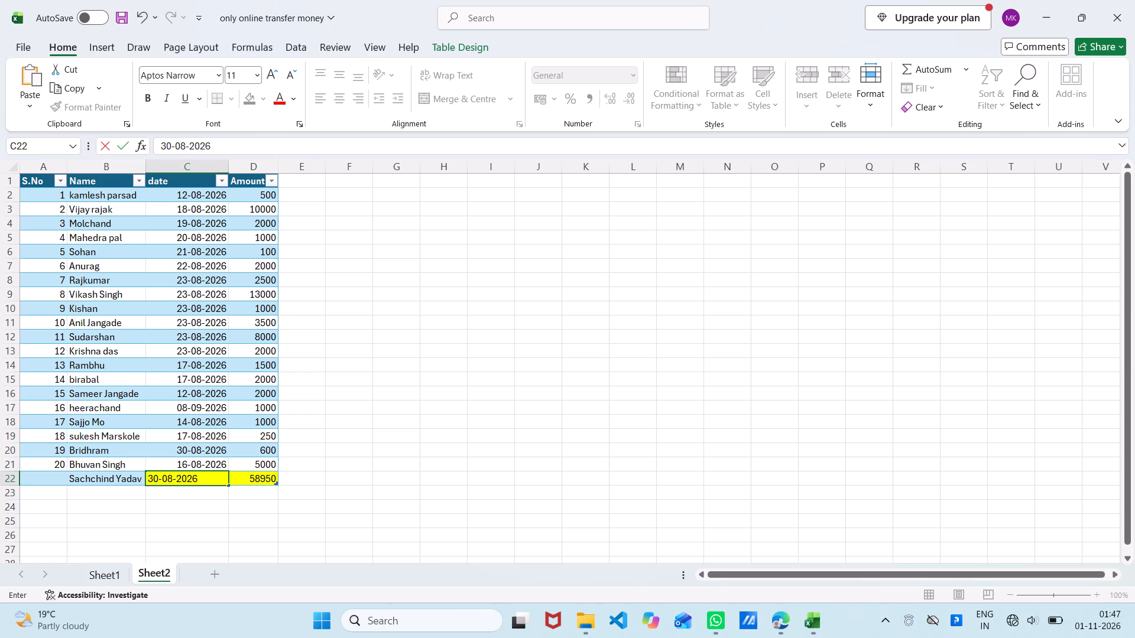
Clear the sum formula from cell D22 and enter the amount 65870.
click(258, 480)
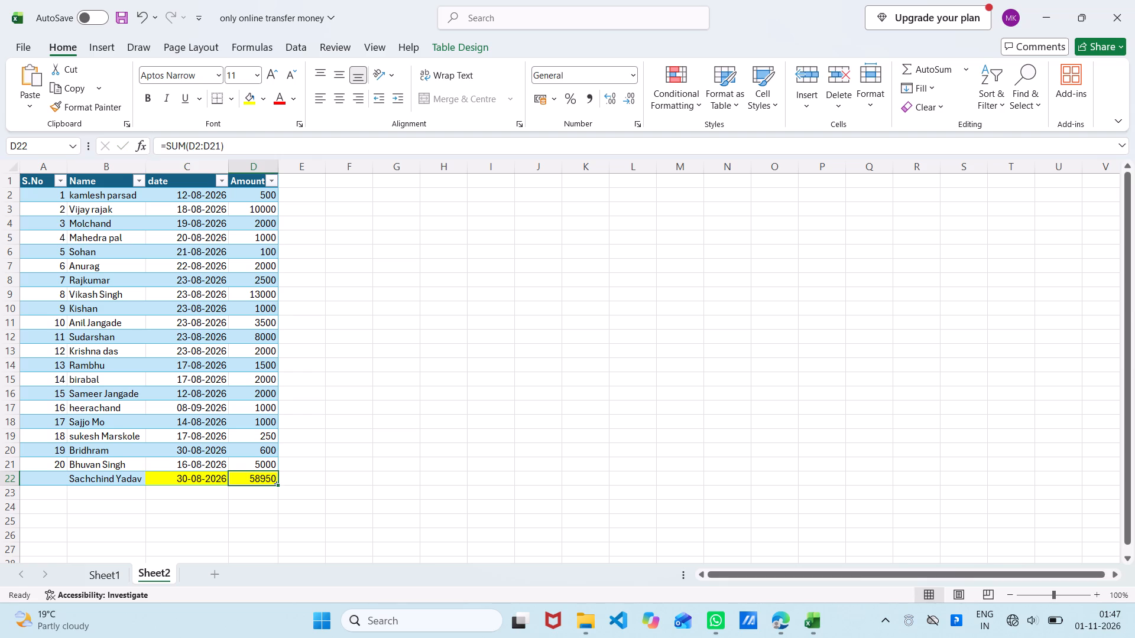
key(BackSpace)
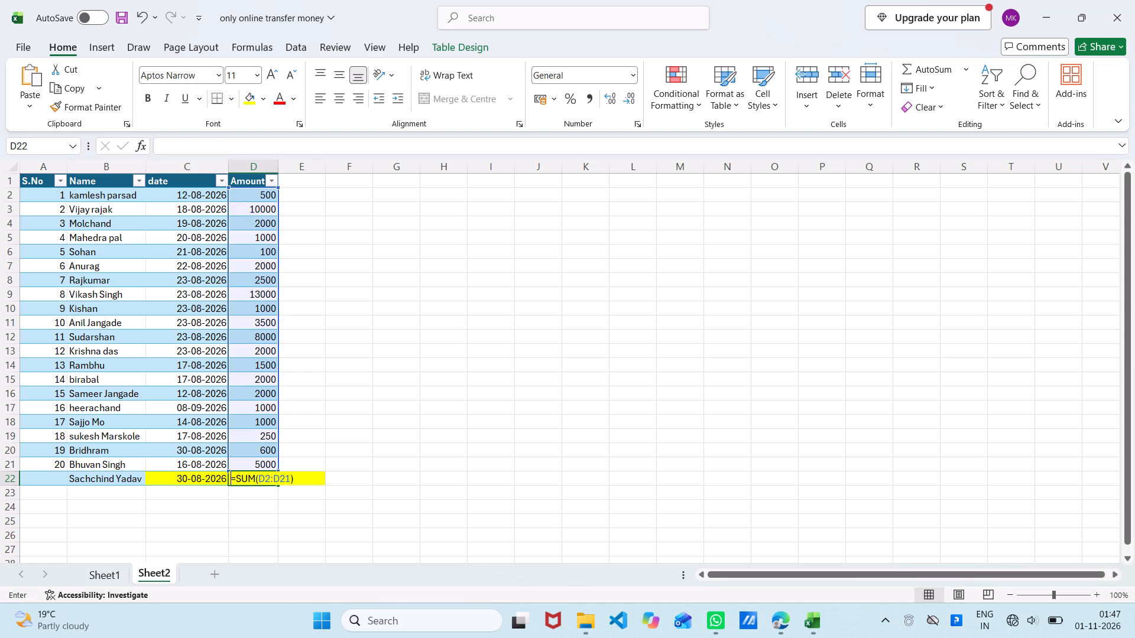
click(254, 471)
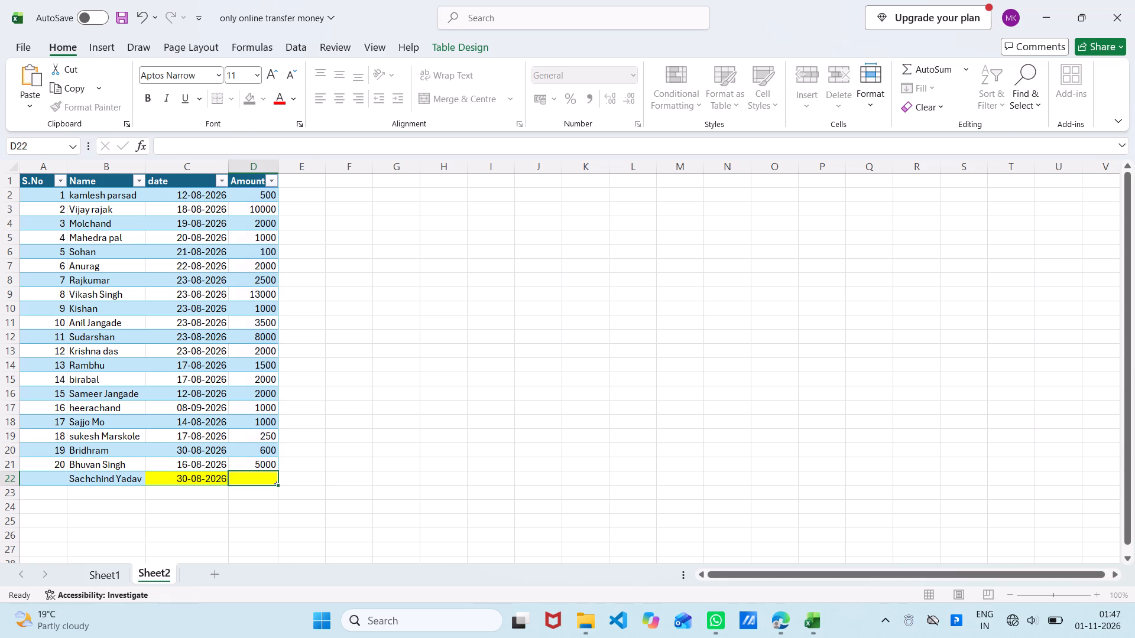
click(255, 480)
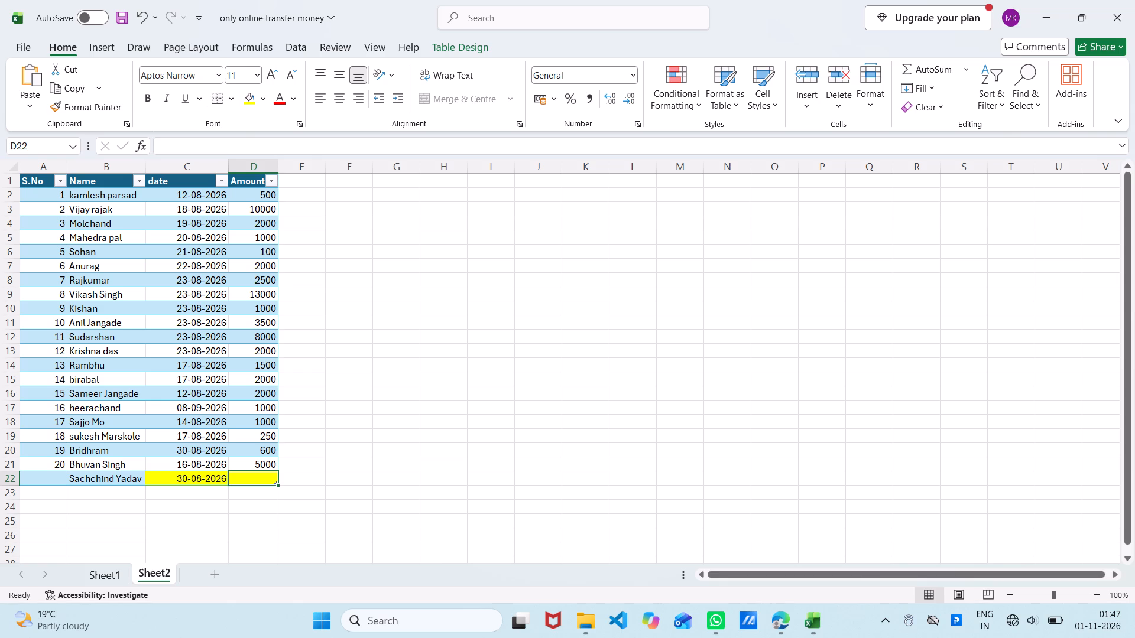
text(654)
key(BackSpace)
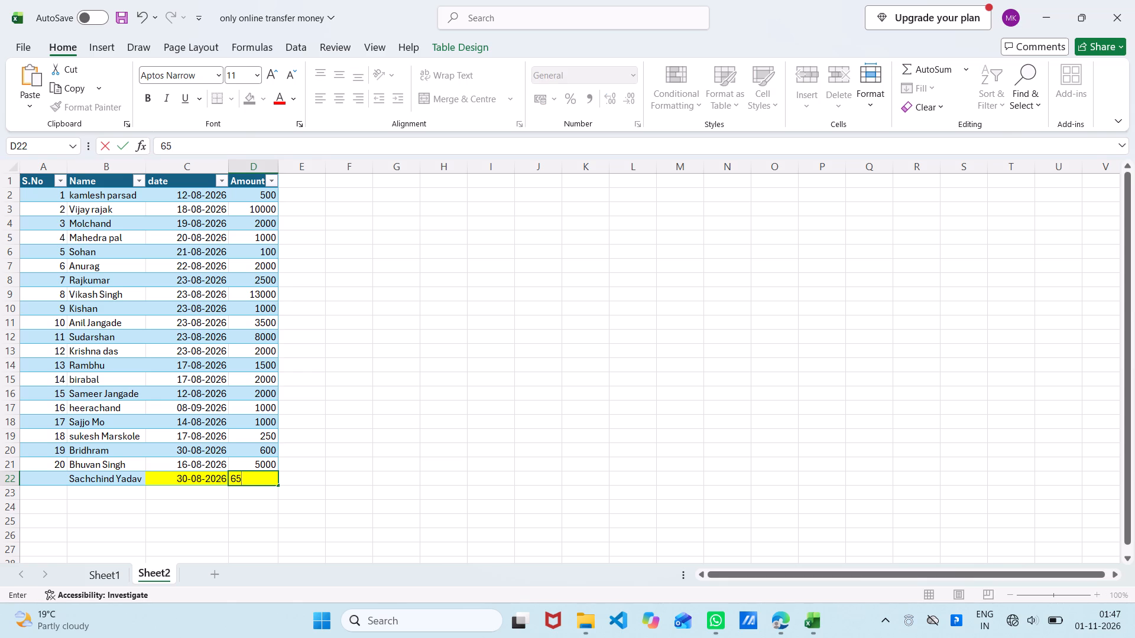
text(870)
click(256, 499)
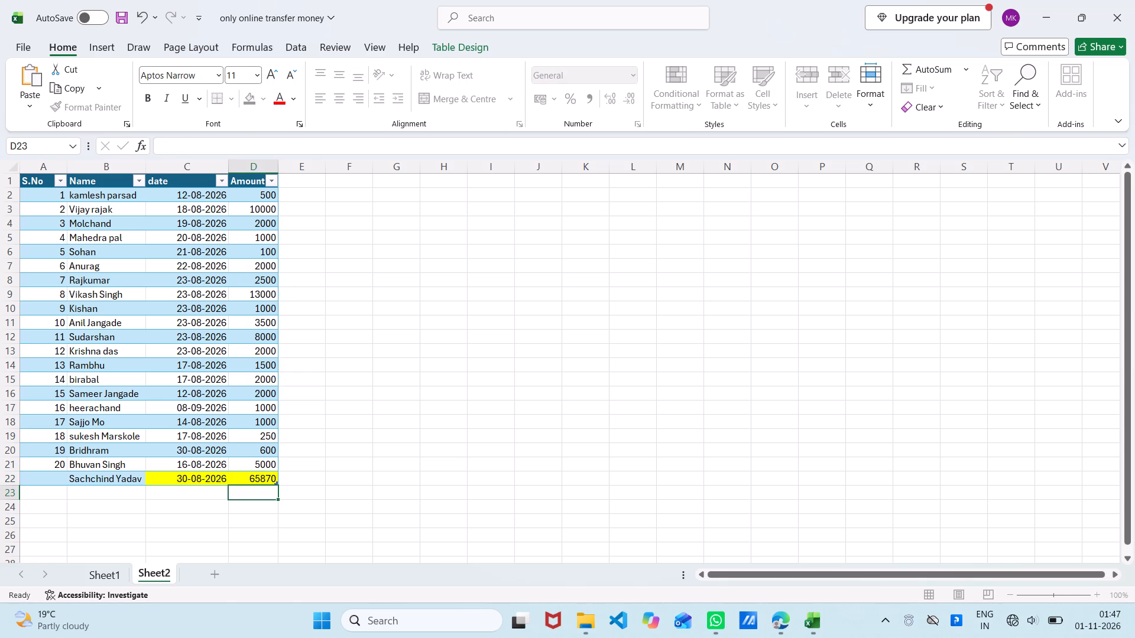
Change the yellow fill of the date and amount cells C22 and D22 to white.
click(188, 477)
click(254, 102)
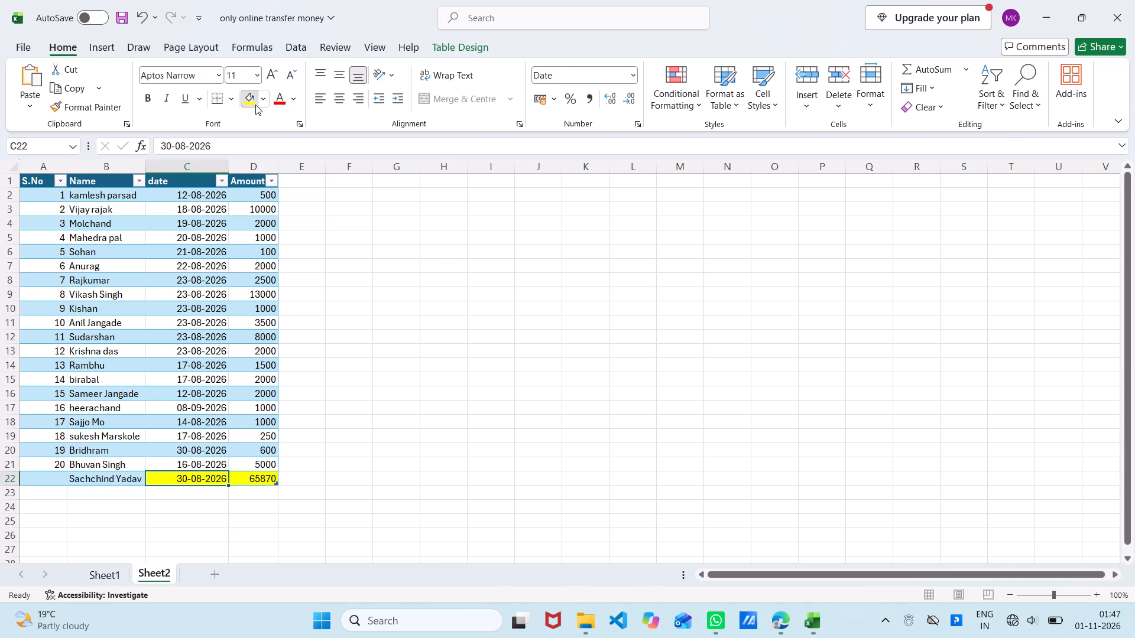
click(262, 103)
click(254, 171)
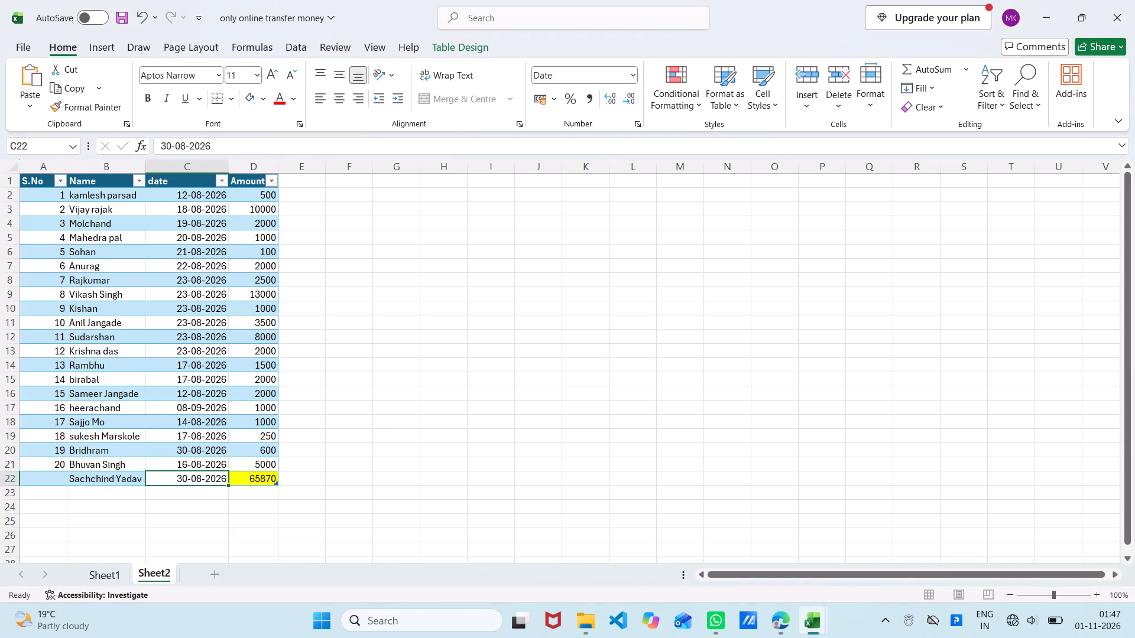
click(254, 481)
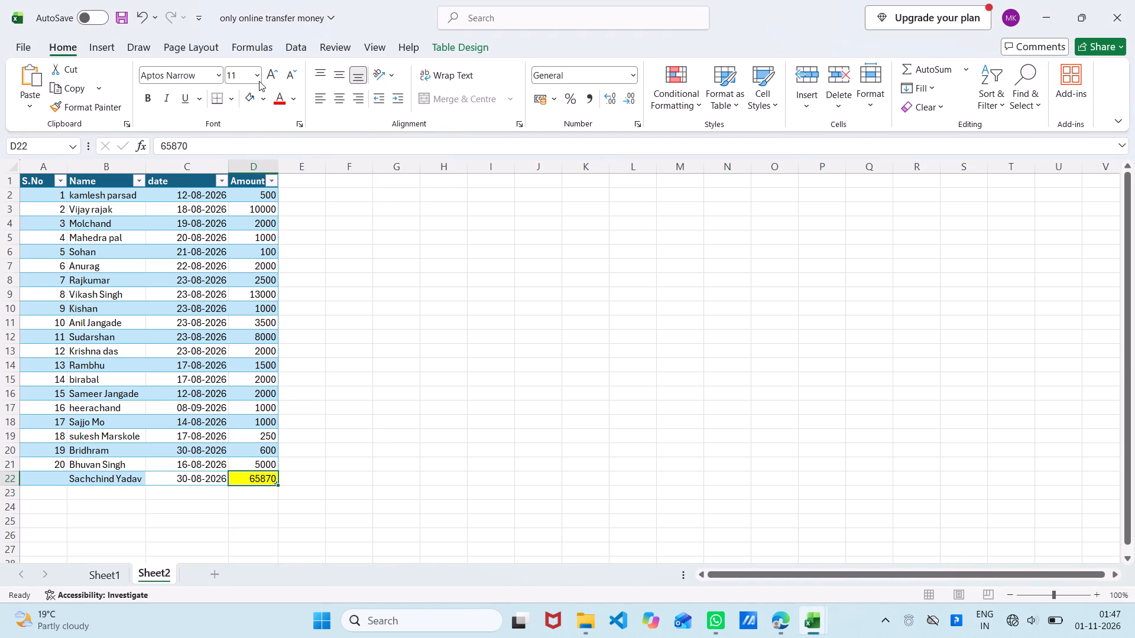
click(257, 97)
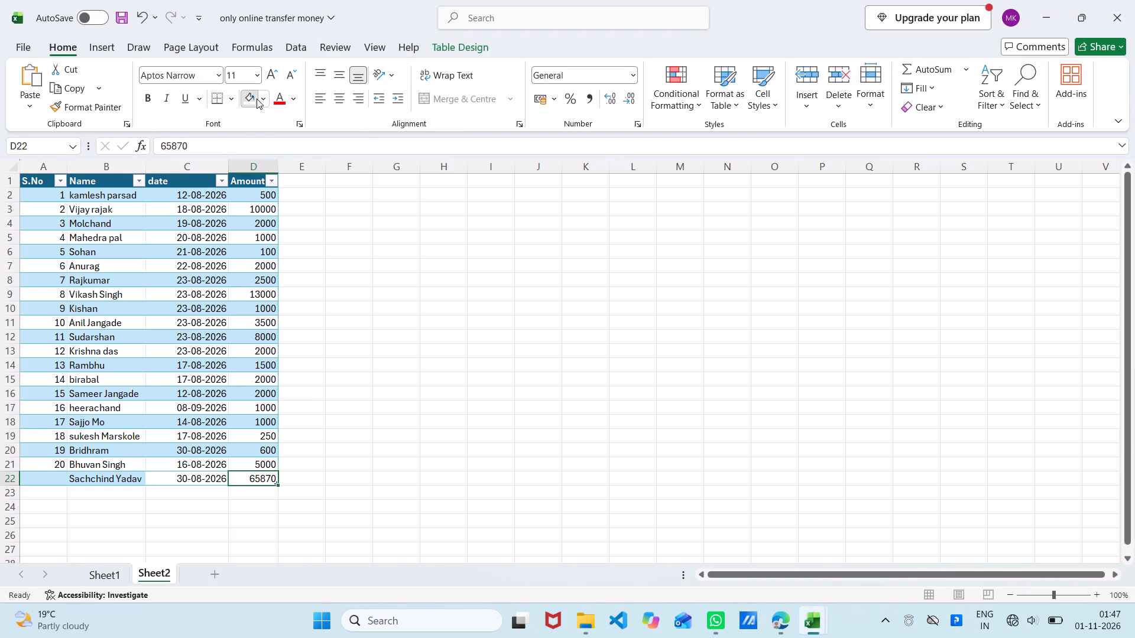
Apply the blue banded table style from the Light group to the payment table.
scroll(241, 492, down, 2)
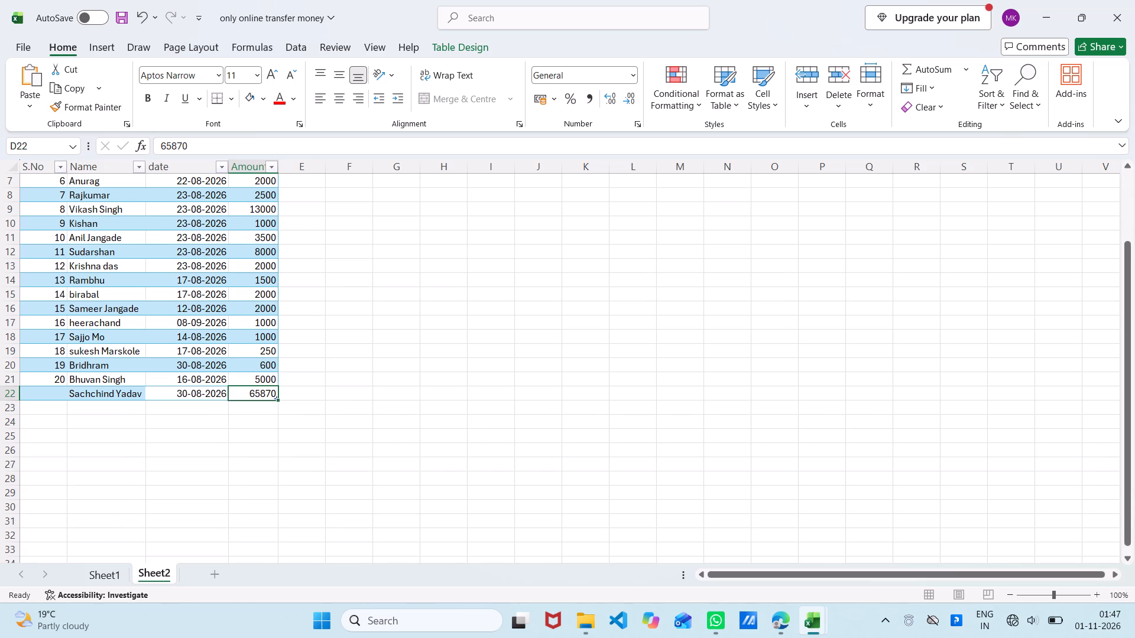
click(194, 385)
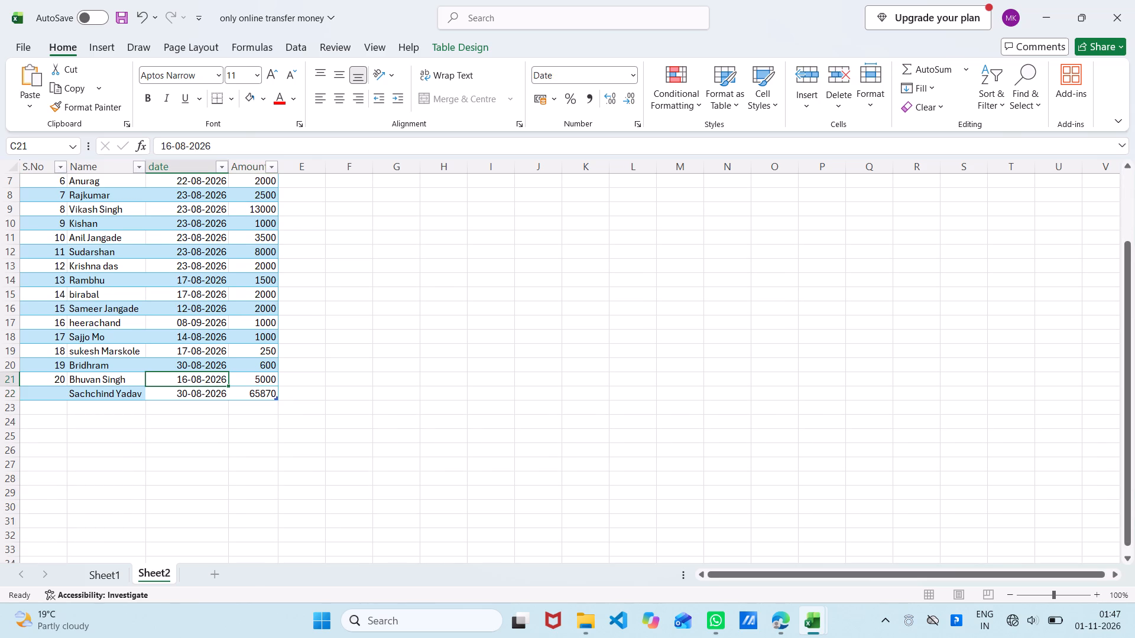
click(717, 72)
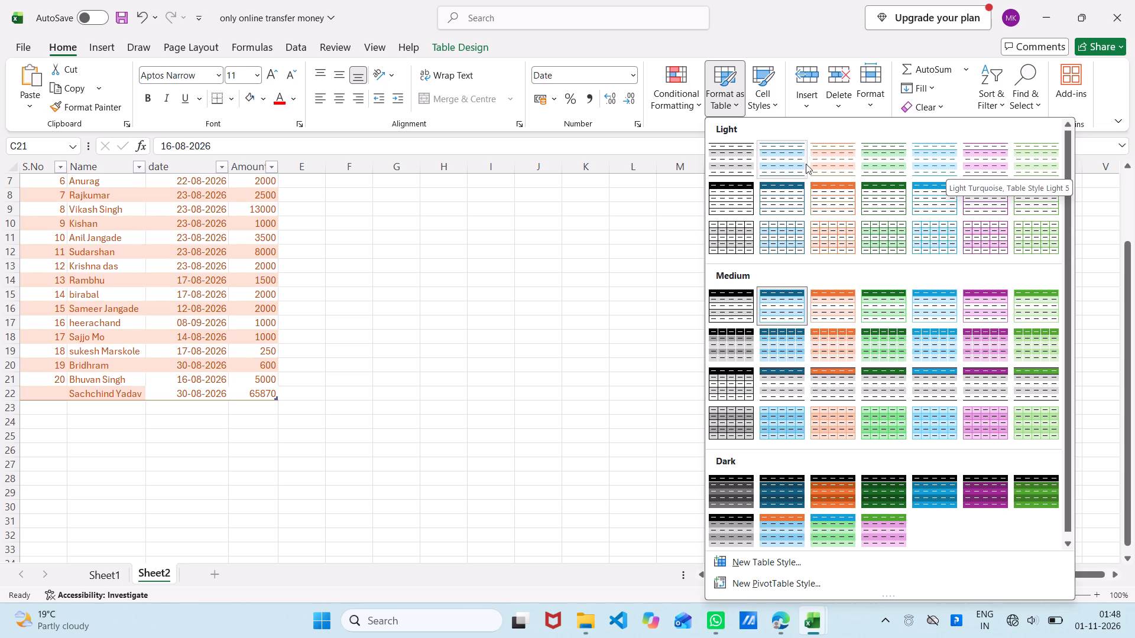
click(786, 162)
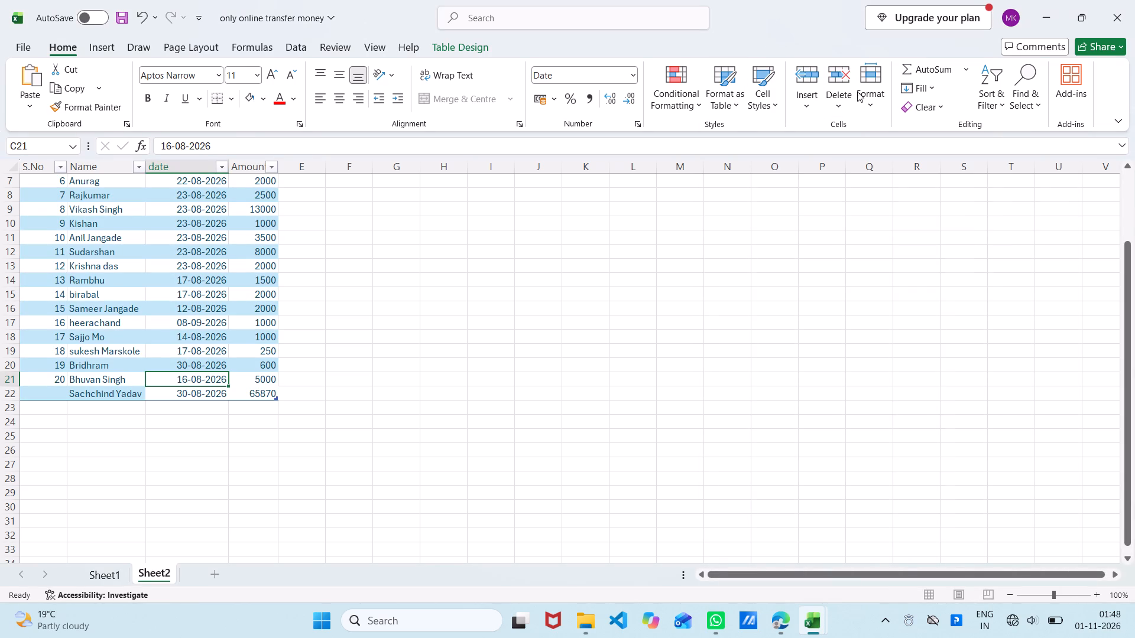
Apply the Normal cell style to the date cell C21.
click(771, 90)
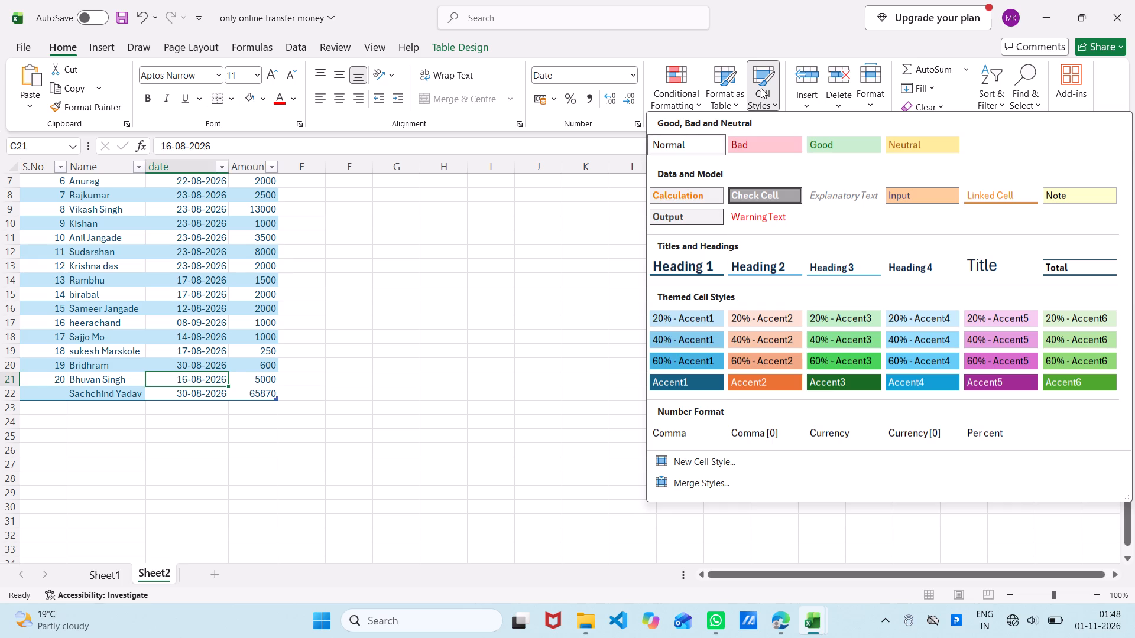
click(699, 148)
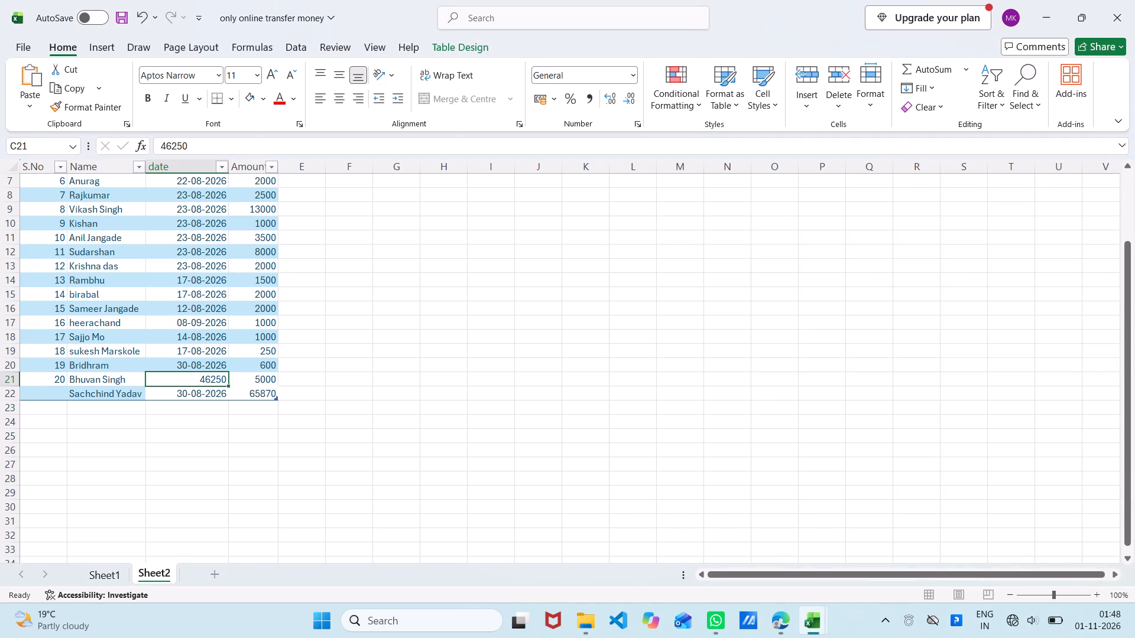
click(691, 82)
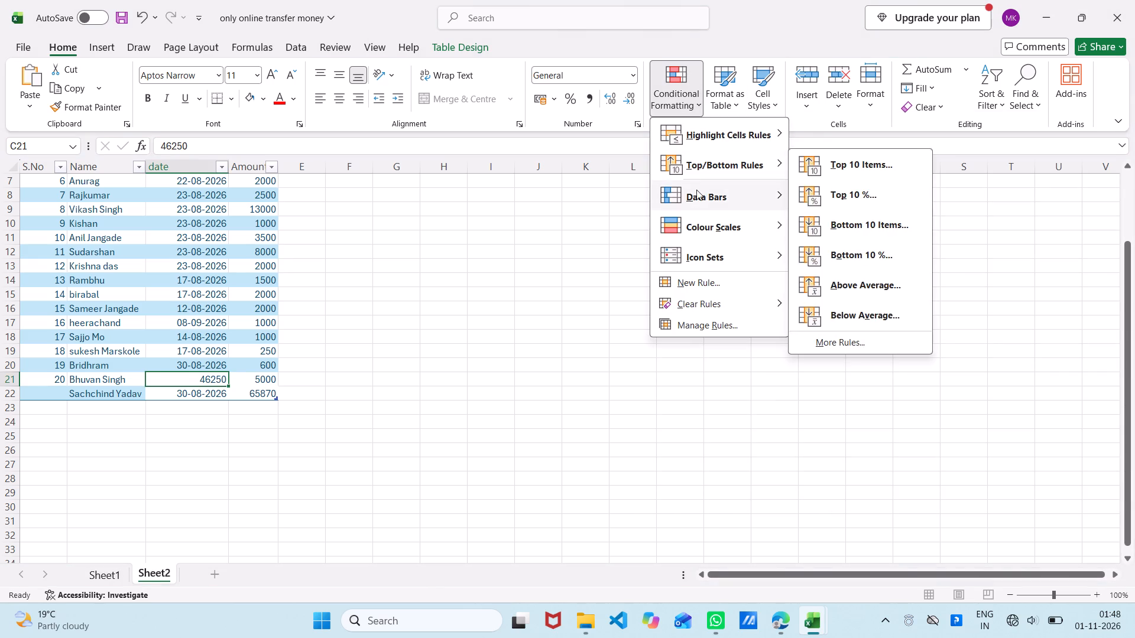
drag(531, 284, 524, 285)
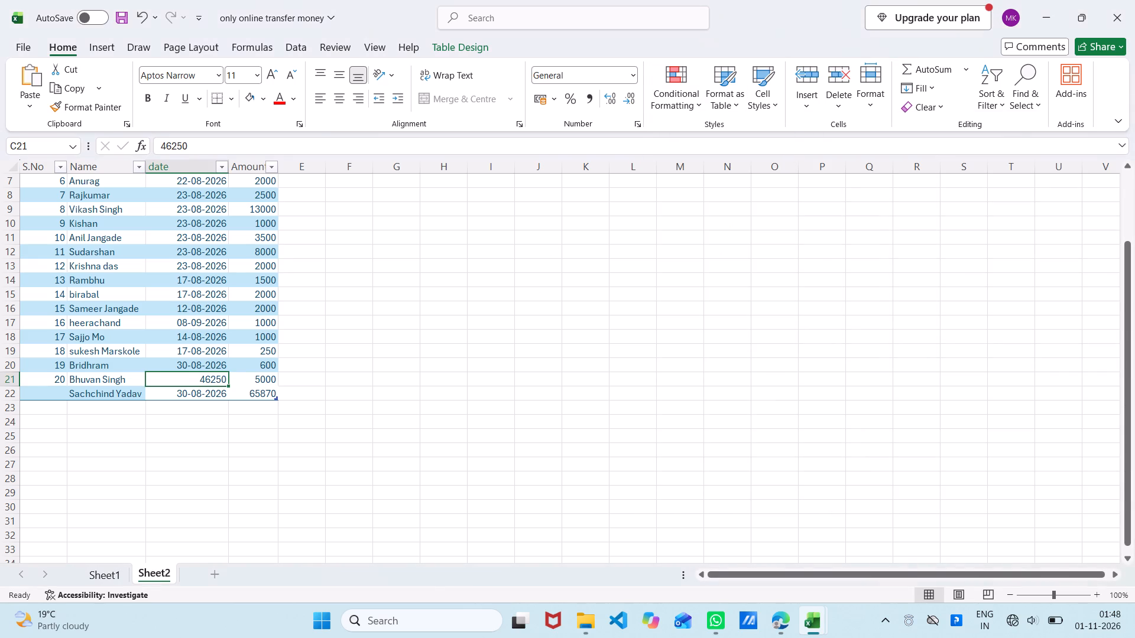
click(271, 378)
Enter the serial number 21 in cell A22 of the payment table.
scroll(271, 289, down, 1)
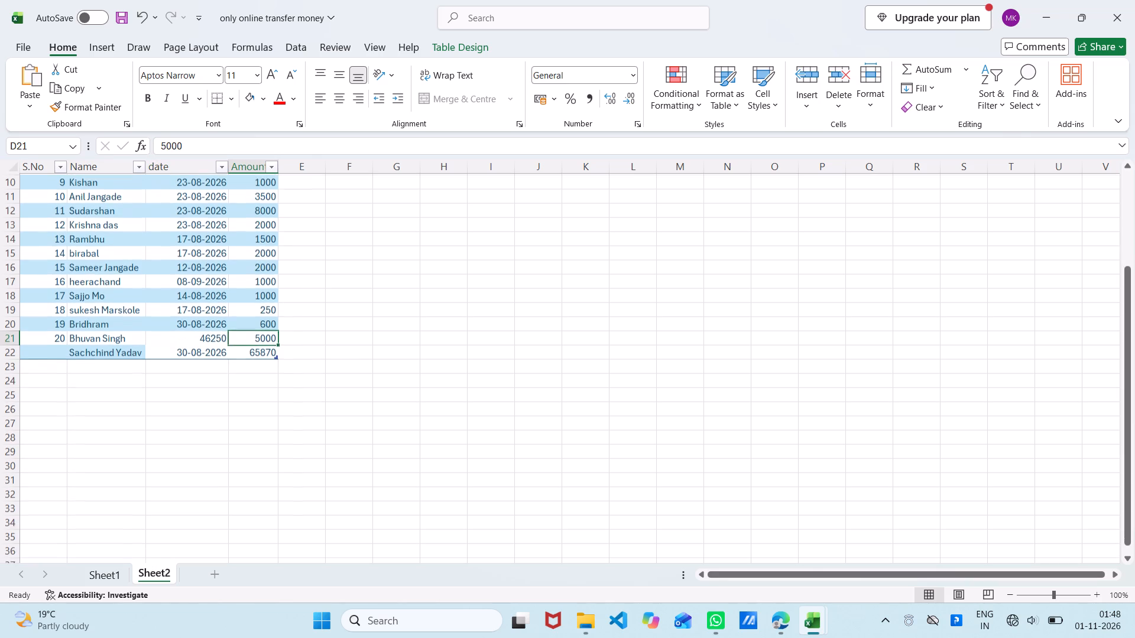
click(48, 353)
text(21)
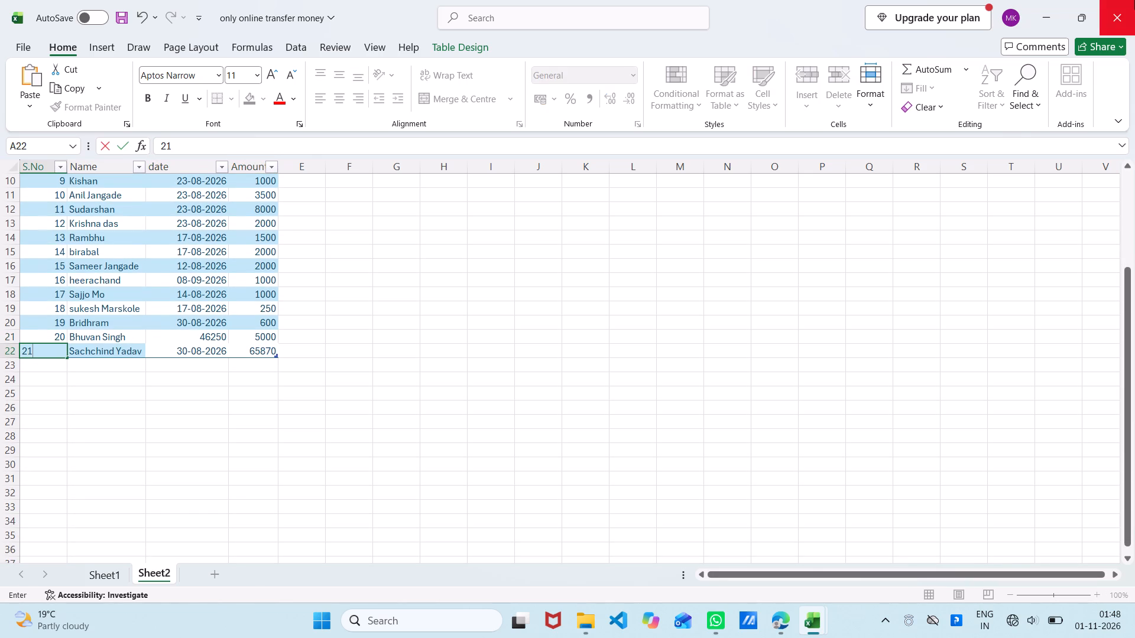
click(205, 357)
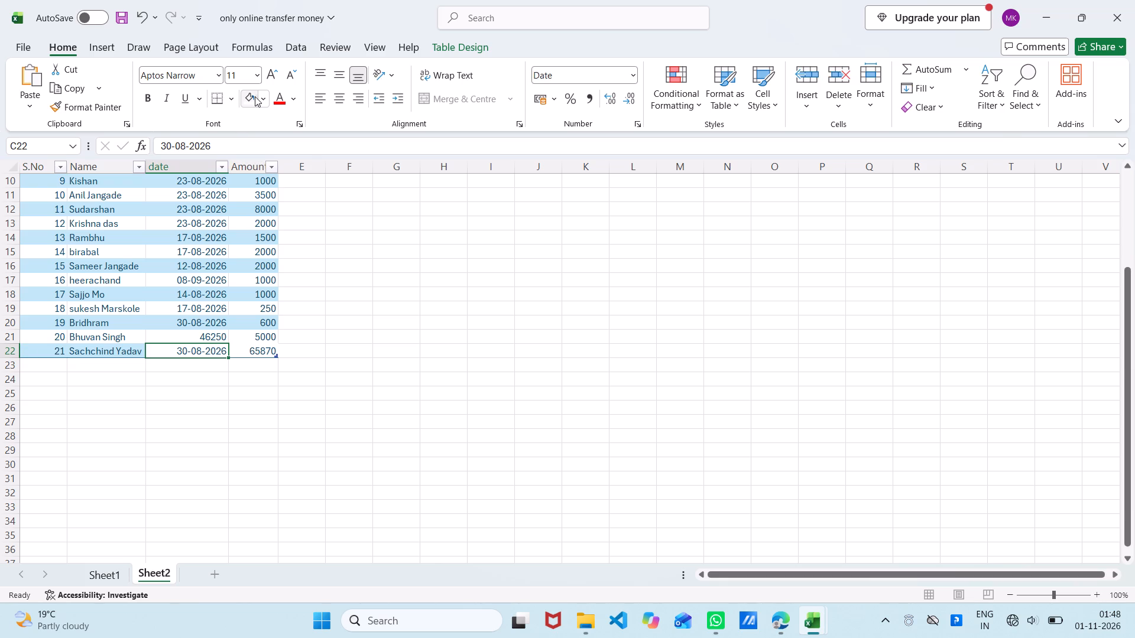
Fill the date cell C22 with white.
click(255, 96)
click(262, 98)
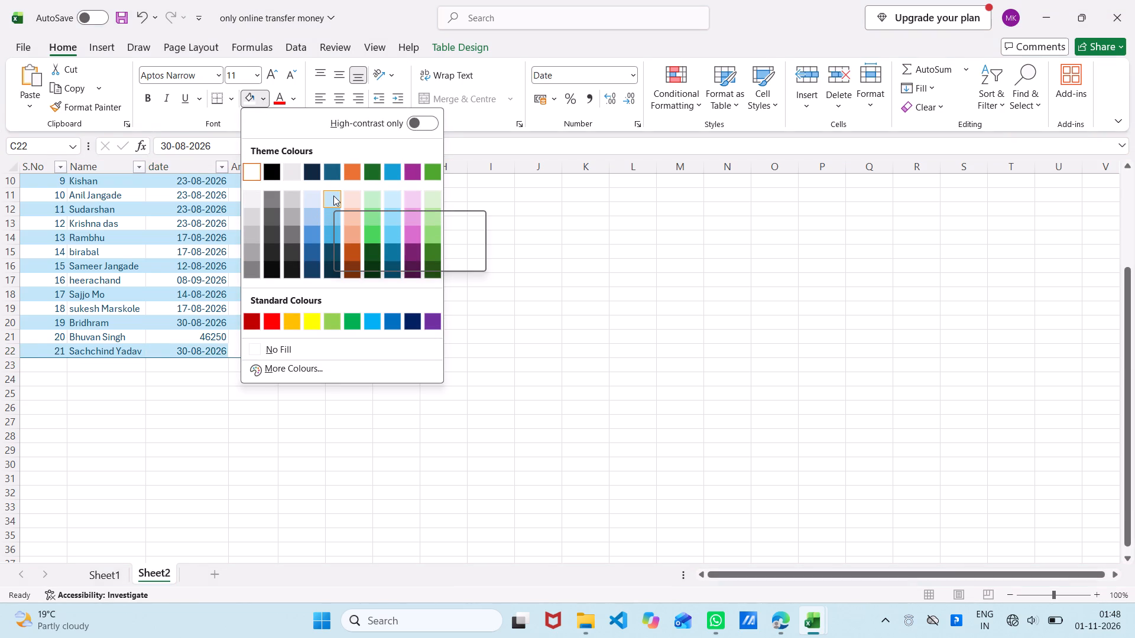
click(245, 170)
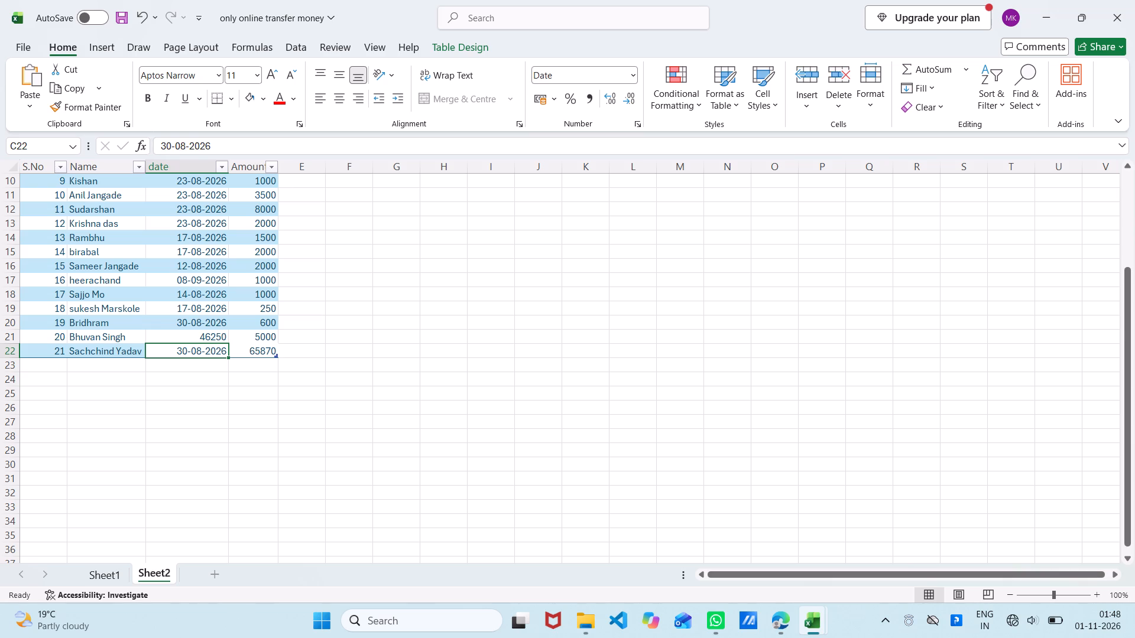
Fill the date and amount cells C22 and D22 with the light blue Dark Teal, Accent 1, Lighter 80%.
click(200, 354)
click(253, 99)
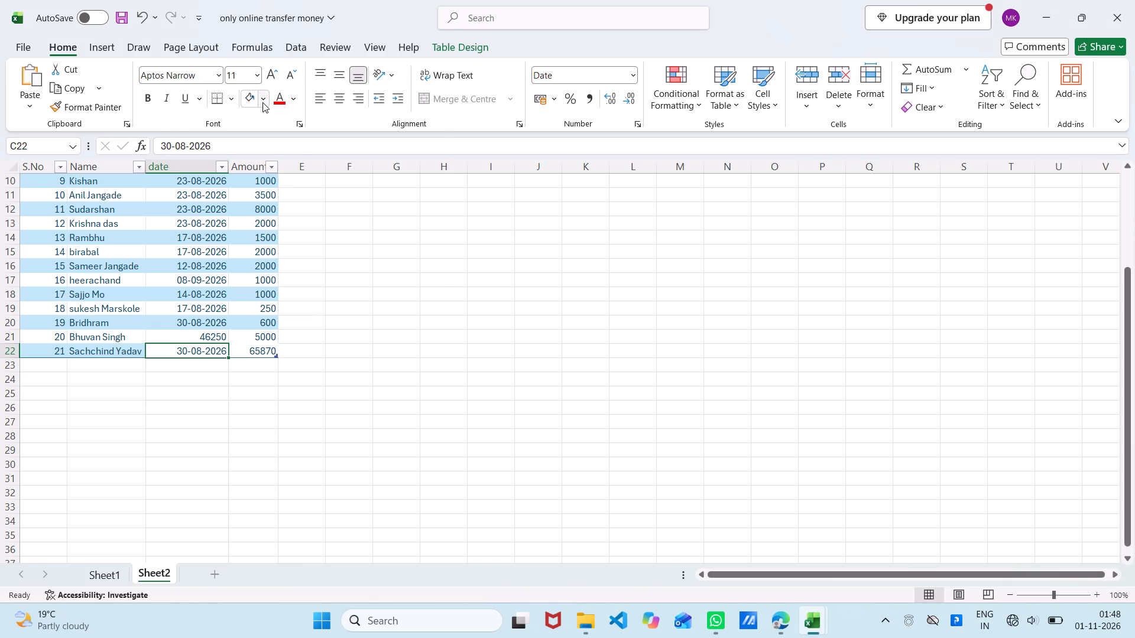
click(262, 102)
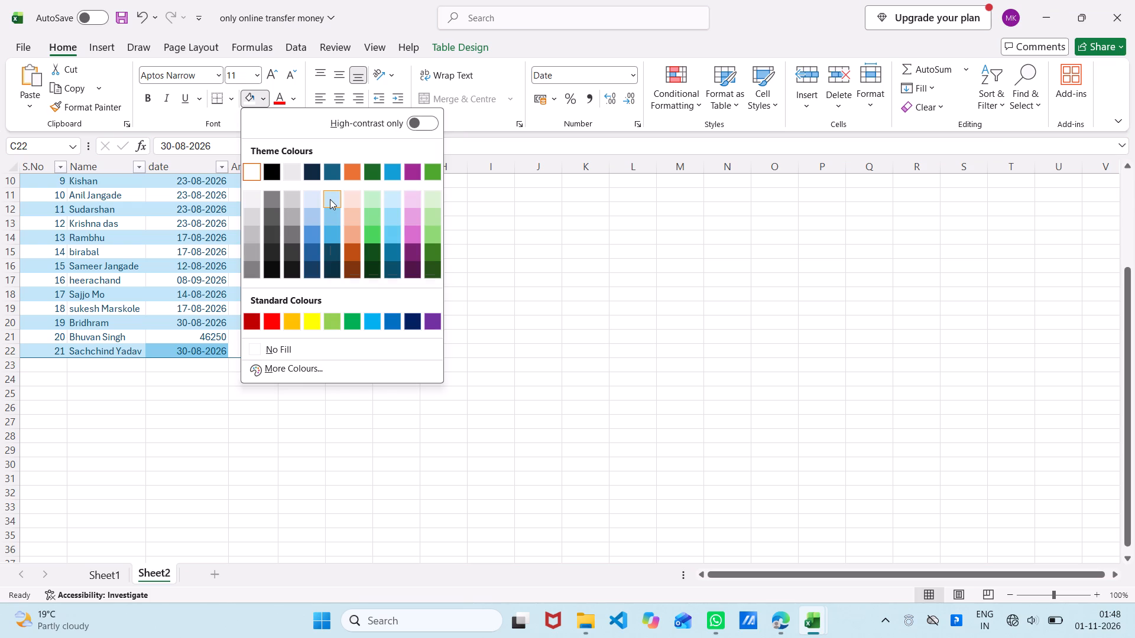
click(330, 199)
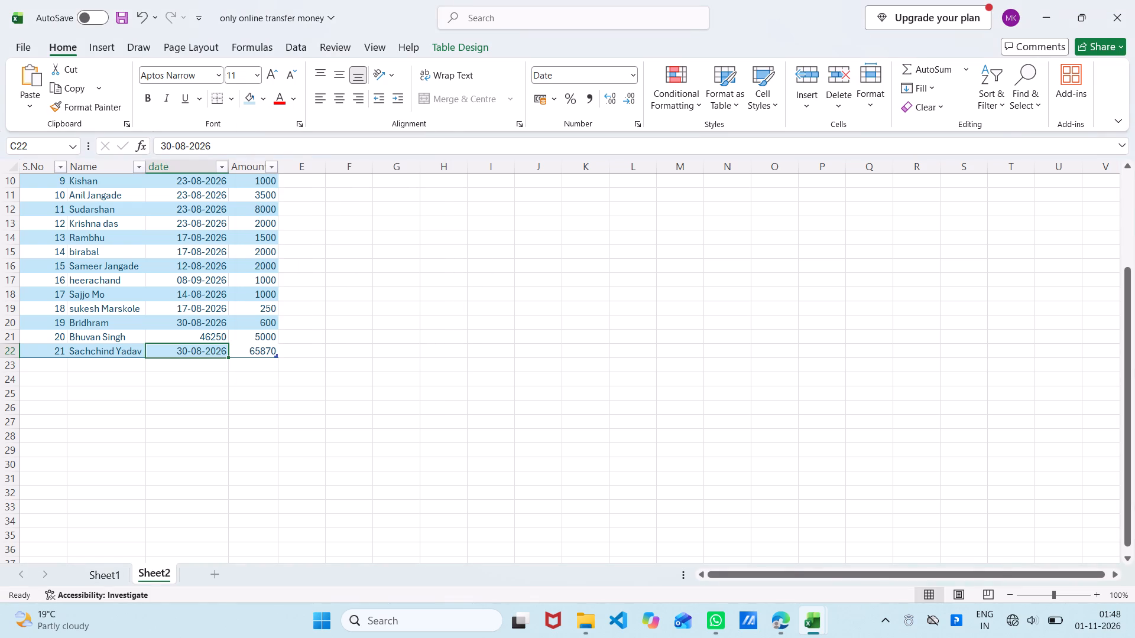
click(265, 353)
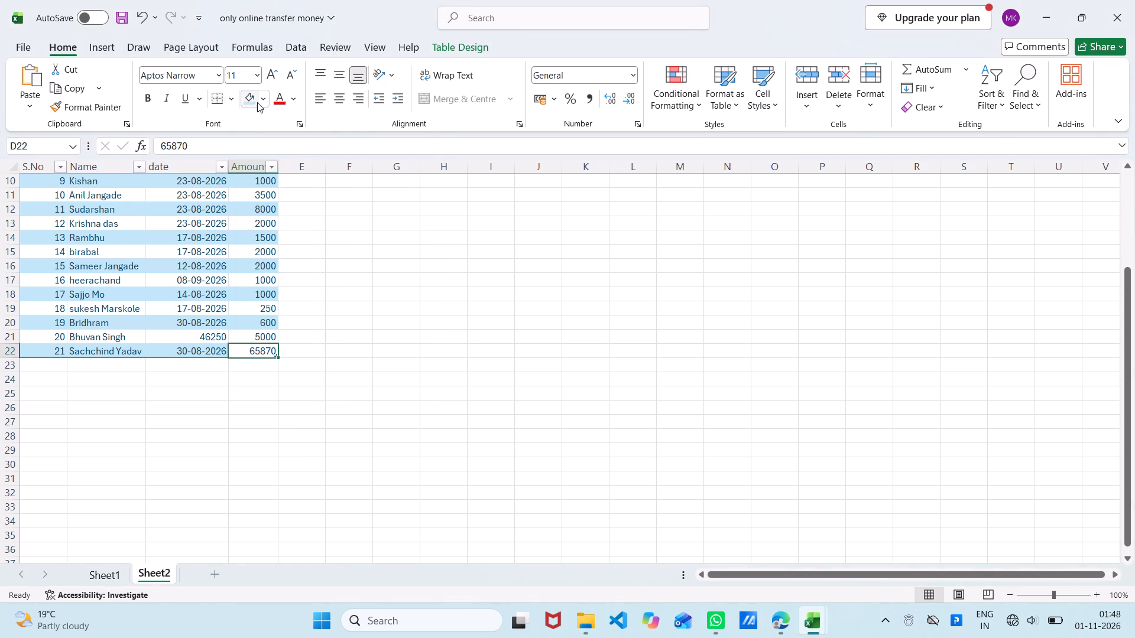
click(258, 102)
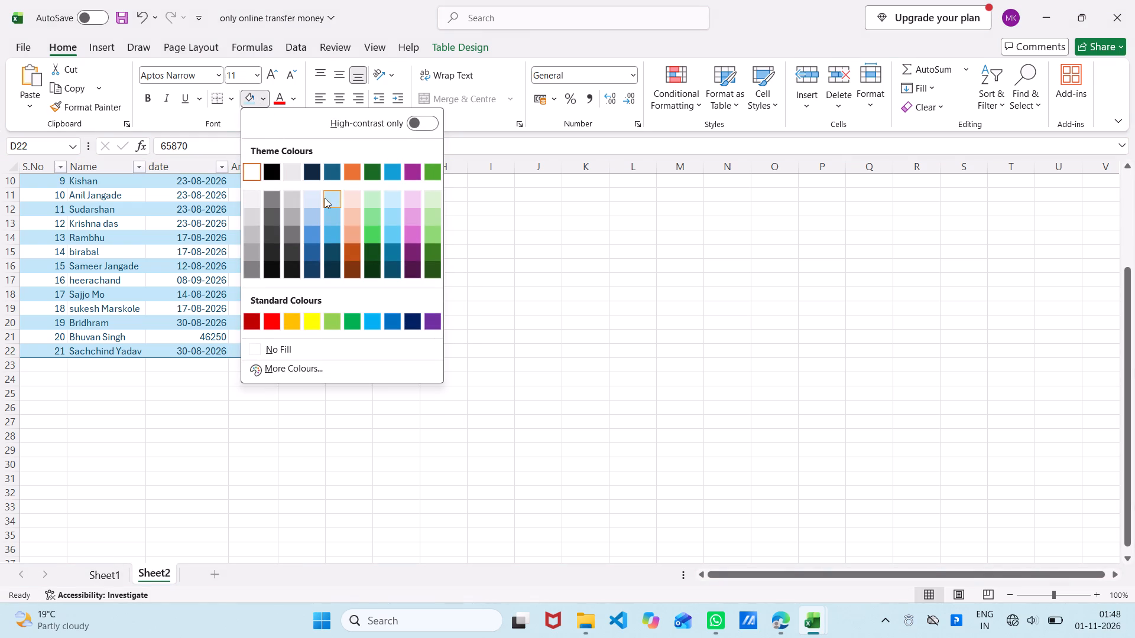
click(325, 198)
drag(258, 391, 249, 388)
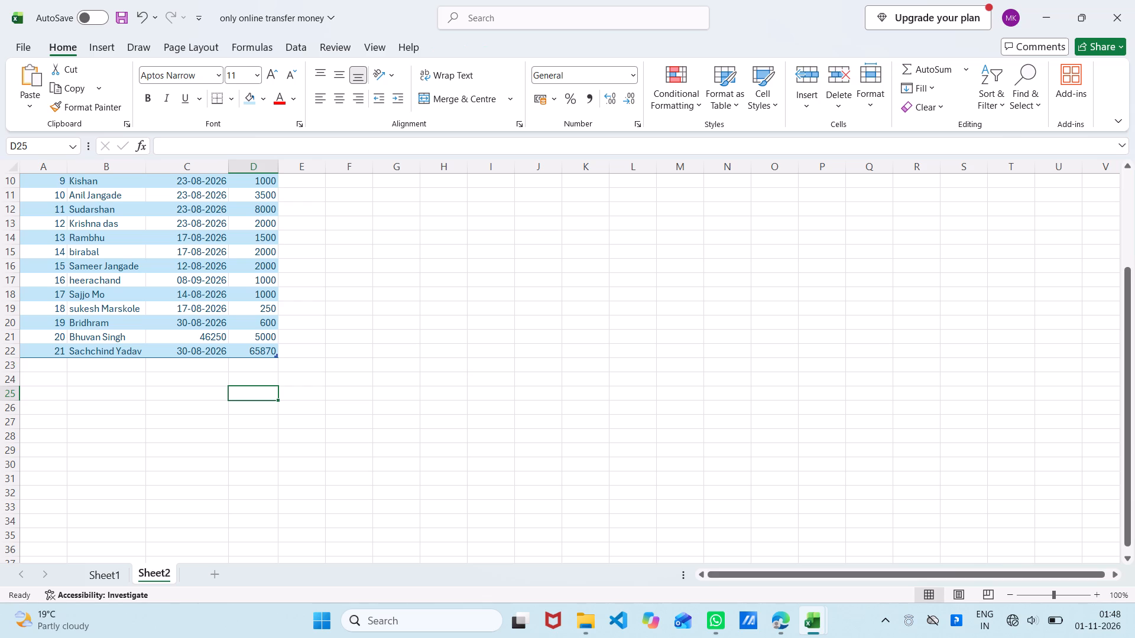
Enter a SUM formula in cell D23 that adds up the table's whole Amount column, from D2 to D22.
scroll(226, 336, down, 1)
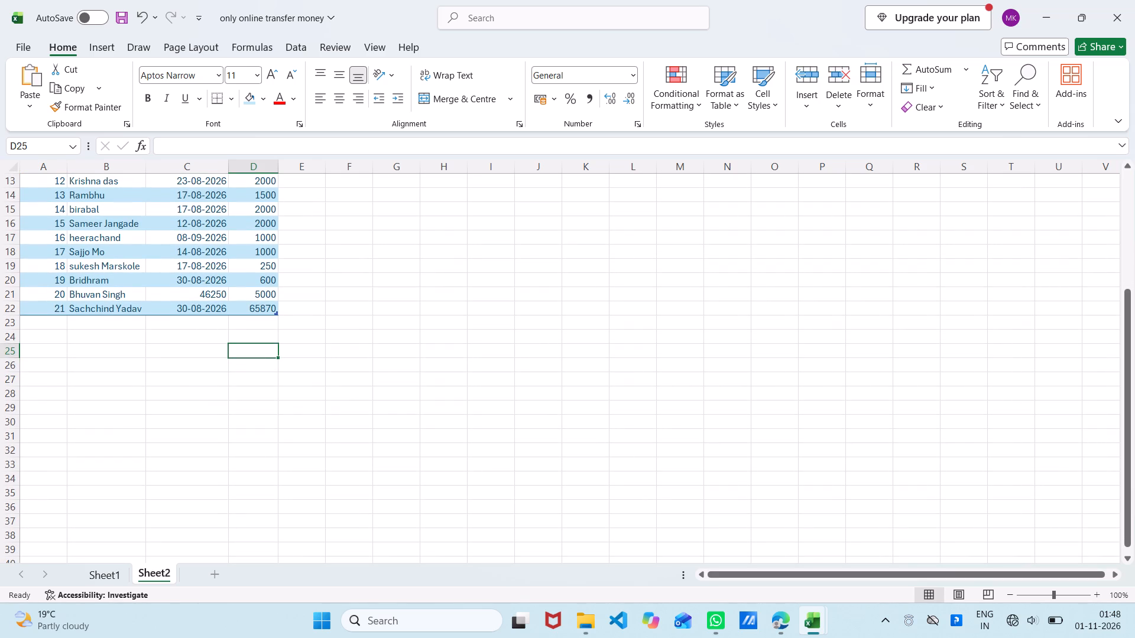
scroll(219, 279, up, 1)
click(256, 369)
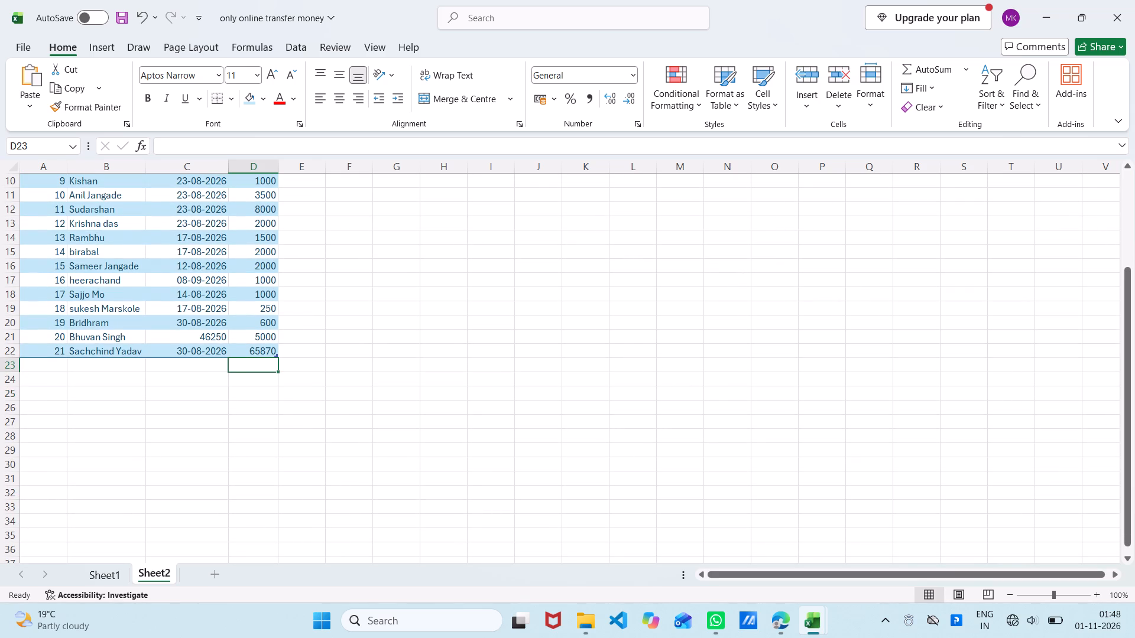
key(equal)
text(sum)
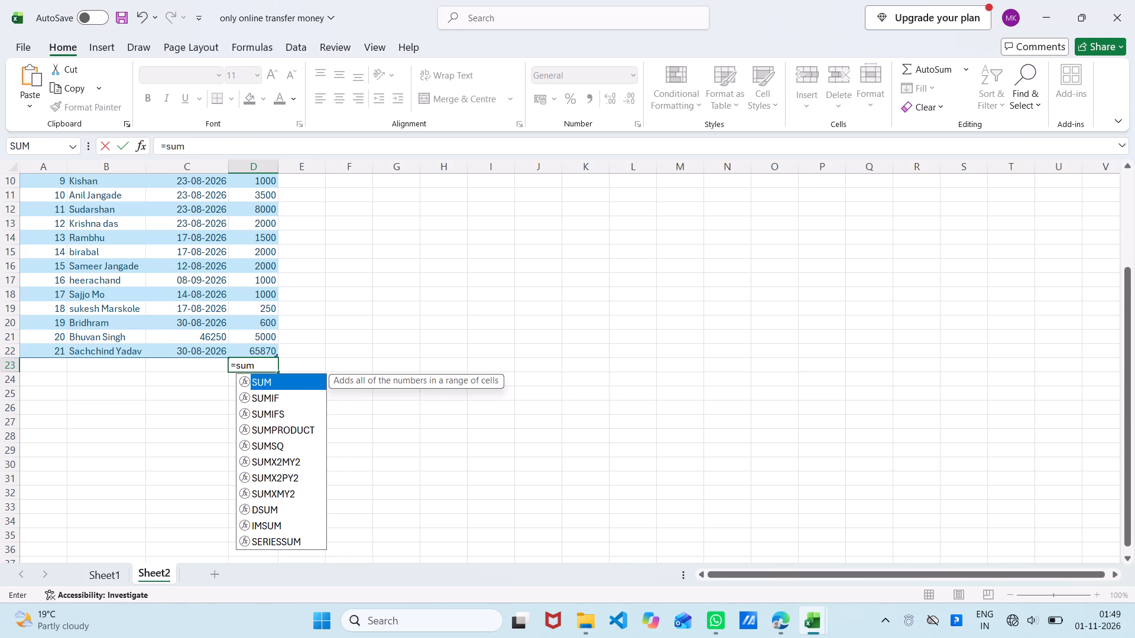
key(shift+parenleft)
scroll(262, 302, up, 2)
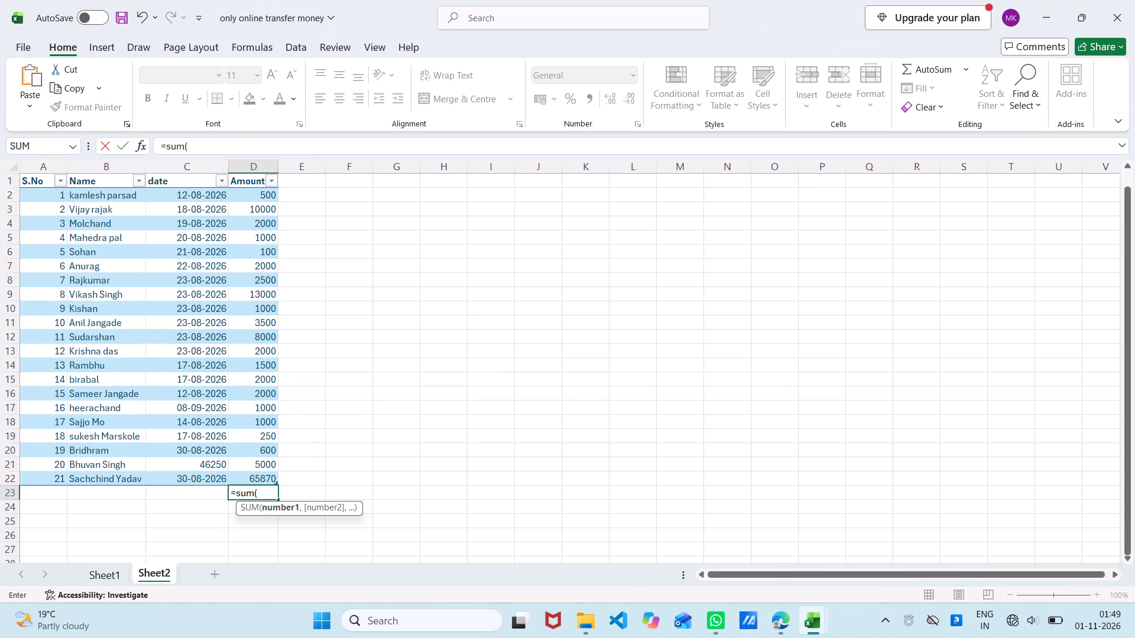
scroll(262, 301, up, 4)
drag(255, 196, 246, 444)
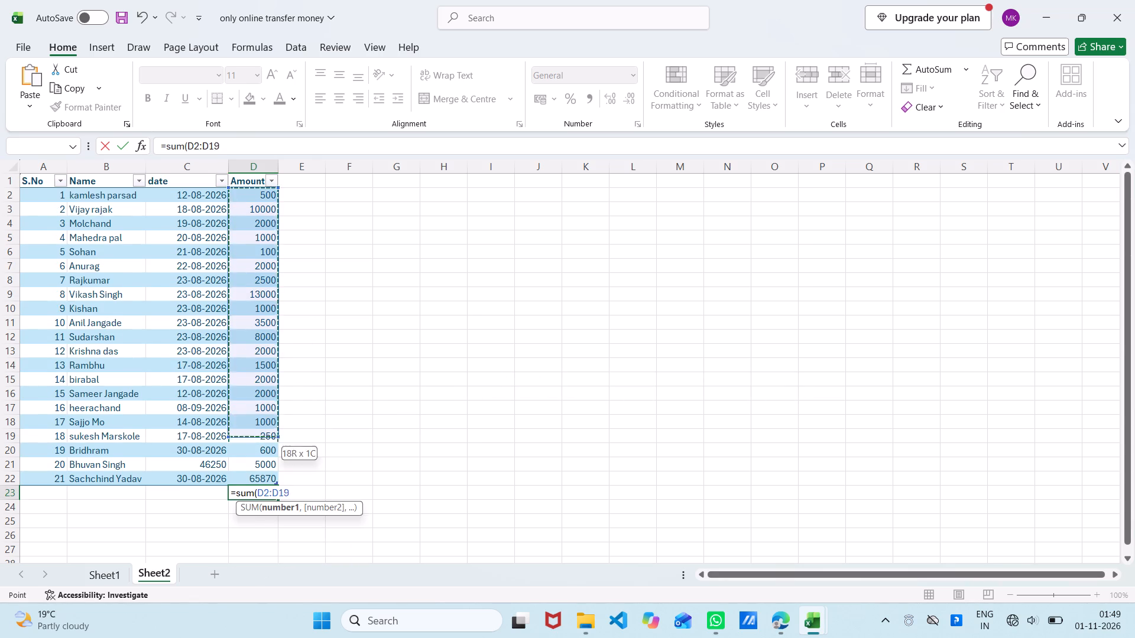
drag(246, 444, 252, 472)
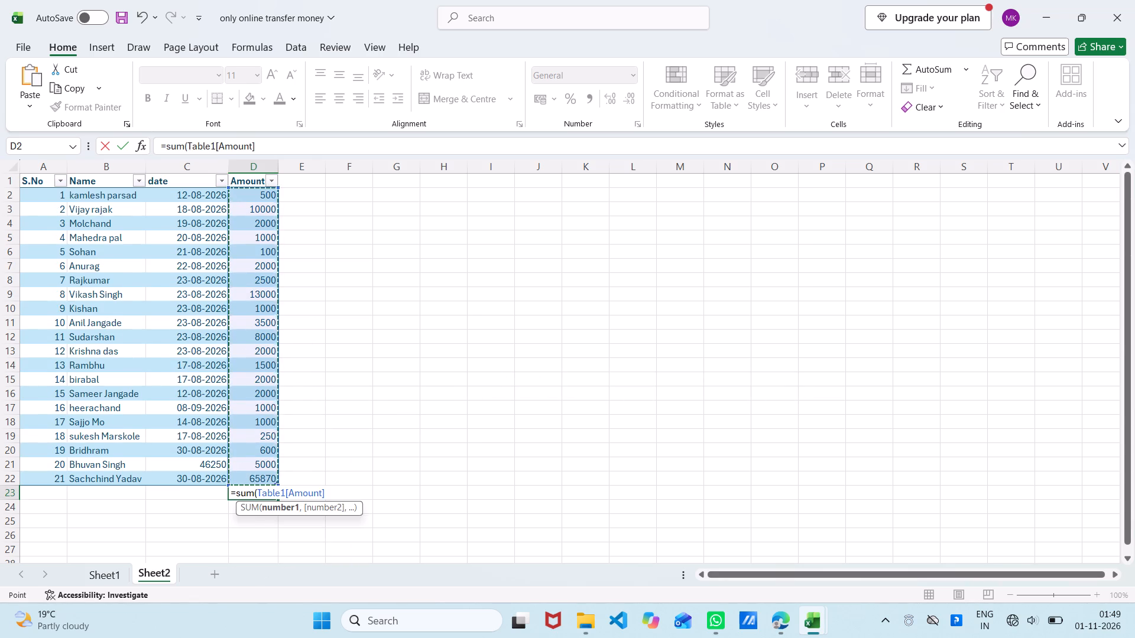
scroll(271, 307, down, 1)
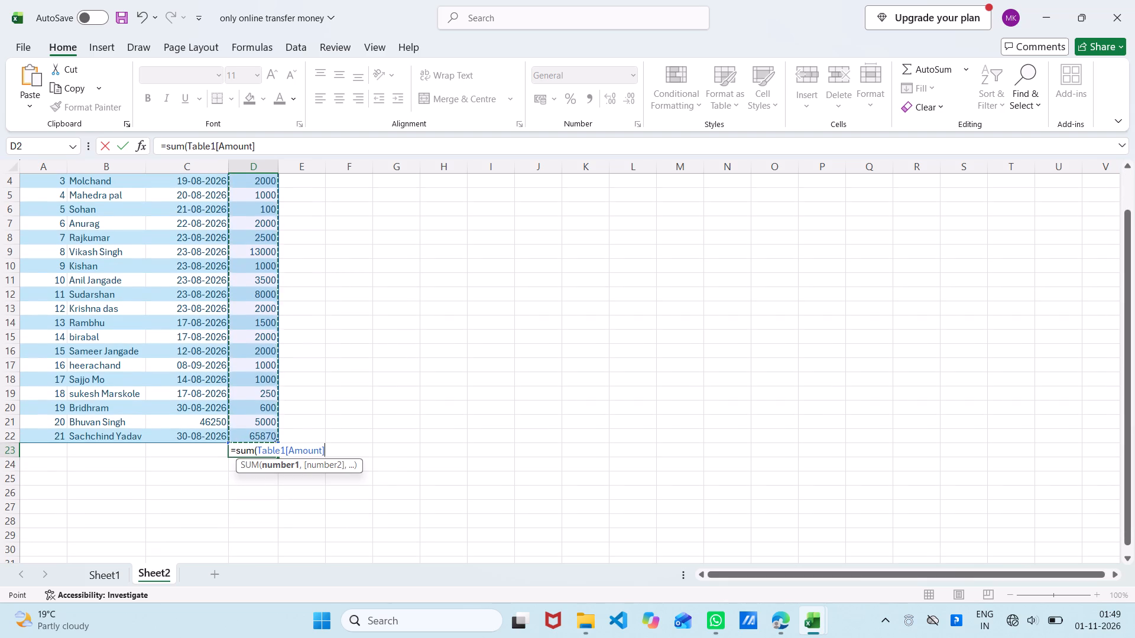
click(265, 144)
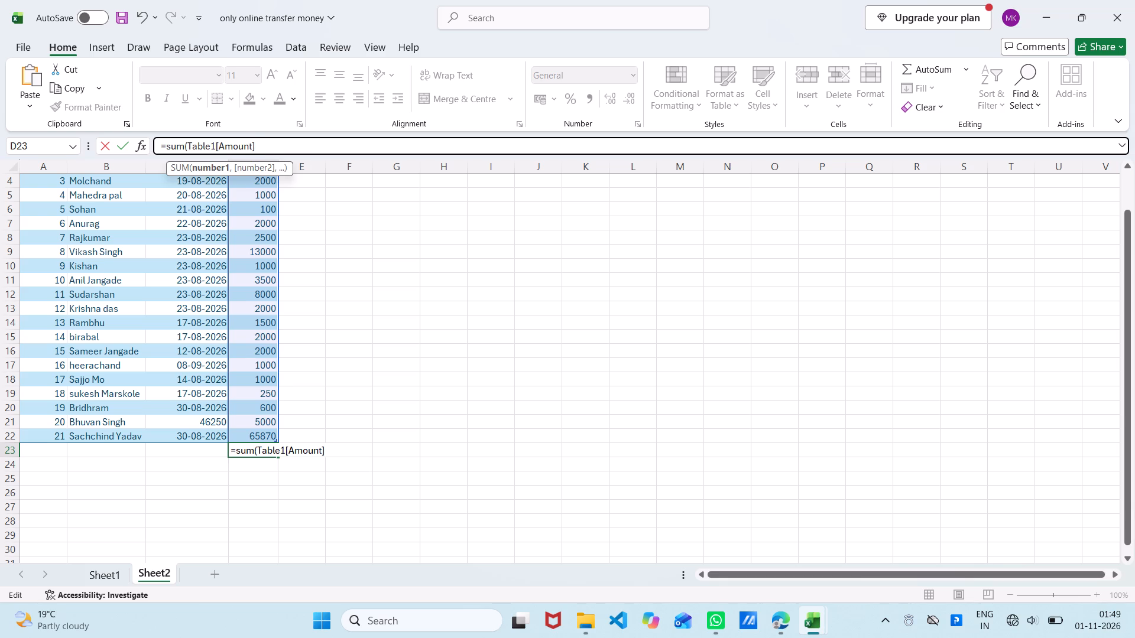
click(254, 485)
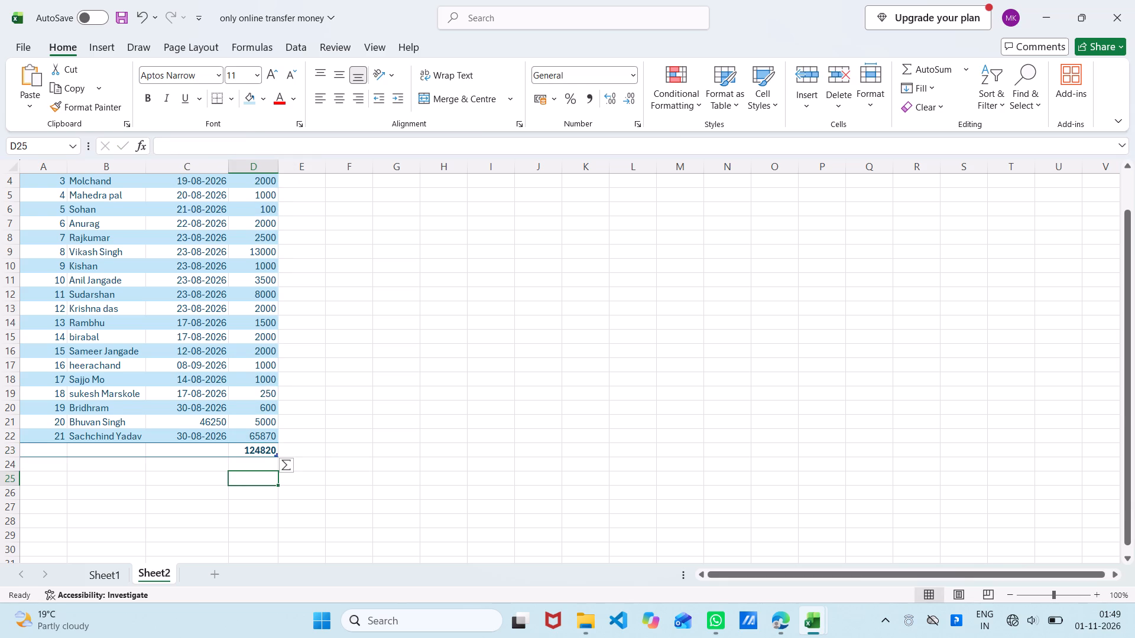
Replace the contents of cell C21 in the date column with 30-08-2026.
scroll(273, 447, up, 1)
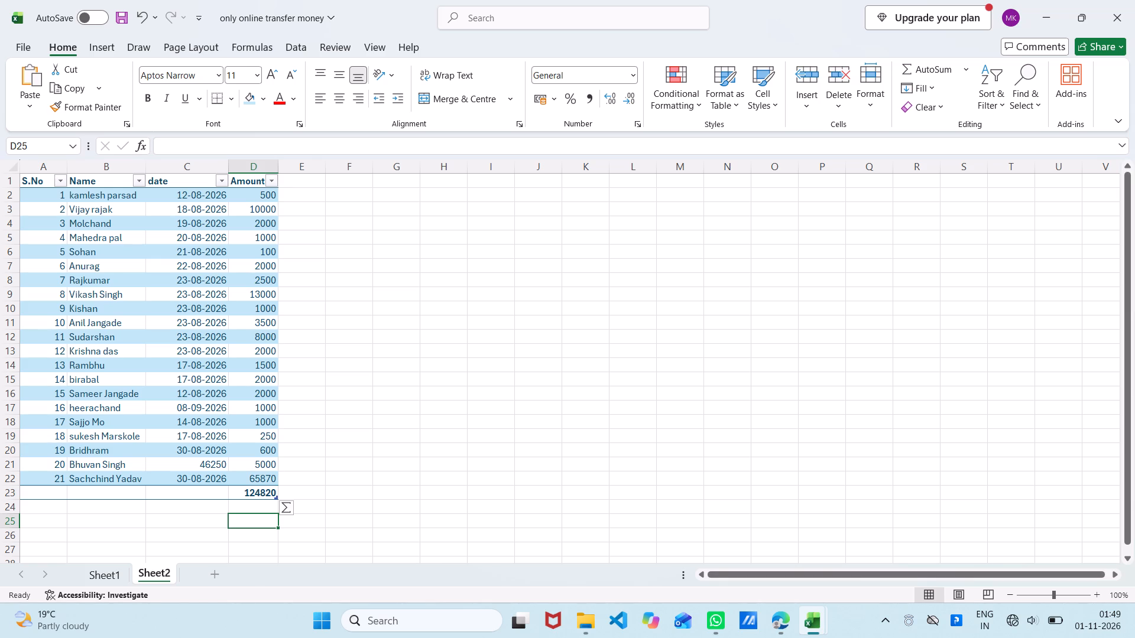
click(217, 467)
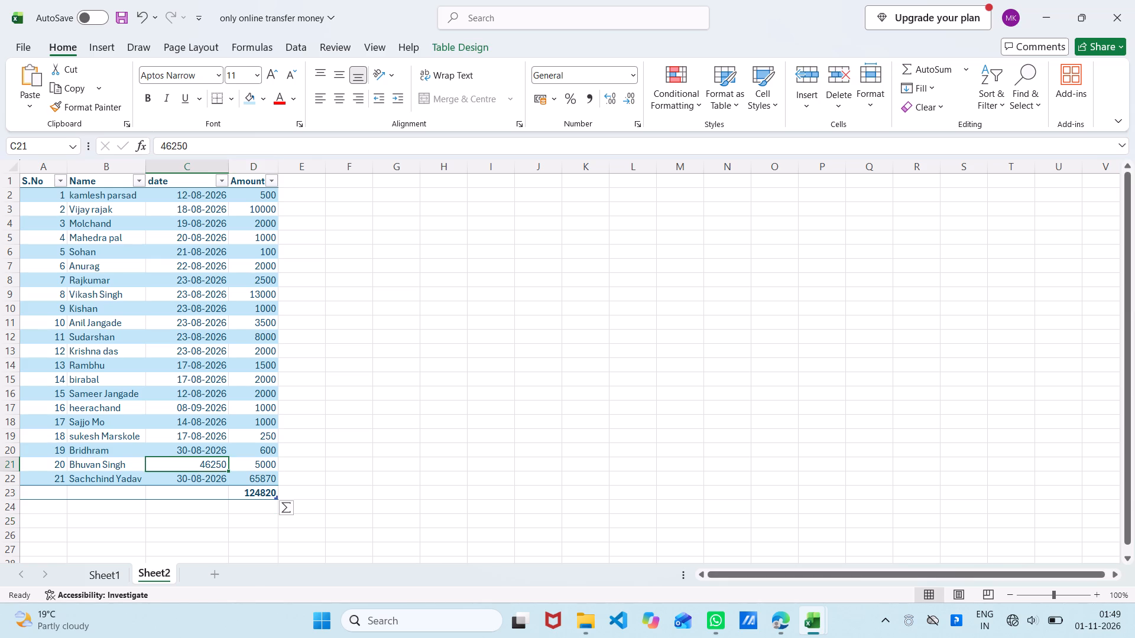
key(BackSpace)
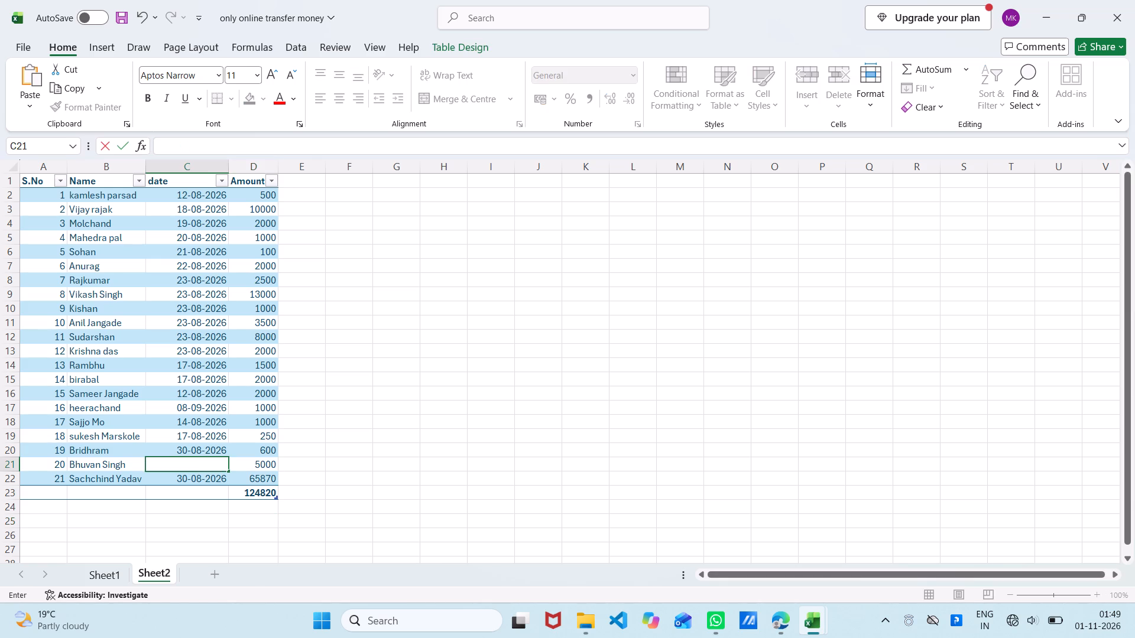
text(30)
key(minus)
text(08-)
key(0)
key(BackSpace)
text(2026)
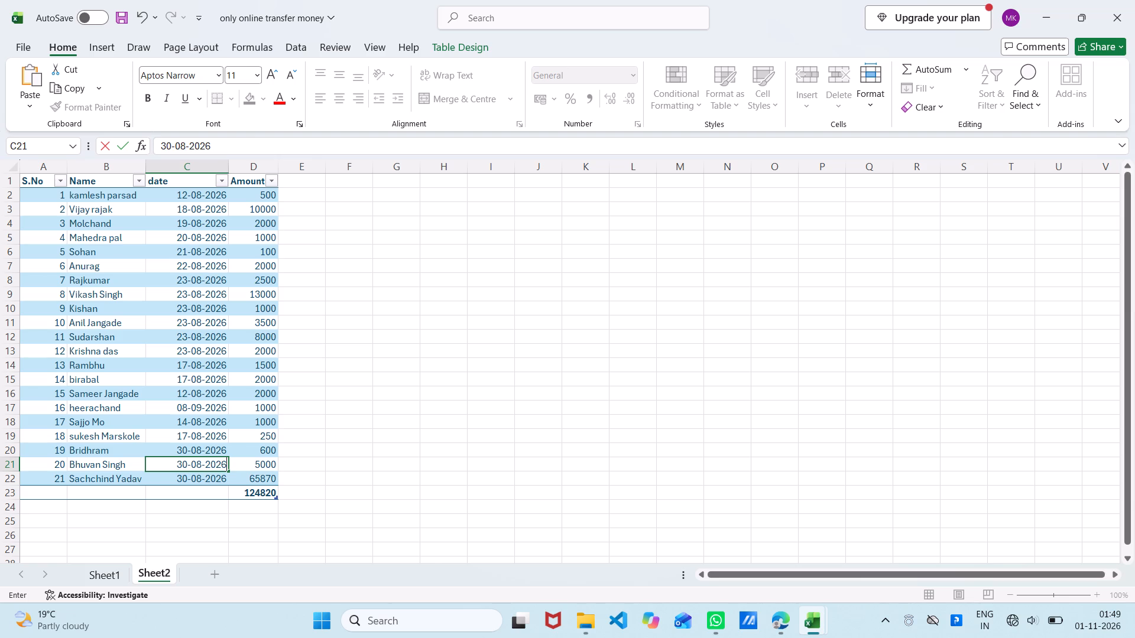
scroll(254, 503, down, 1)
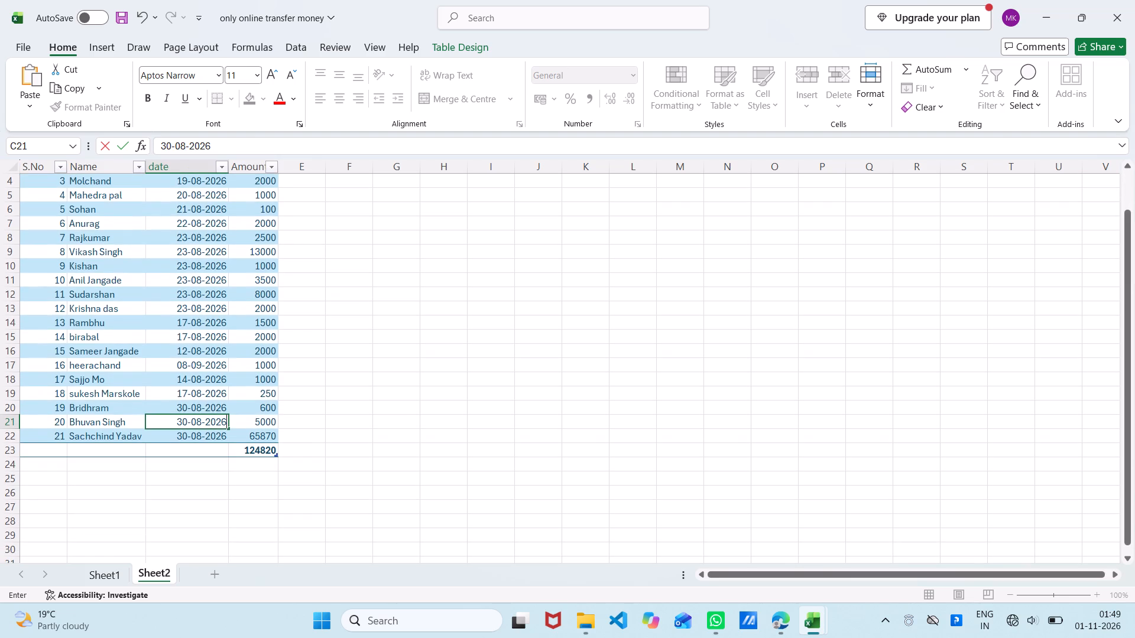
click(196, 471)
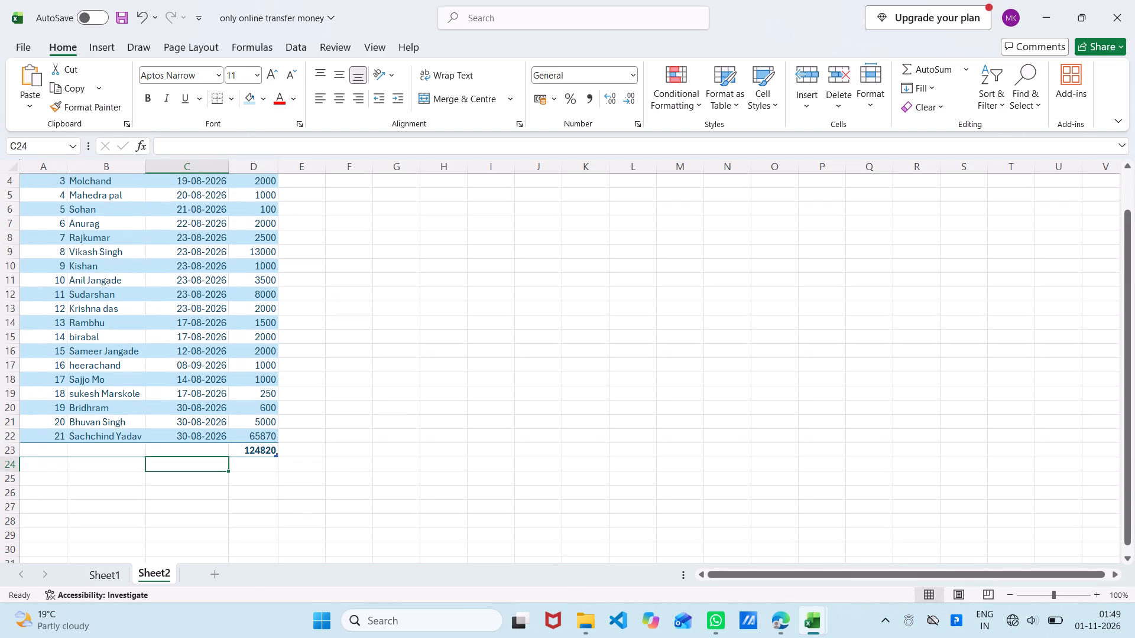
Enter the label Total in cell C23, beside the sum of the amounts.
click(191, 447)
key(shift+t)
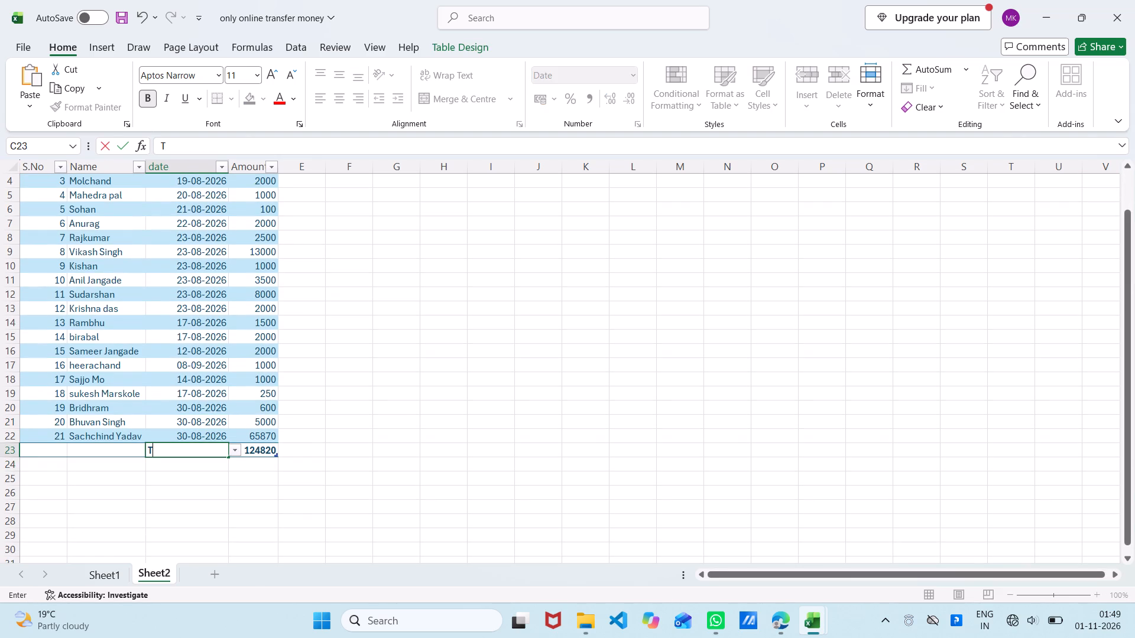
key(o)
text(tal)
scroll(193, 447, down, 1)
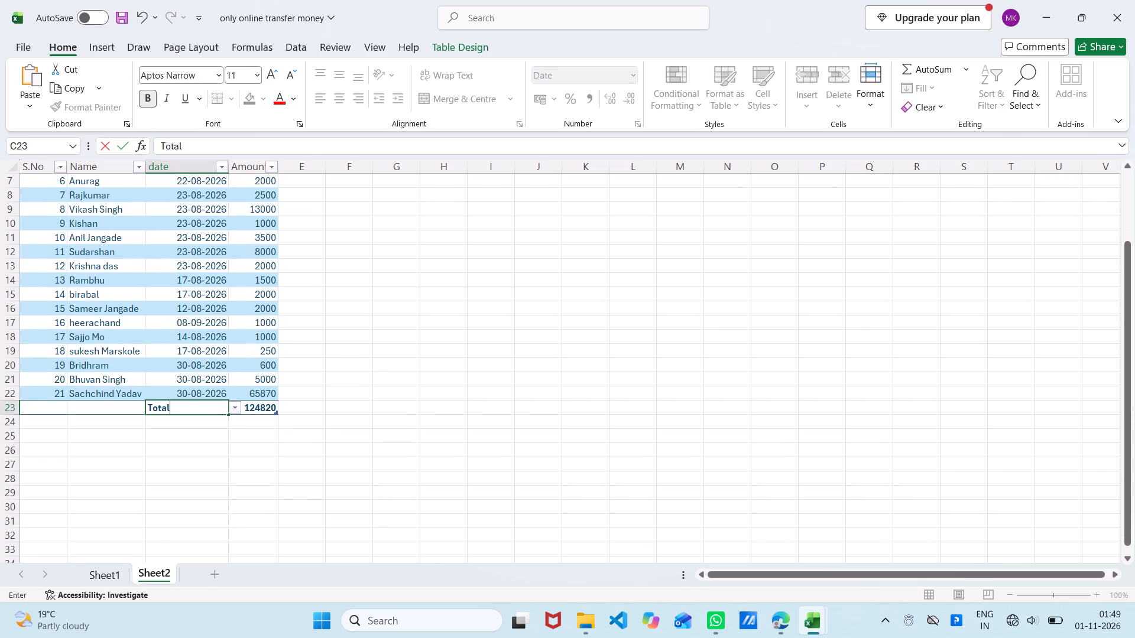
click(219, 429)
click(273, 420)
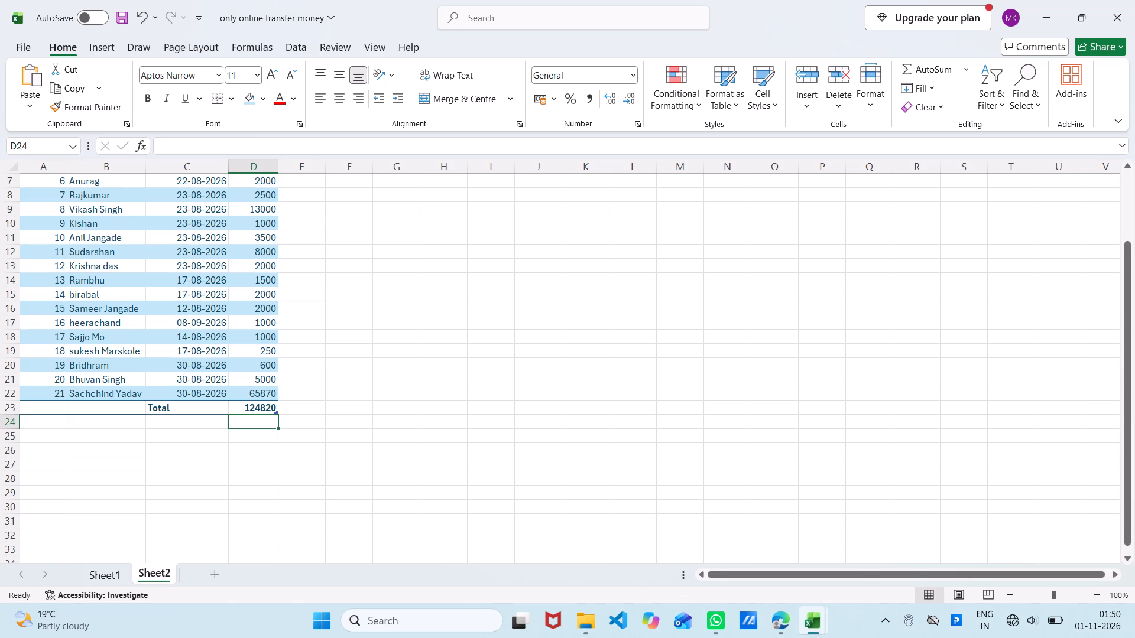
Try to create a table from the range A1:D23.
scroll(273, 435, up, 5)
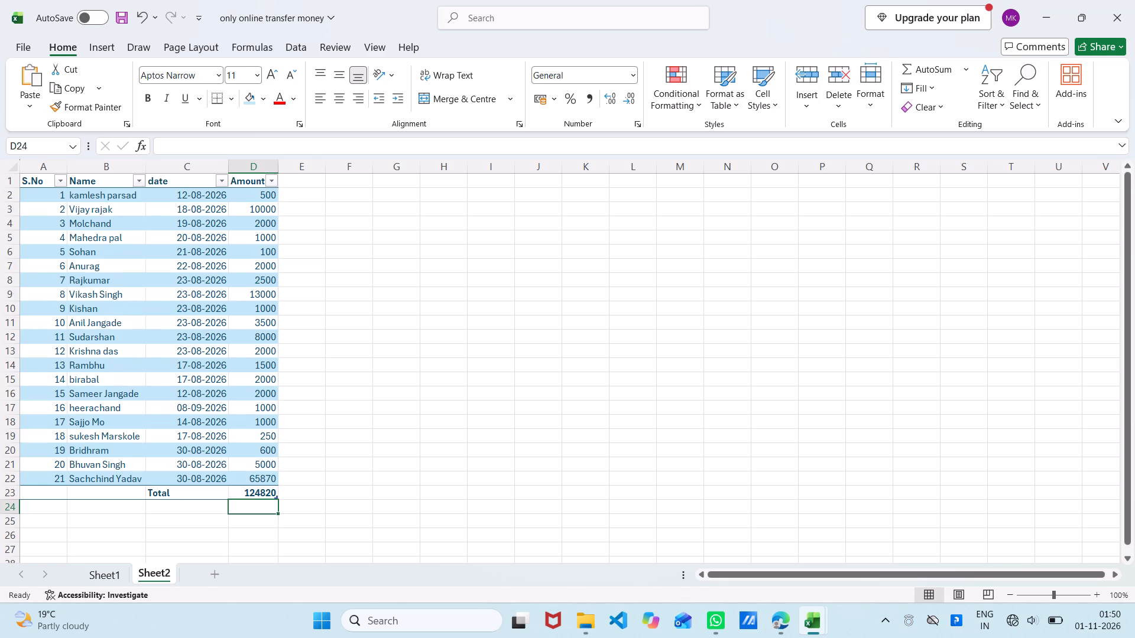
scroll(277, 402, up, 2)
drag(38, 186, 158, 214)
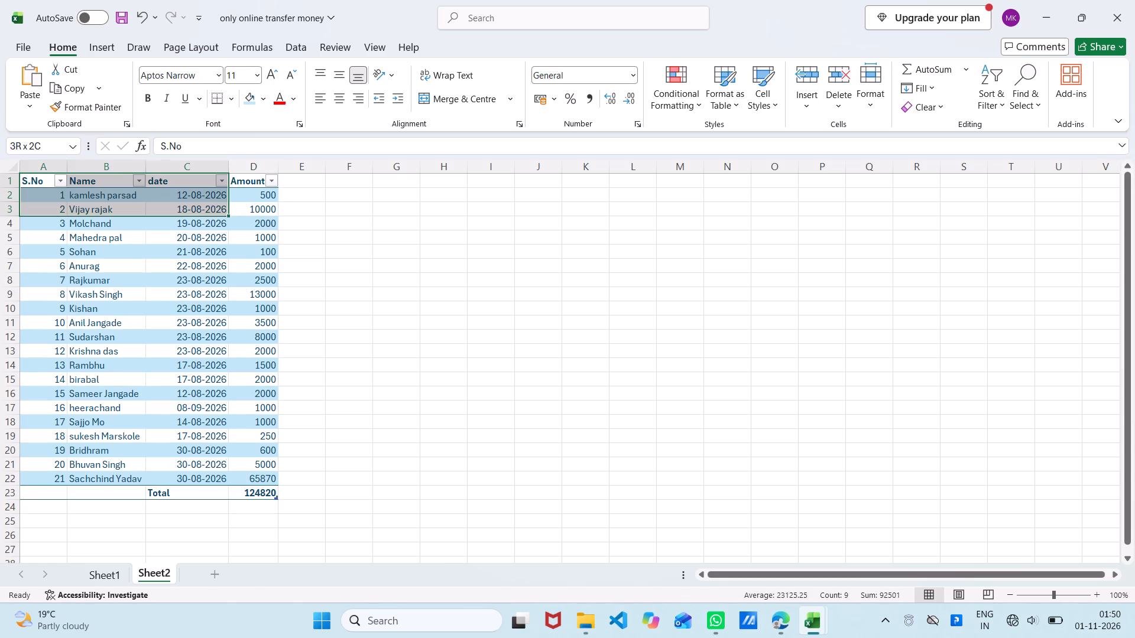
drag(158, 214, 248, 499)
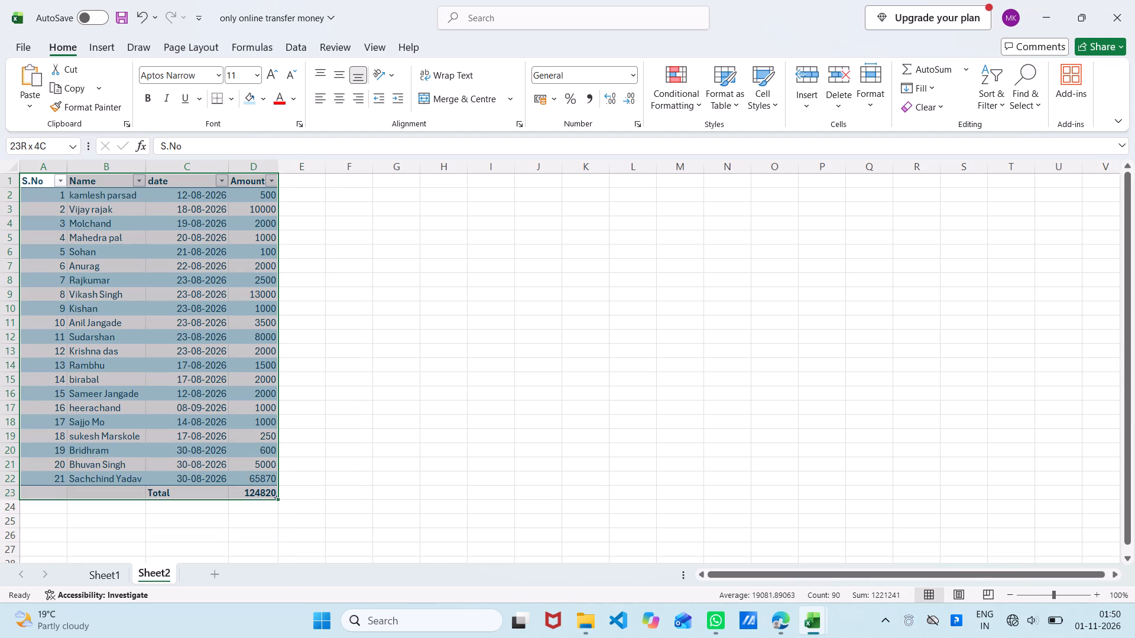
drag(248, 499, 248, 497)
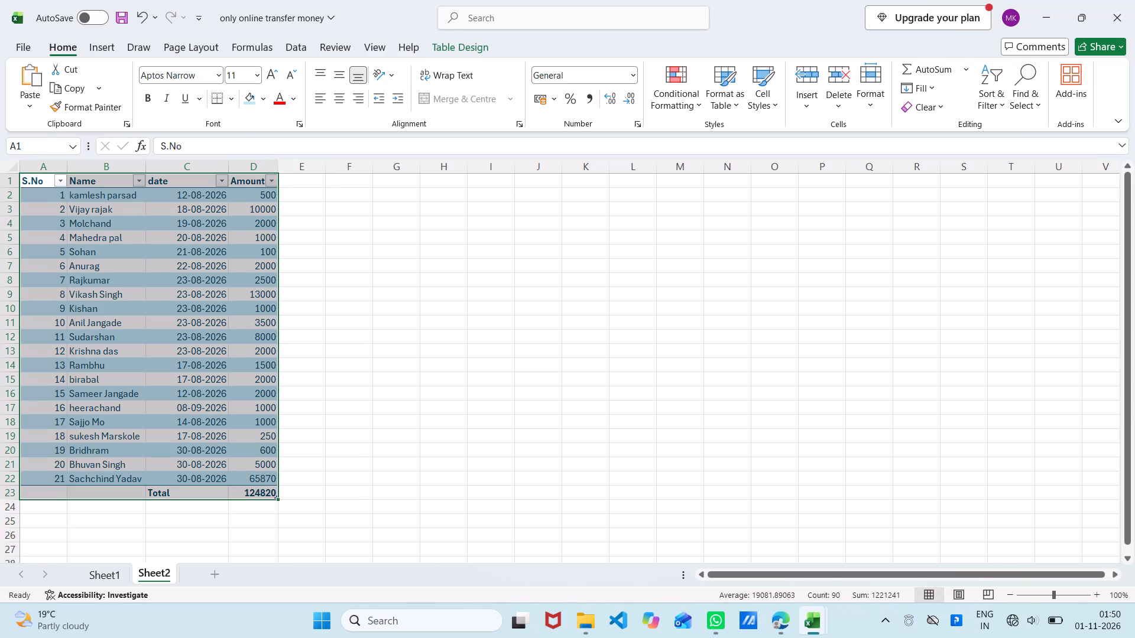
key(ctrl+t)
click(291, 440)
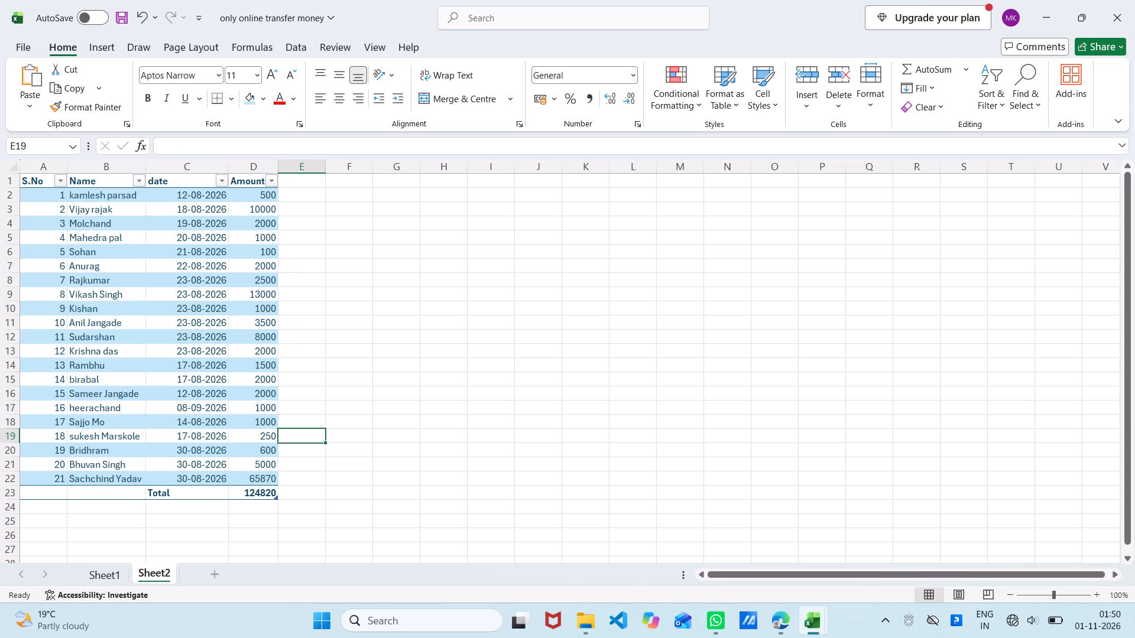
Fill the Total label cell C23 with yellow.
click(208, 495)
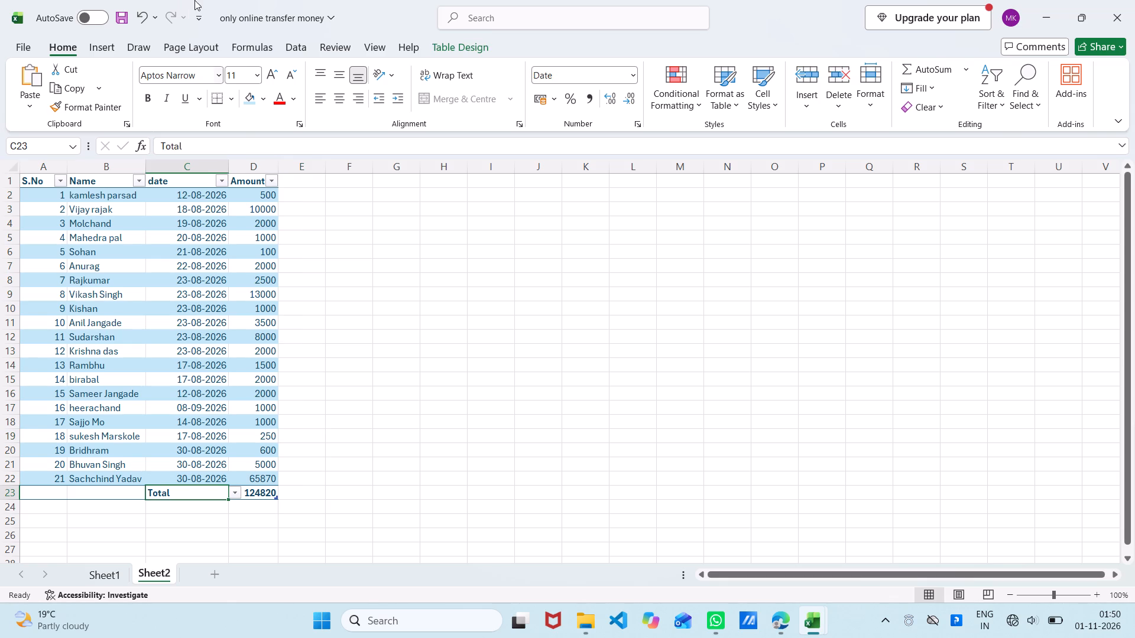
click(257, 105)
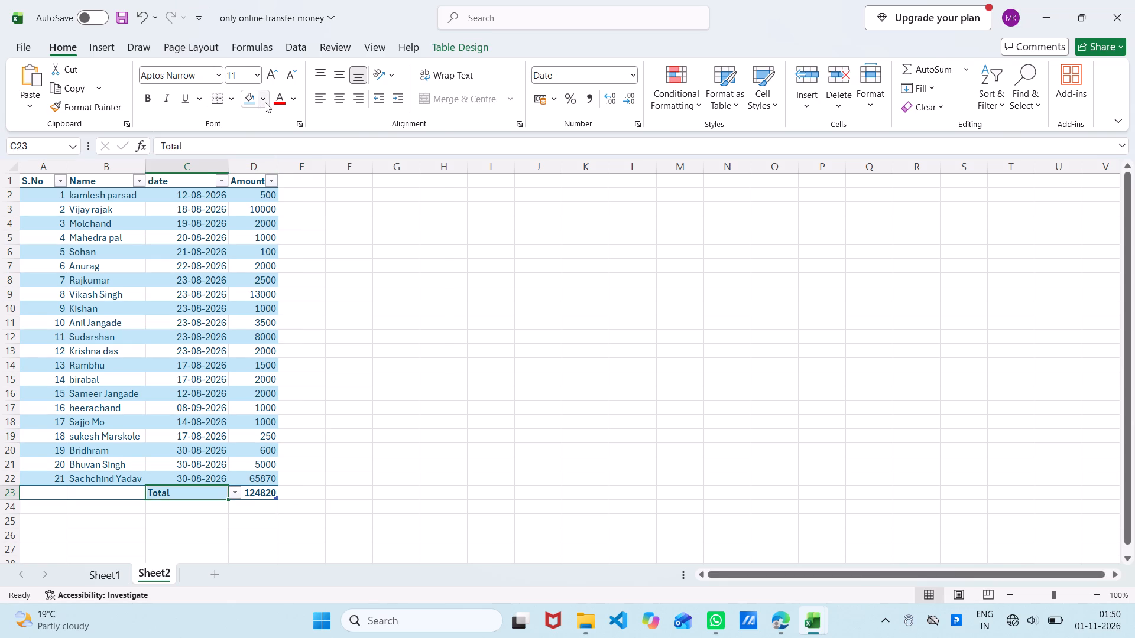
click(265, 102)
click(311, 324)
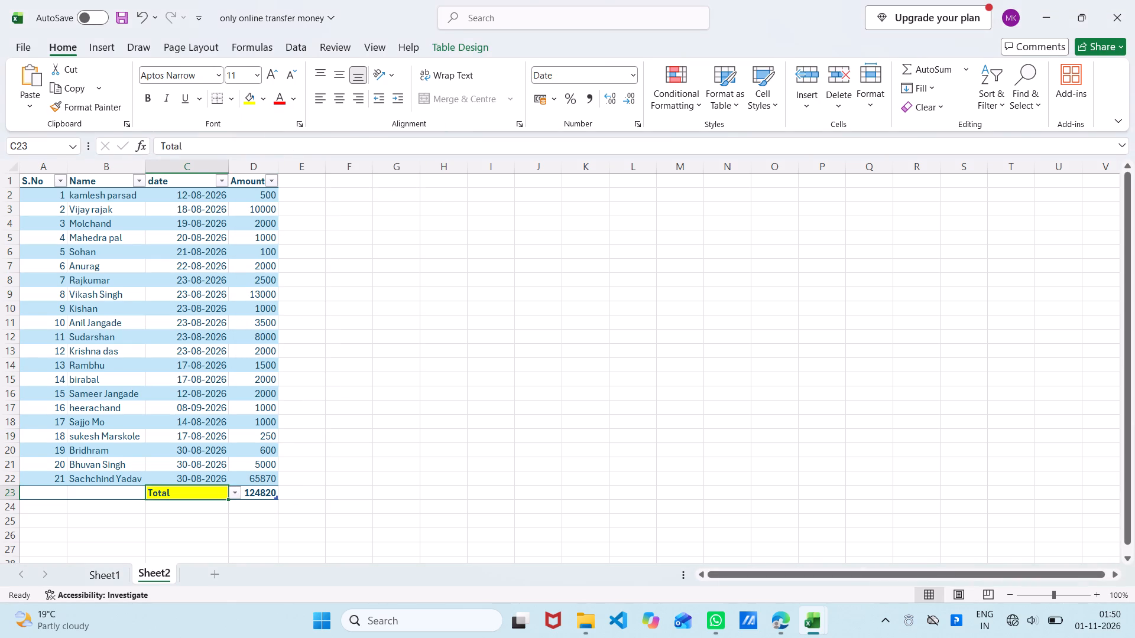
Fill the sum cell D23 with the same yellow as the Total label.
click(258, 499)
click(258, 497)
drag(359, 476, 362, 477)
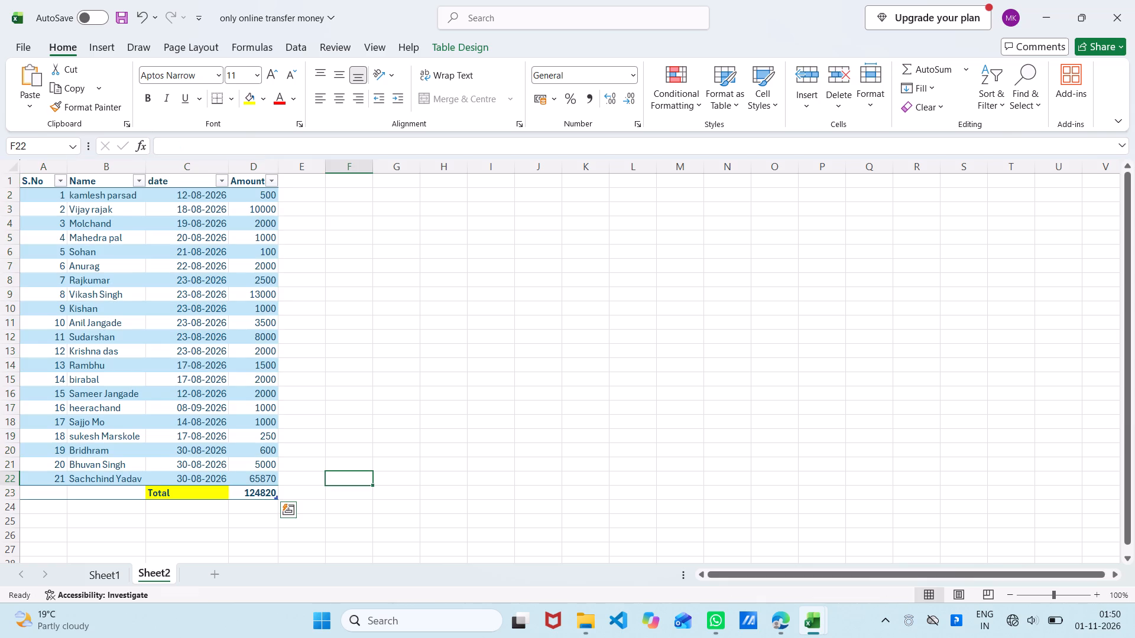
drag(362, 477, 357, 485)
drag(265, 490, 265, 496)
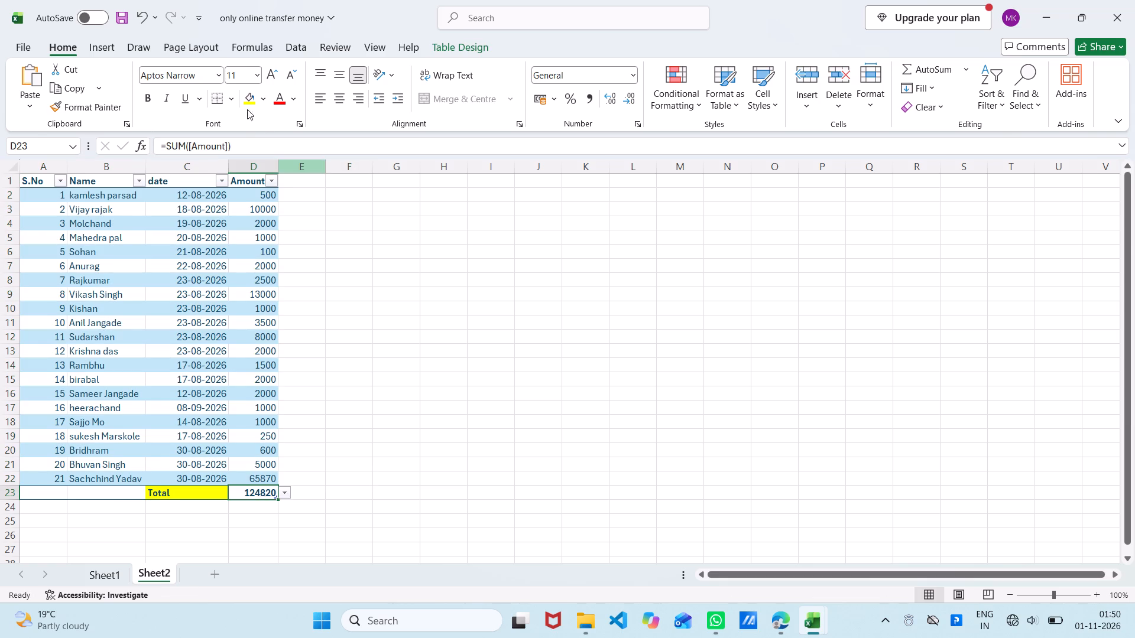
click(244, 100)
click(290, 496)
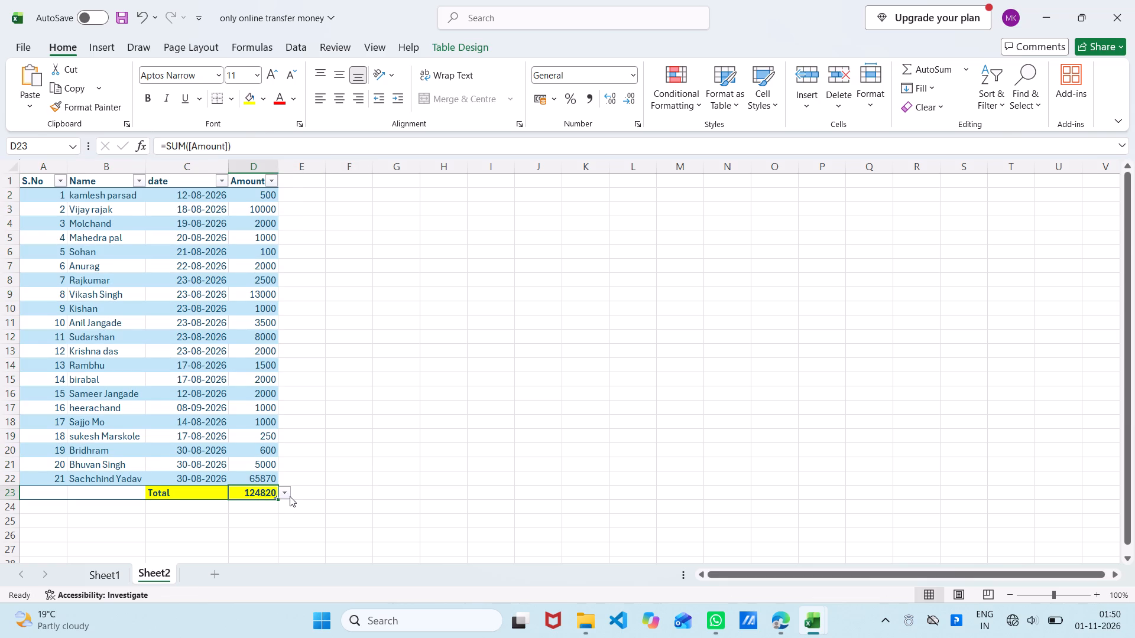
click(293, 505)
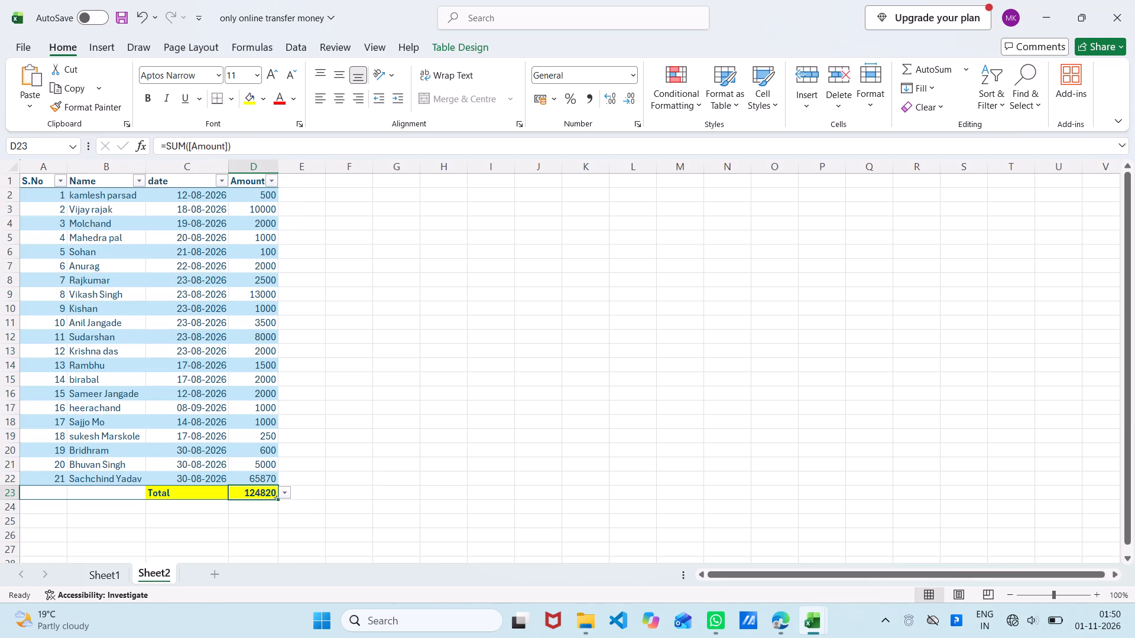
click(277, 500)
click(237, 419)
scroll(154, 307, up, 2)
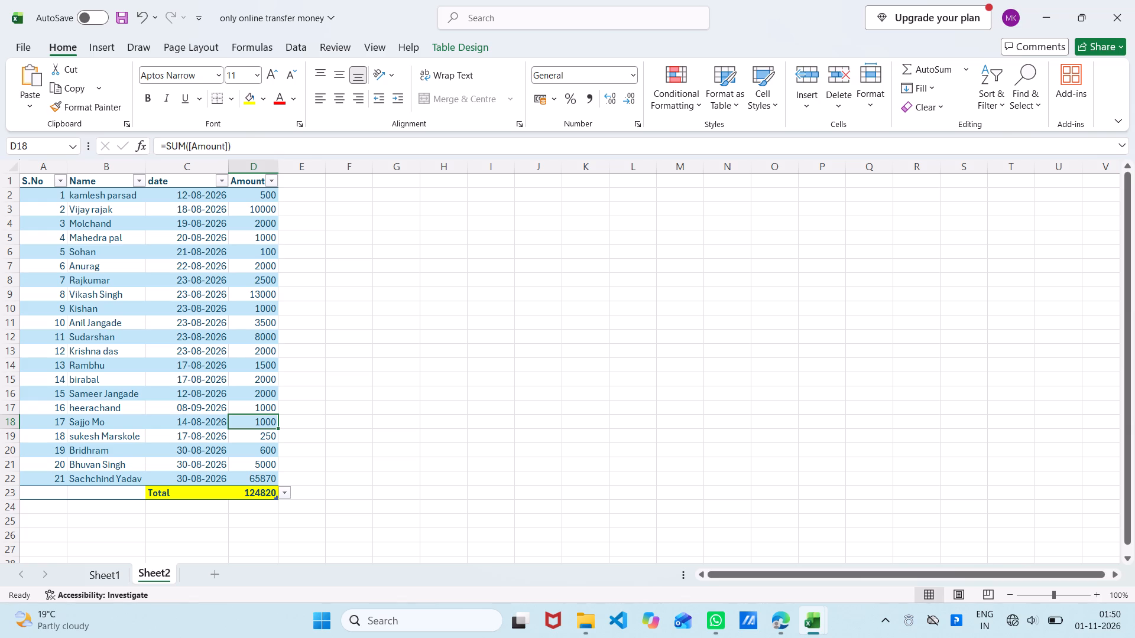
Convert the payment table A1:D23 to a normal range.
drag(41, 184, 250, 485)
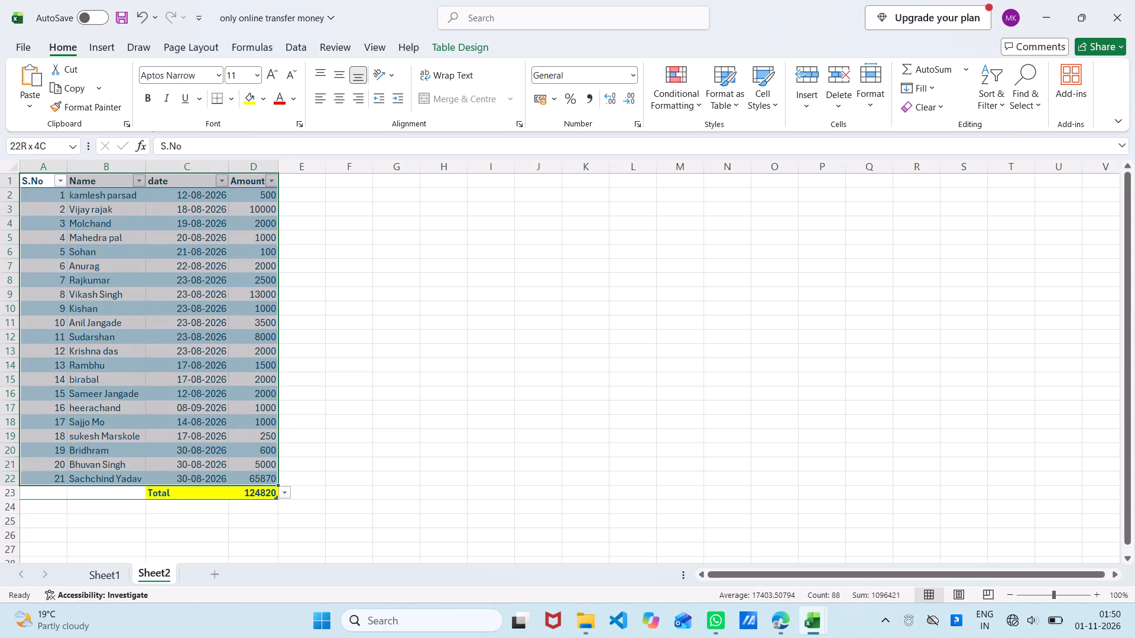
drag(250, 485, 256, 492)
right_click(250, 489)
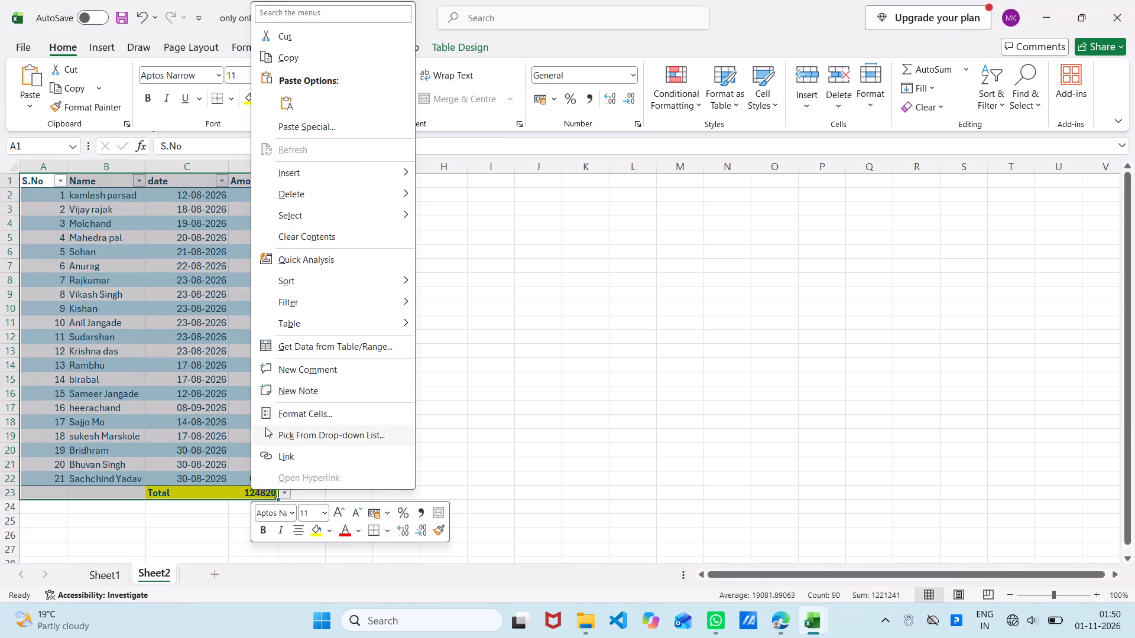
drag(309, 310, 307, 323)
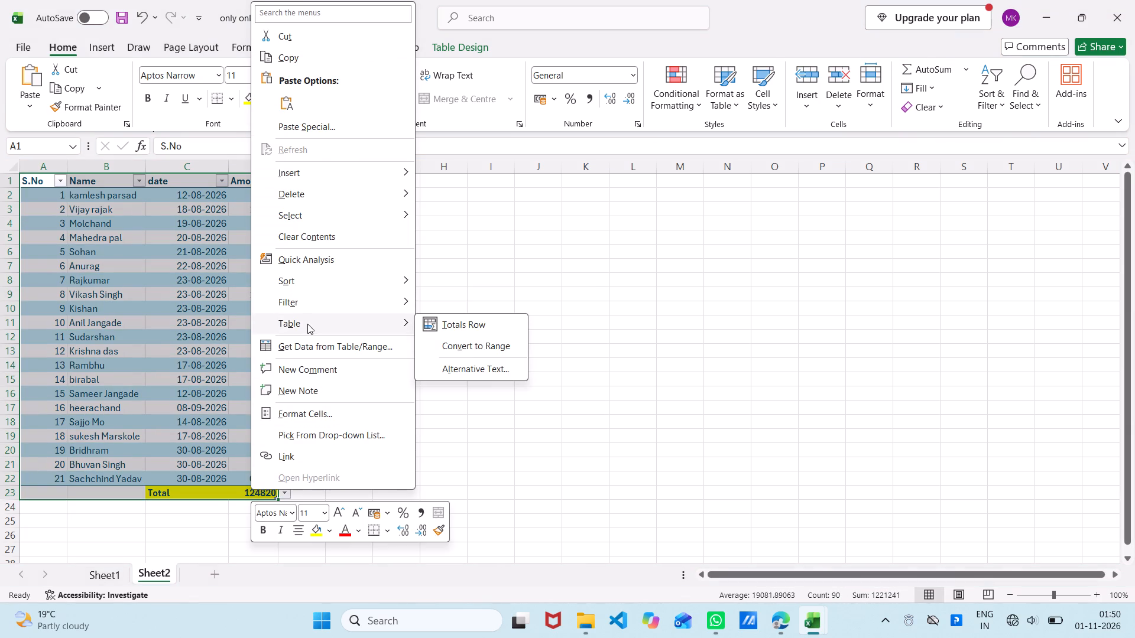
click(313, 323)
click(493, 346)
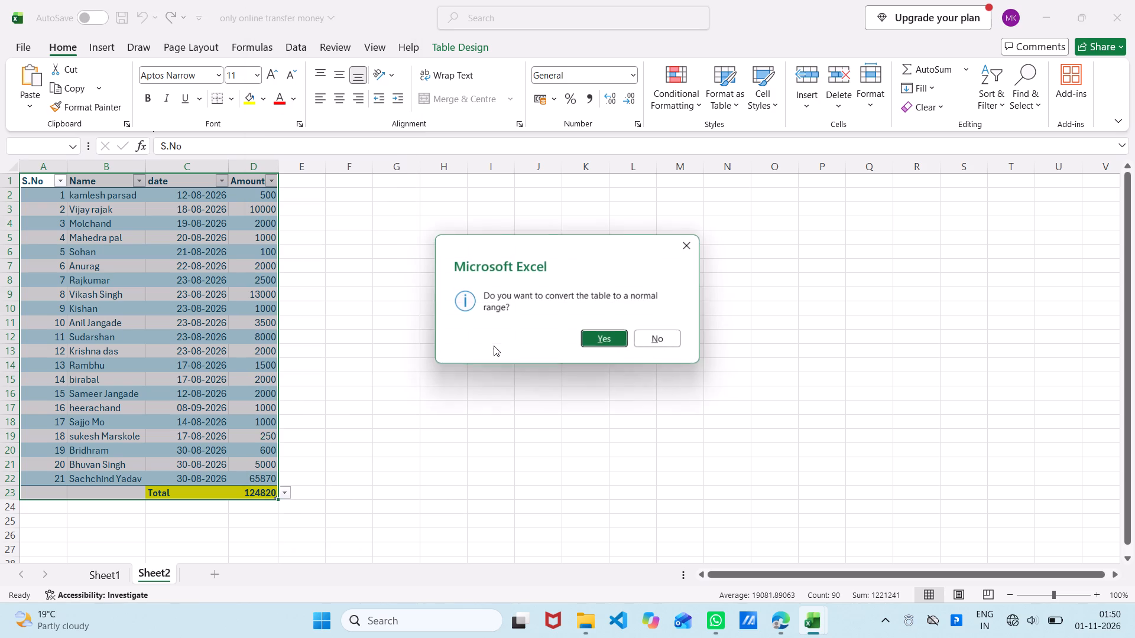
click(609, 340)
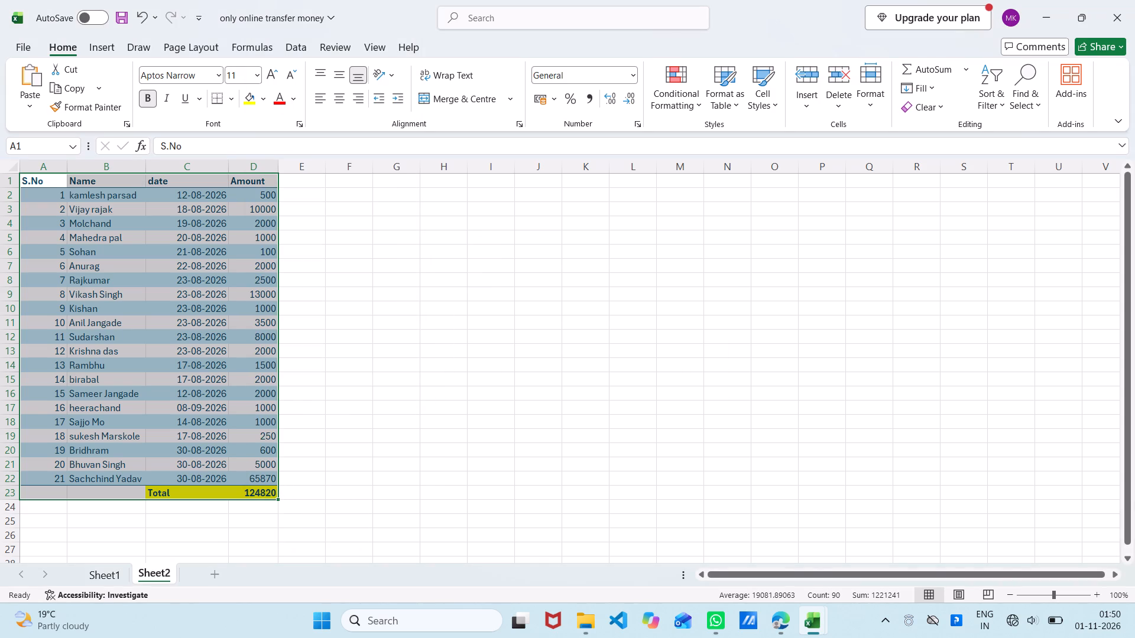
click(352, 414)
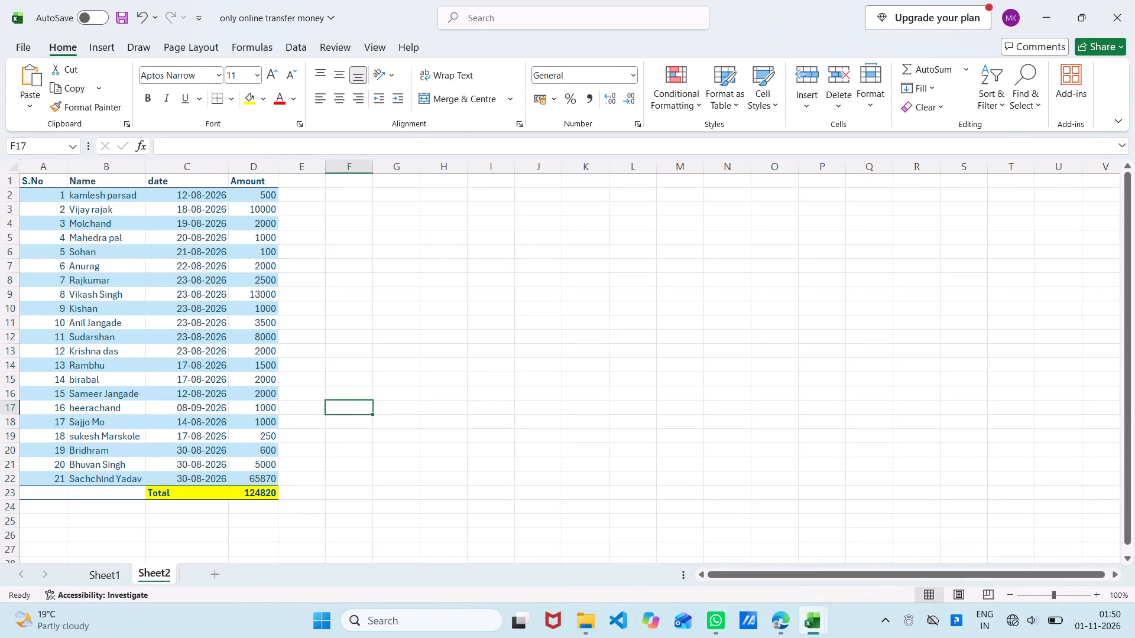
scroll(194, 418, up, 3)
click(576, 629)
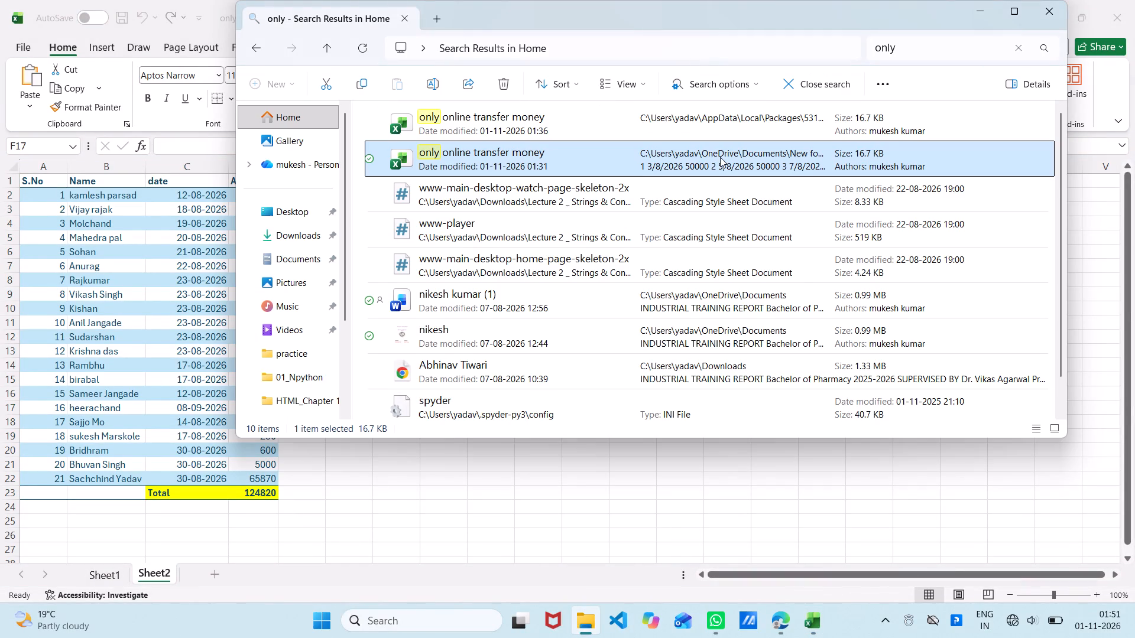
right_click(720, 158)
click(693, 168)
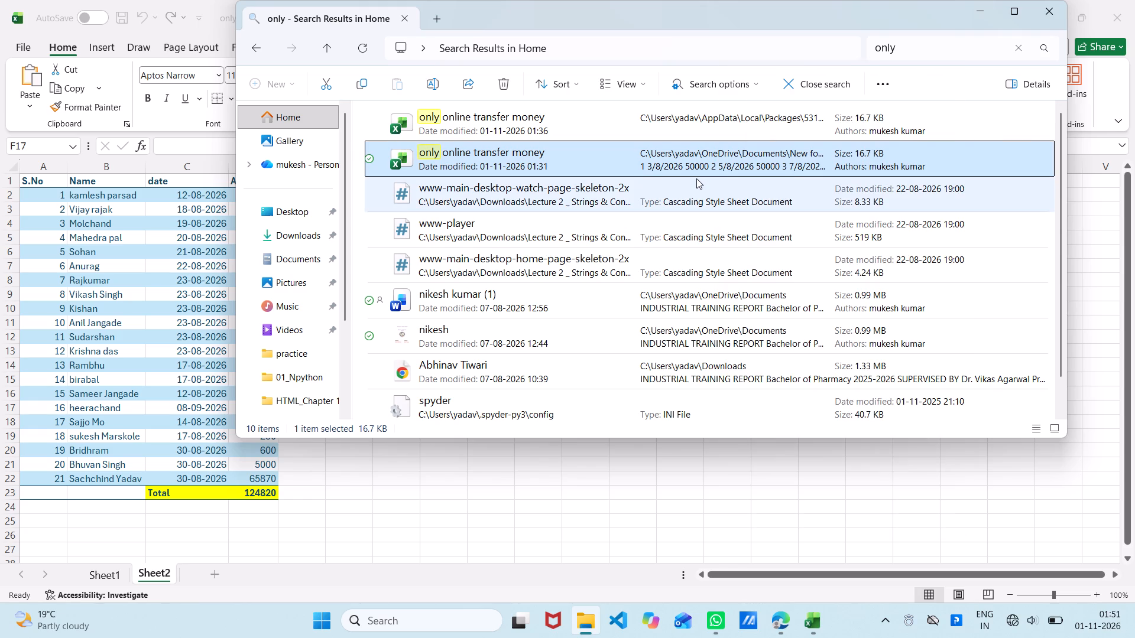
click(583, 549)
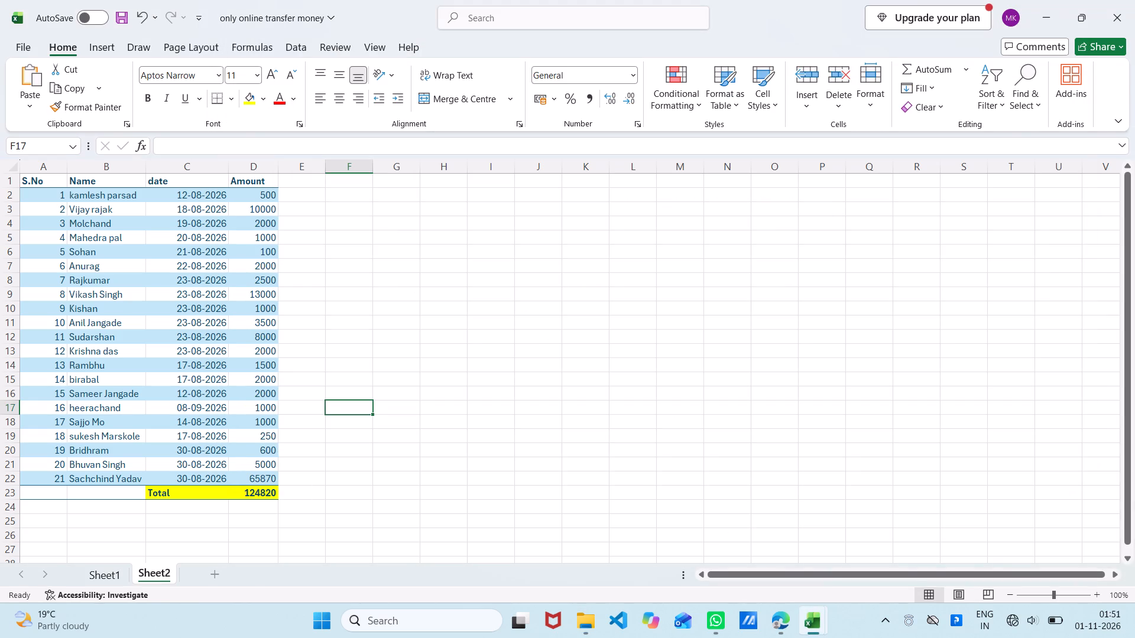
Save the workbook.
key(ctrl+s)
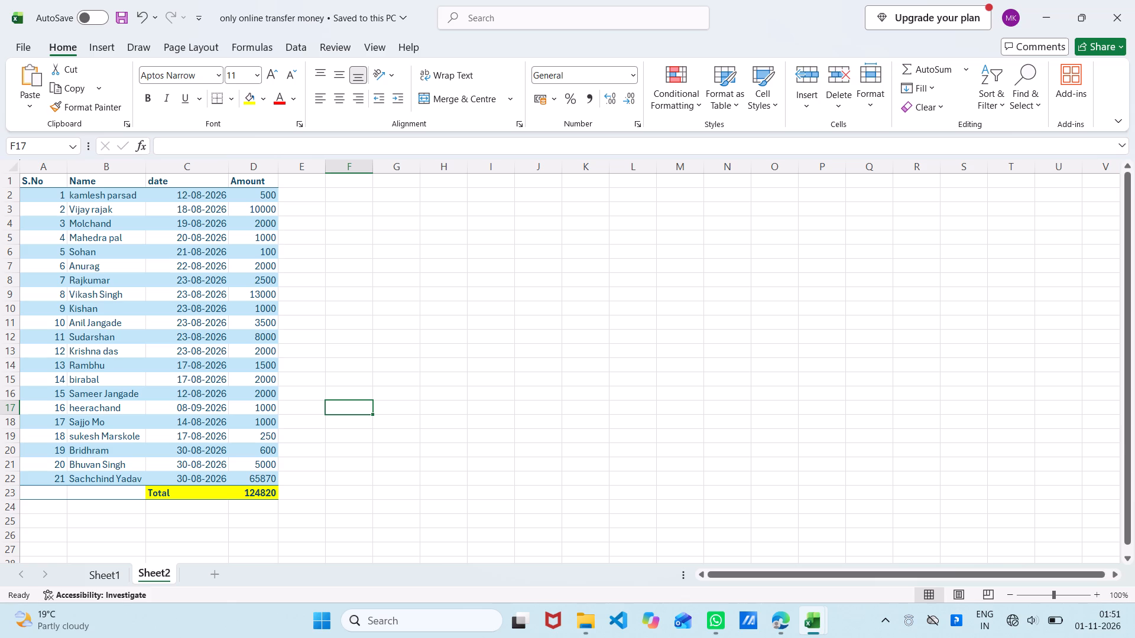
Switch to File Explorer, clear the old search and search Home again for "only" to examine the matching workbook files.
click(589, 627)
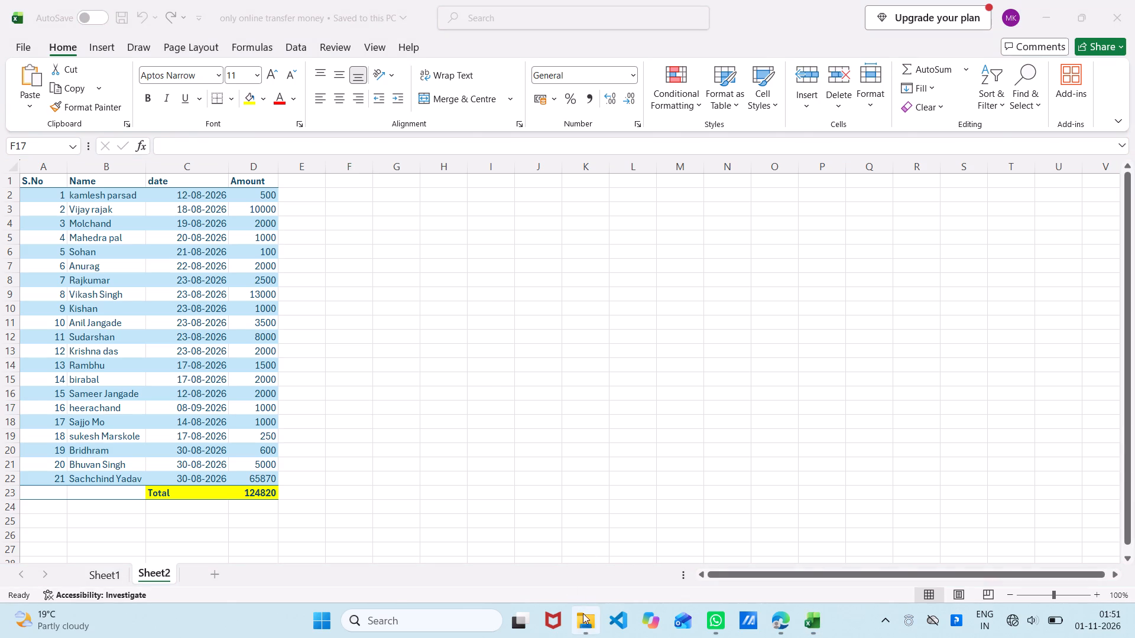
click(585, 624)
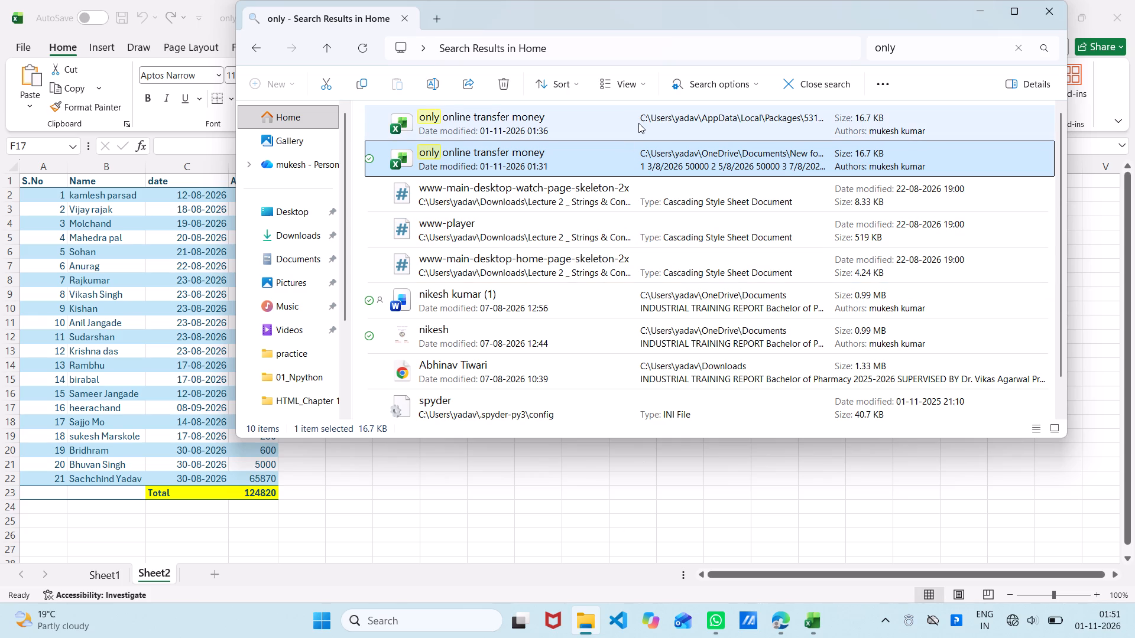
scroll(639, 124, up, 2)
scroll(639, 124, down, 2)
scroll(639, 124, up, 3)
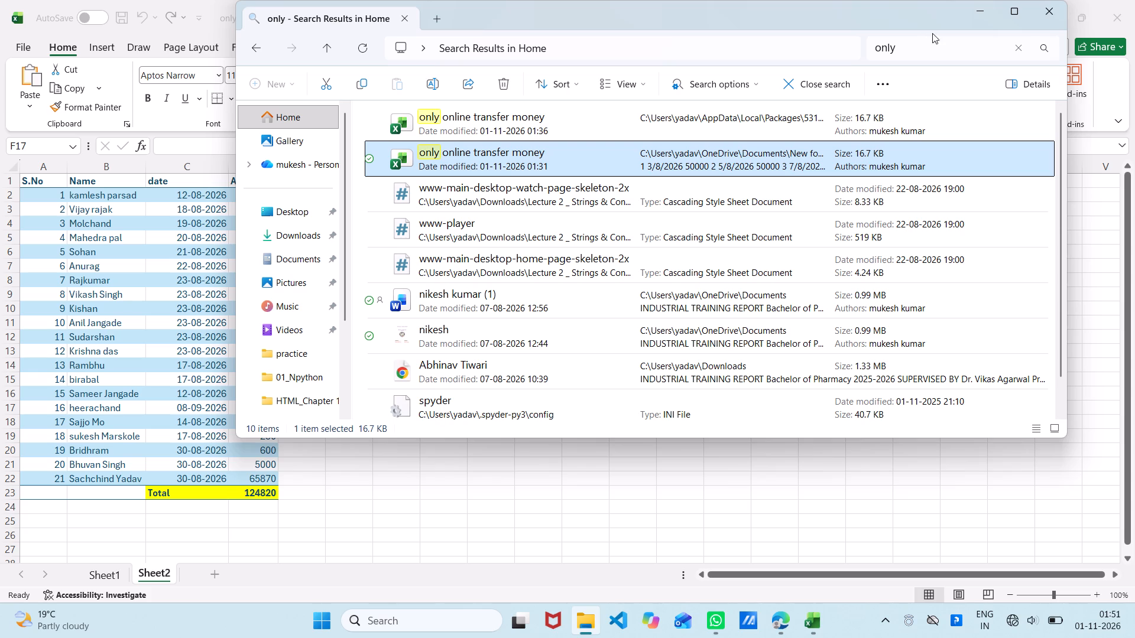
click(1013, 50)
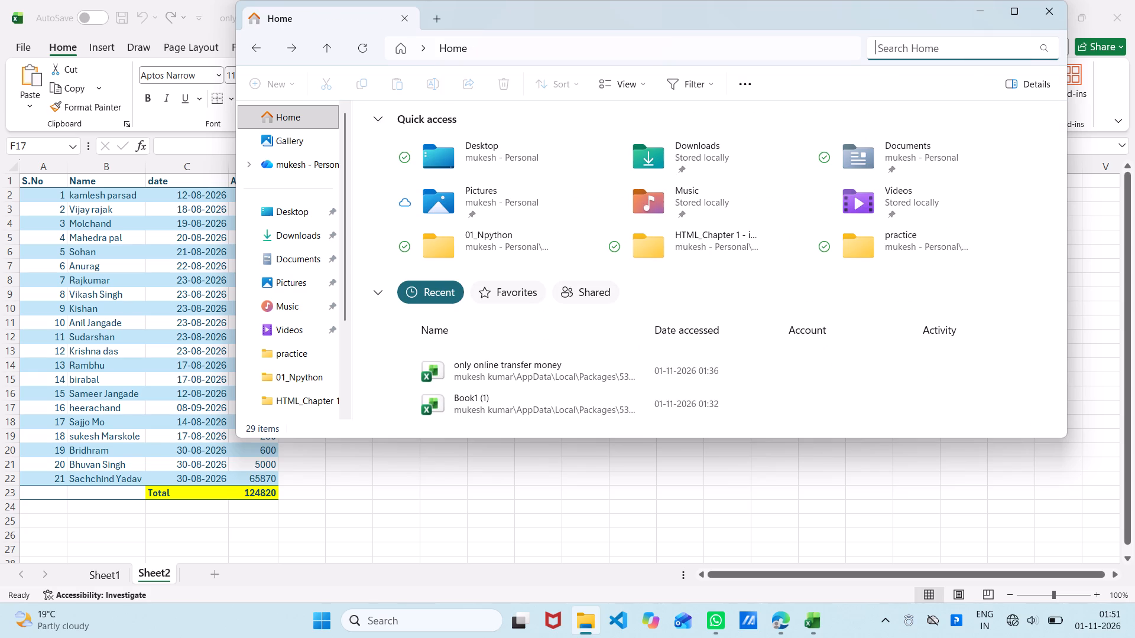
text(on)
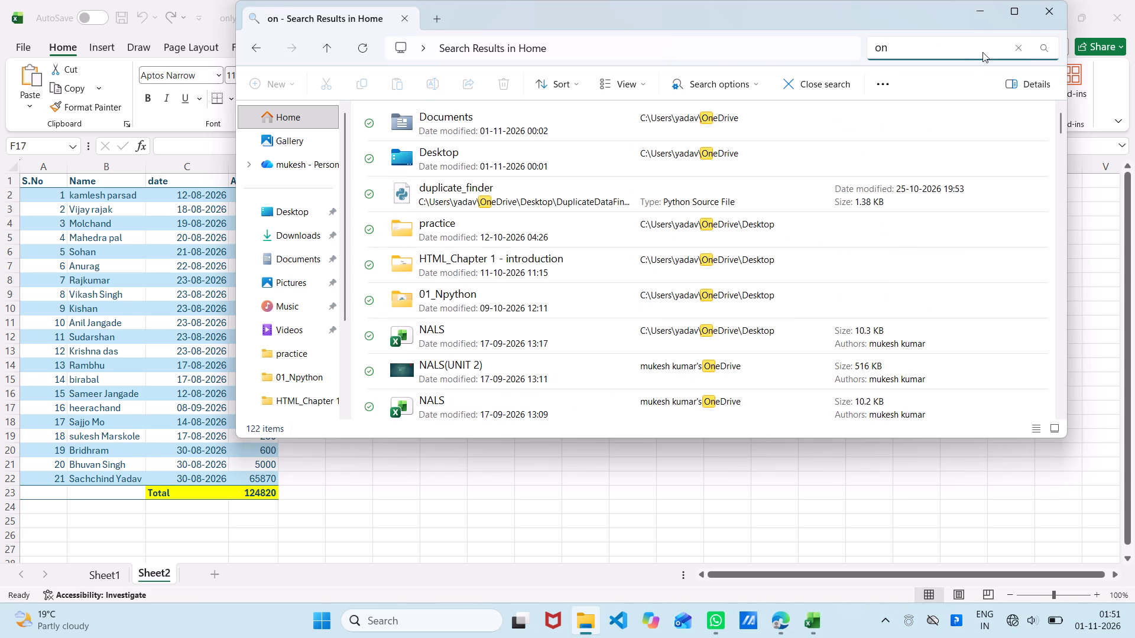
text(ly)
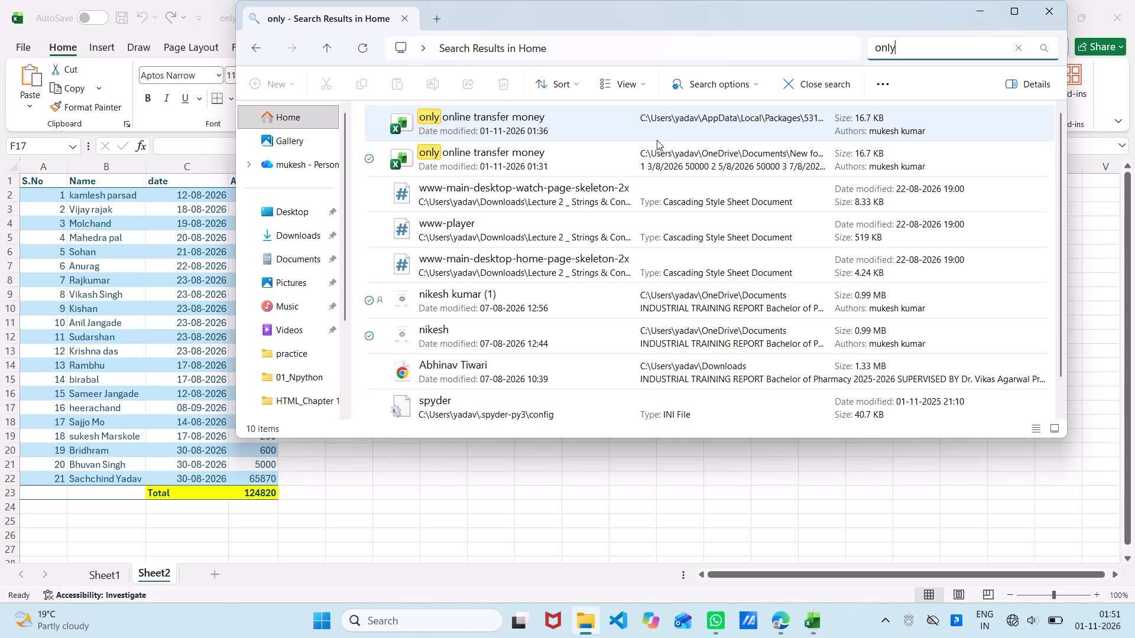
scroll(651, 170, down, 3)
scroll(633, 290, up, 4)
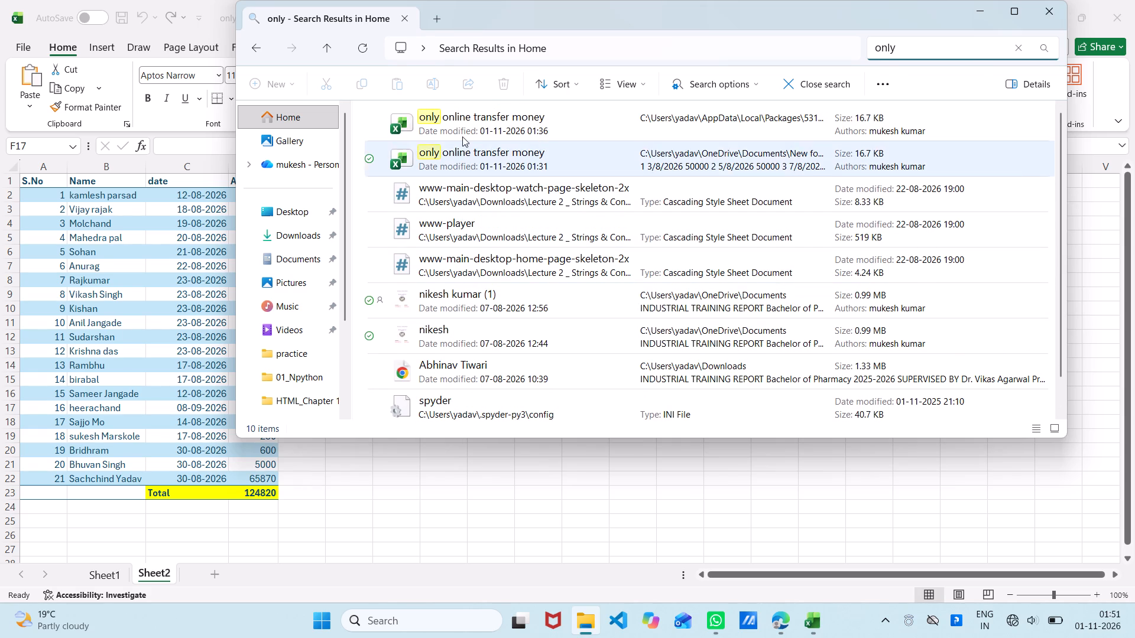
Return to the "only online transfer money" workbook in Excel, maximize its window and save it again.
click(1077, 8)
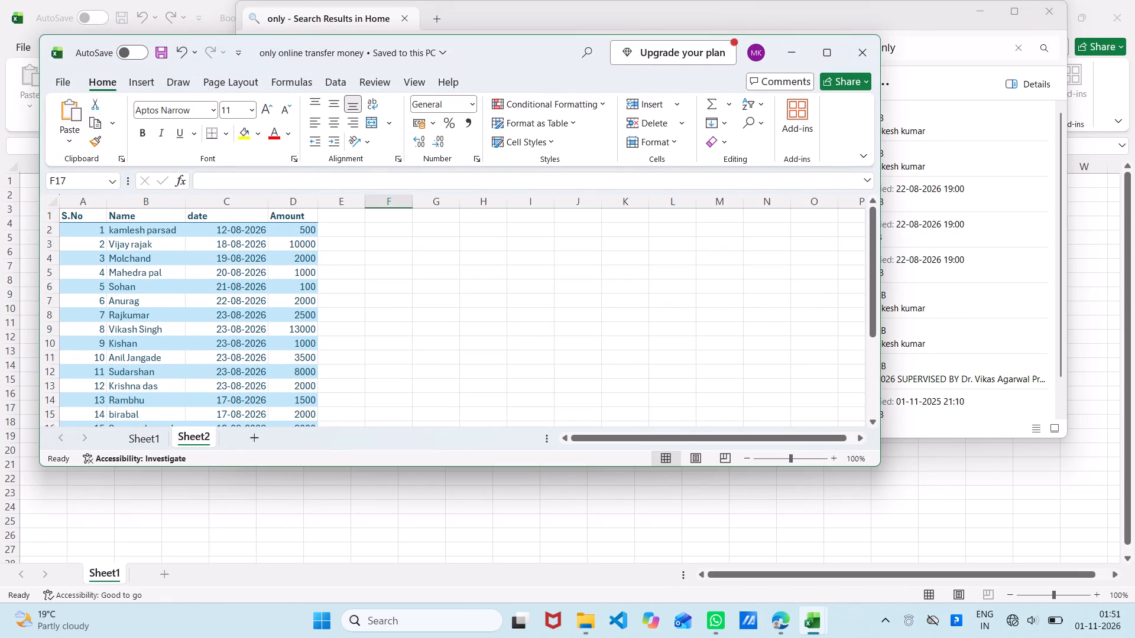
click(825, 60)
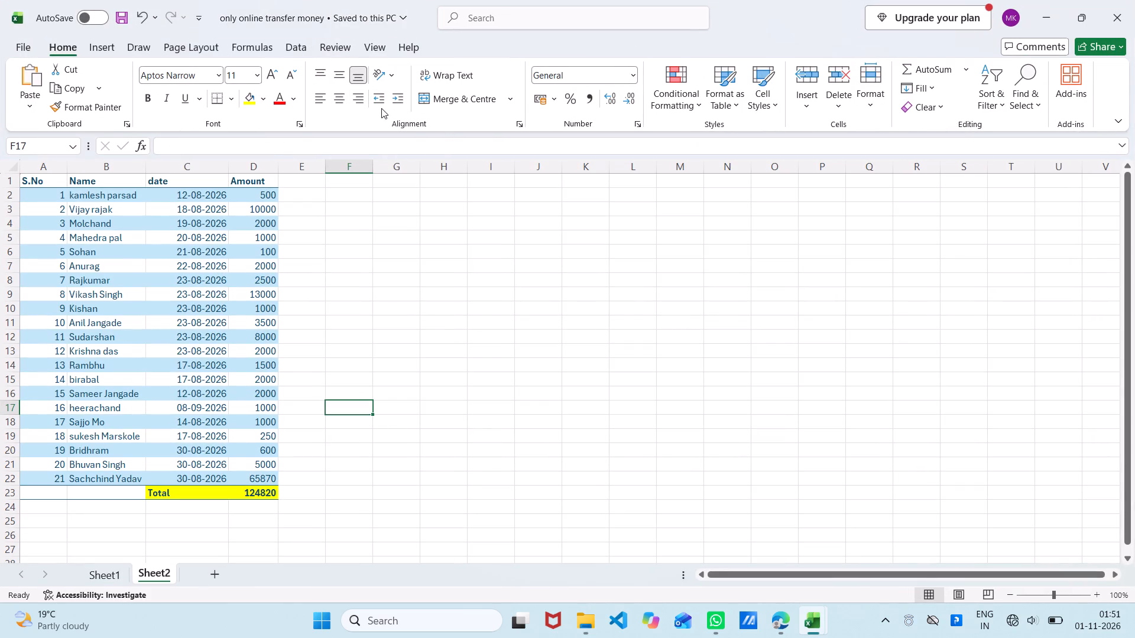
key(ctrl+s)
click(120, 27)
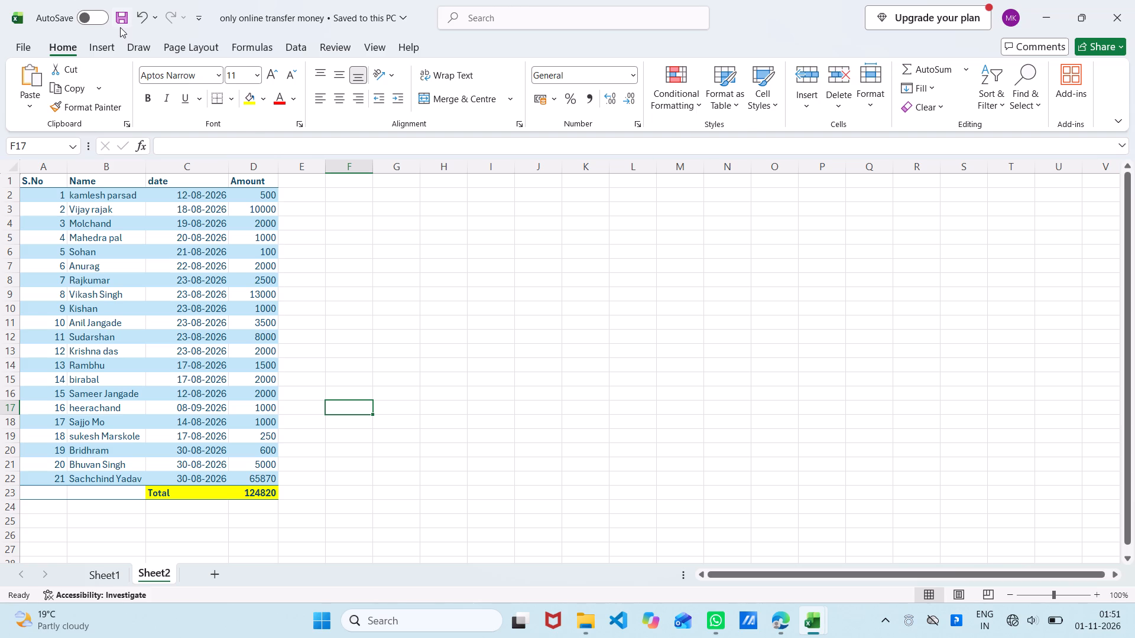
click(120, 22)
Close the File Explorer window, open a fresh one and search Home for "only".
click(595, 630)
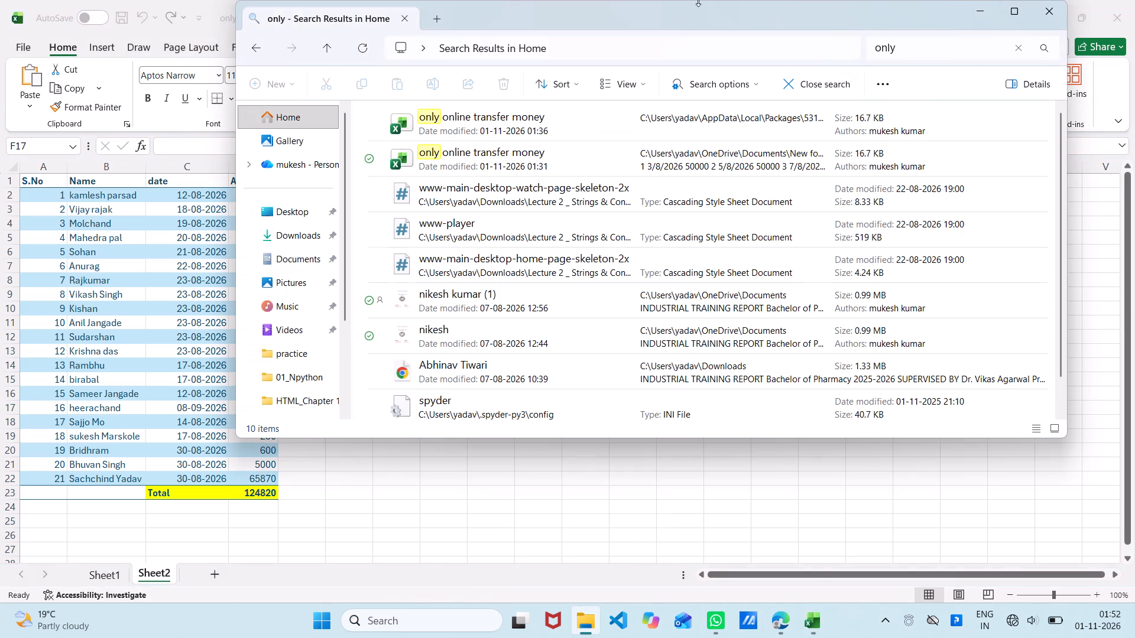
click(1056, 5)
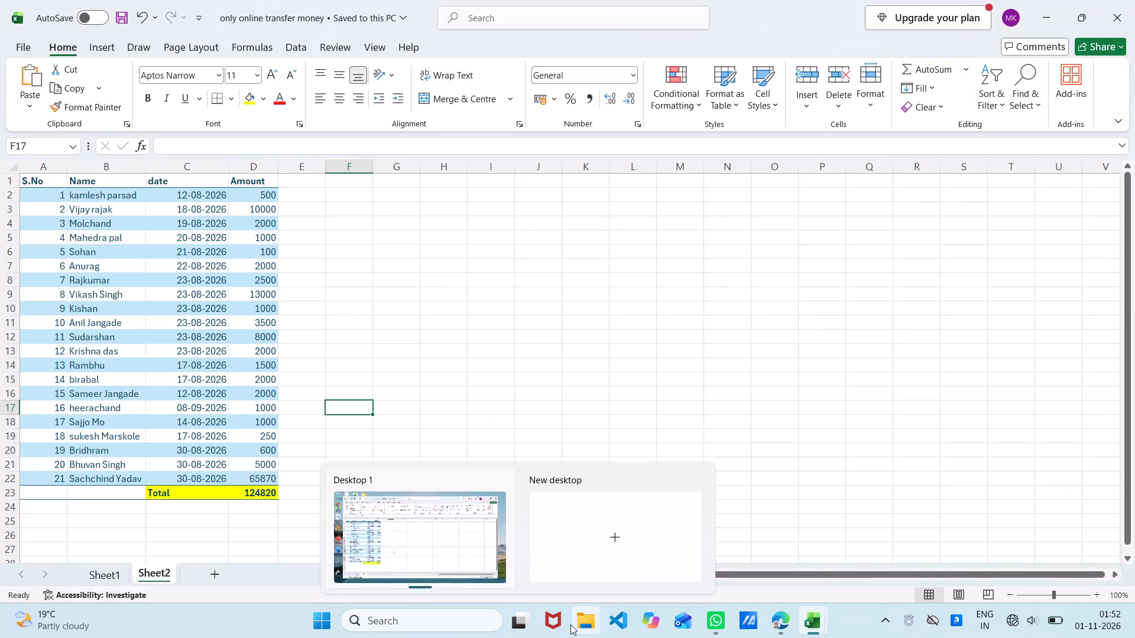
click(572, 625)
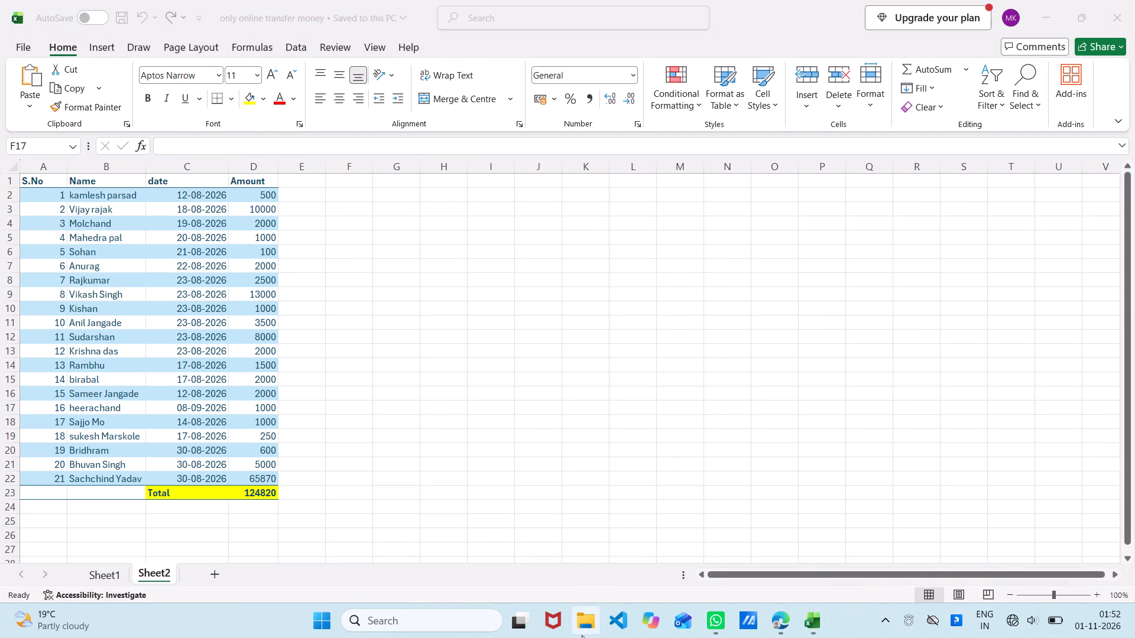
click(582, 634)
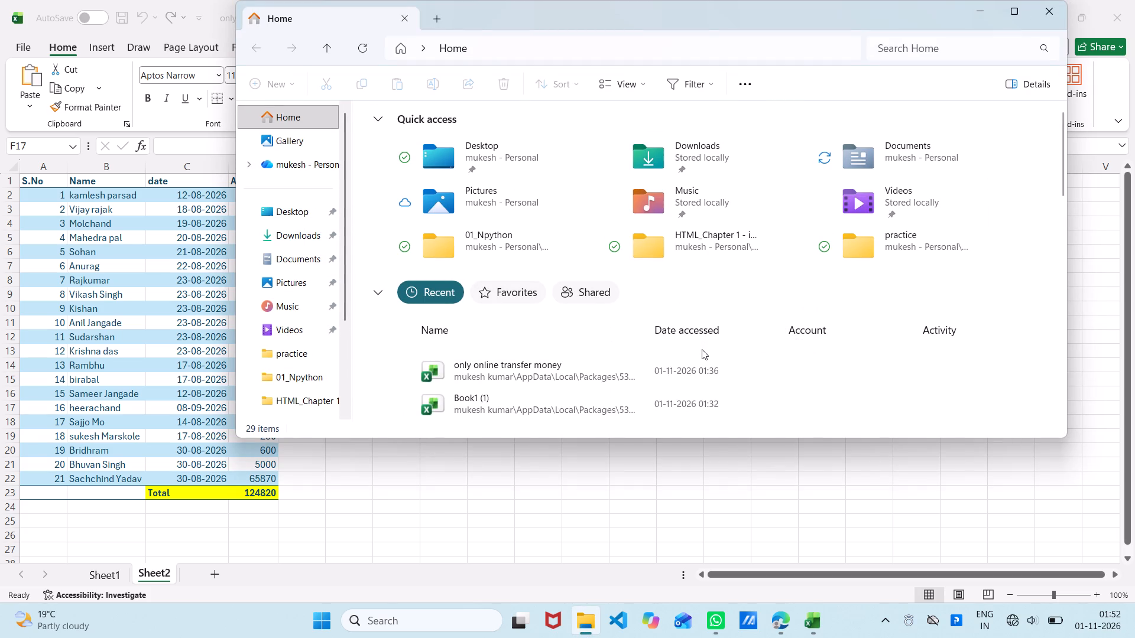
scroll(702, 349, down, 2)
scroll(702, 349, up, 5)
click(899, 51)
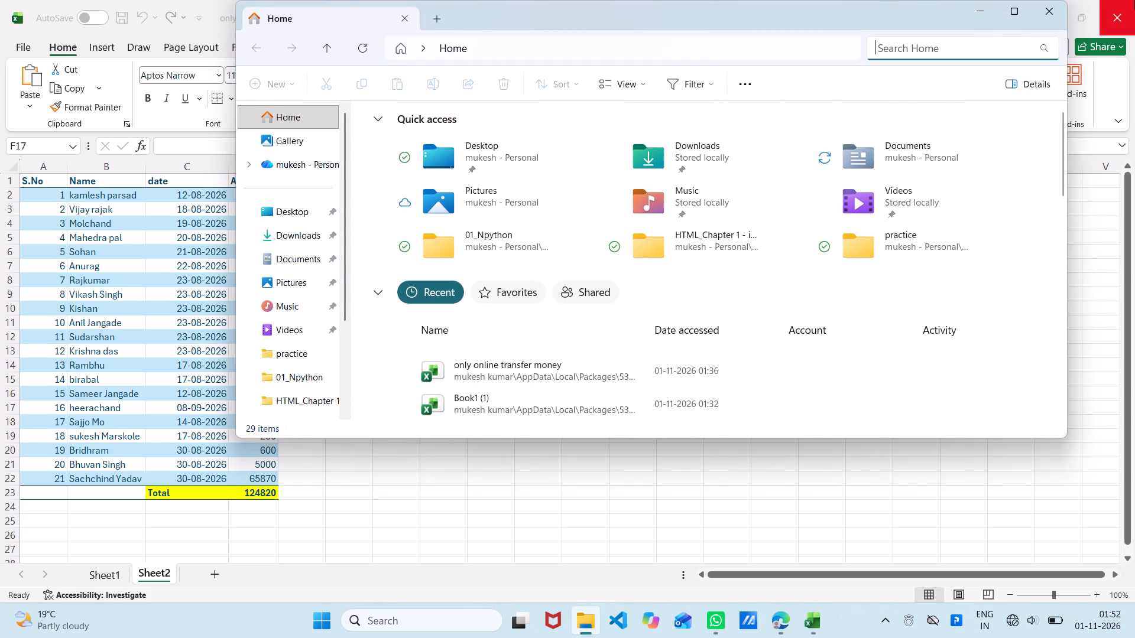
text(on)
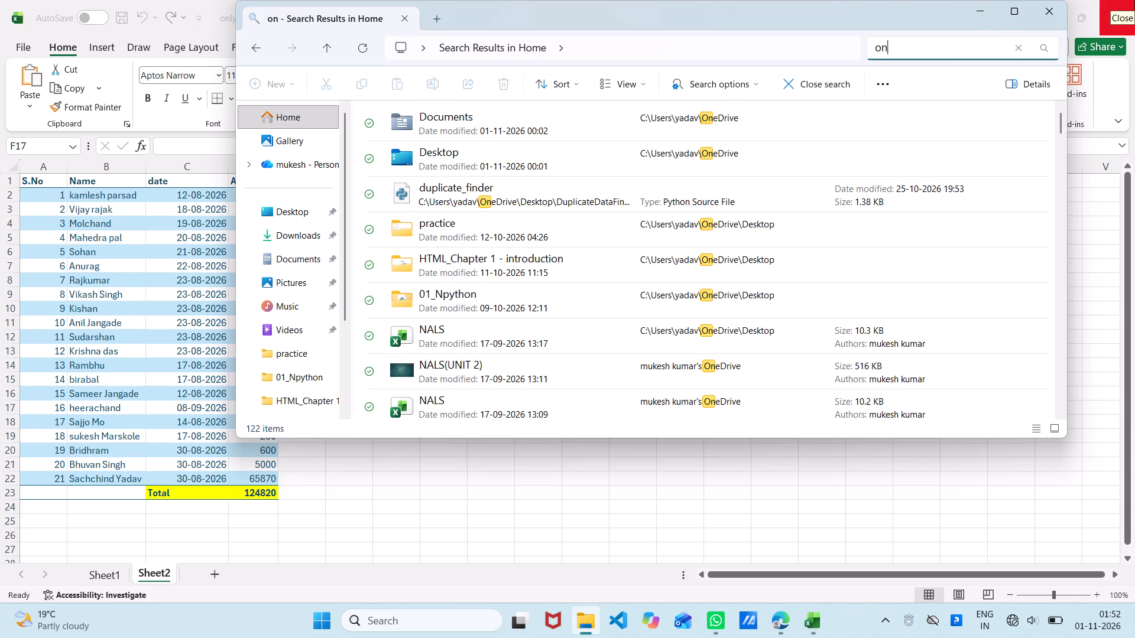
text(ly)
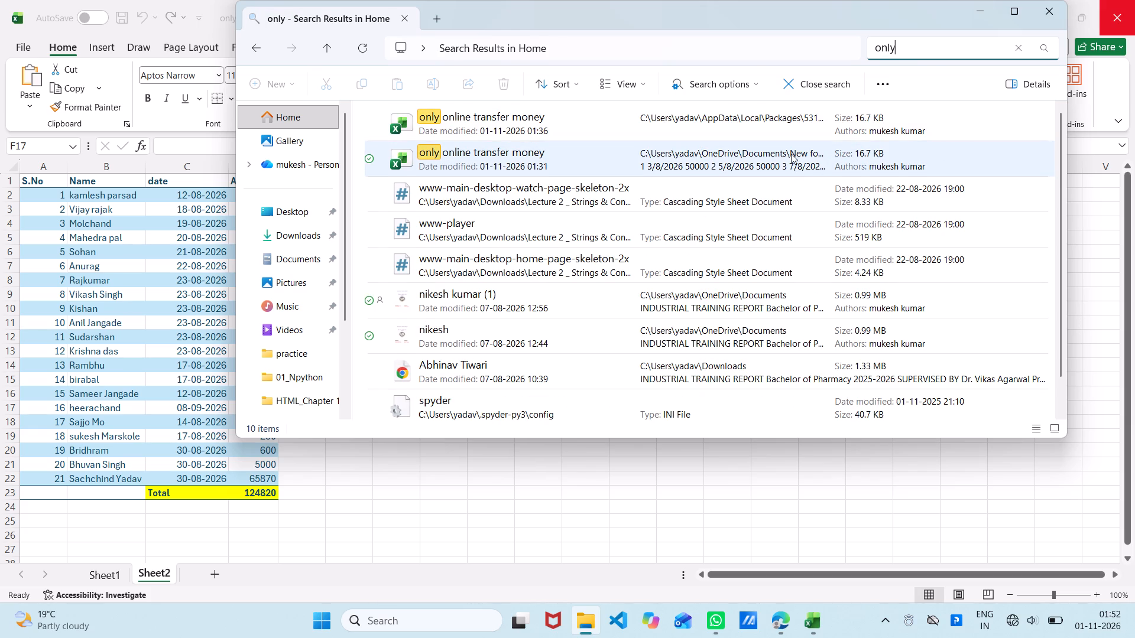
Open the "only online transfer money" search result modified on 01-11-2026 at 01:36 to check which workbook it is.
click(732, 126)
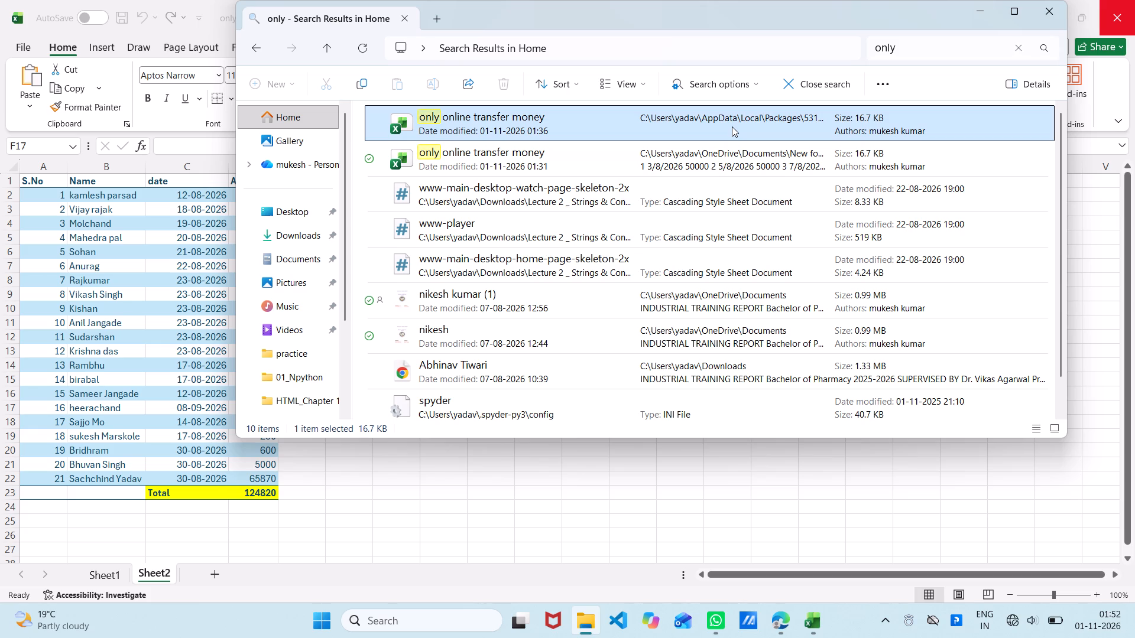
click(732, 126)
click(723, 139)
double_click(725, 124)
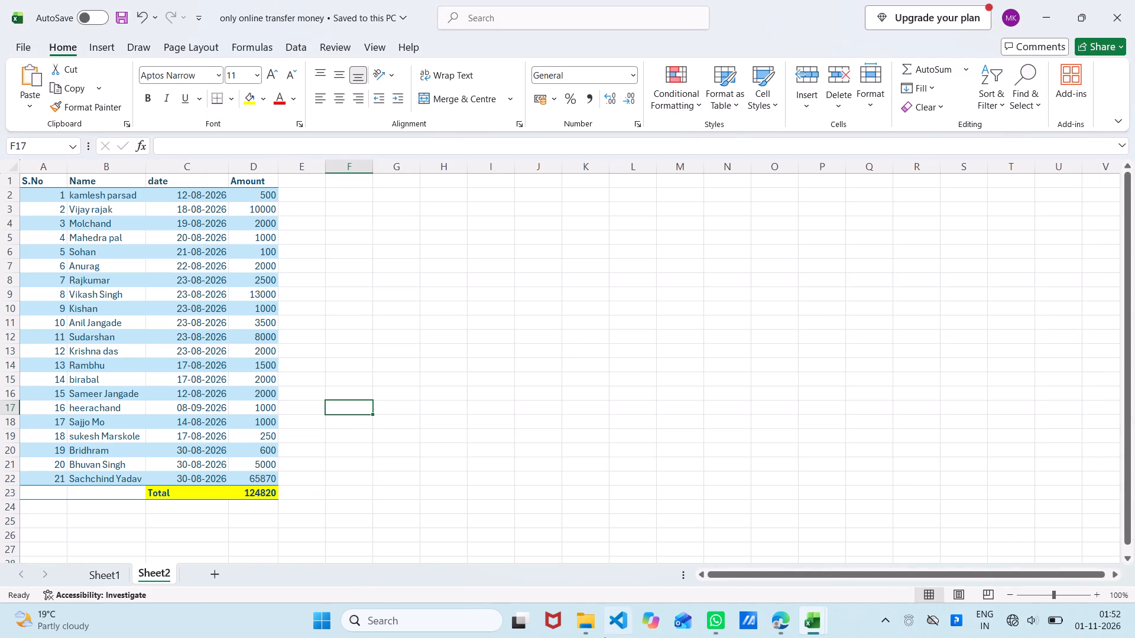
Switch back to File Explorer and bring up the sharing targets for the "only online transfer money" file modified at 01:36.
click(585, 623)
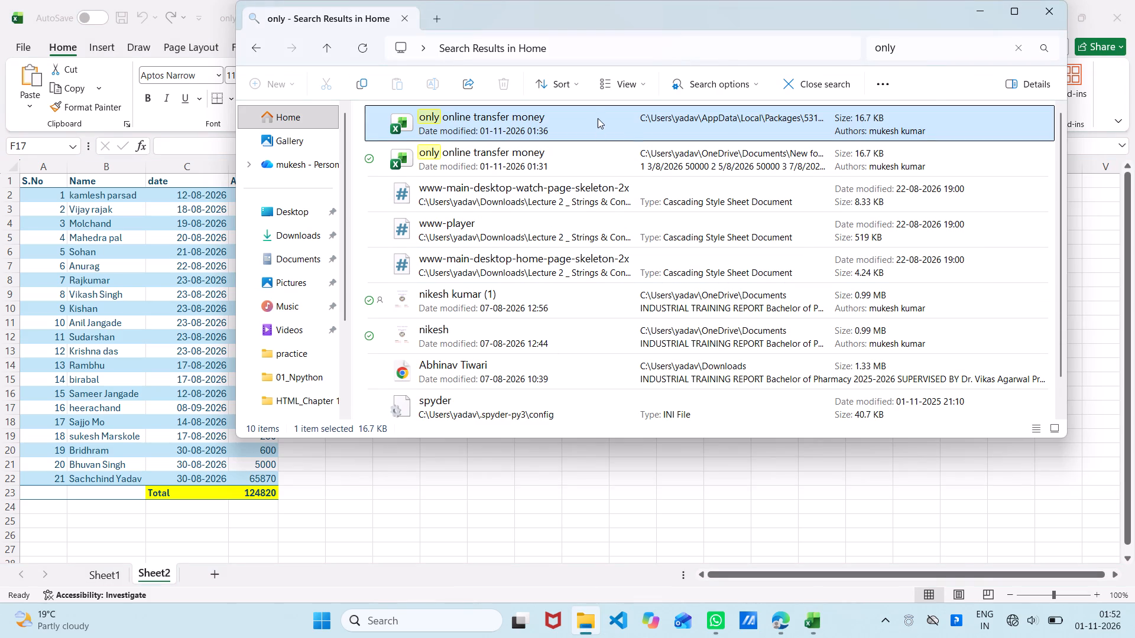
right_click(598, 118)
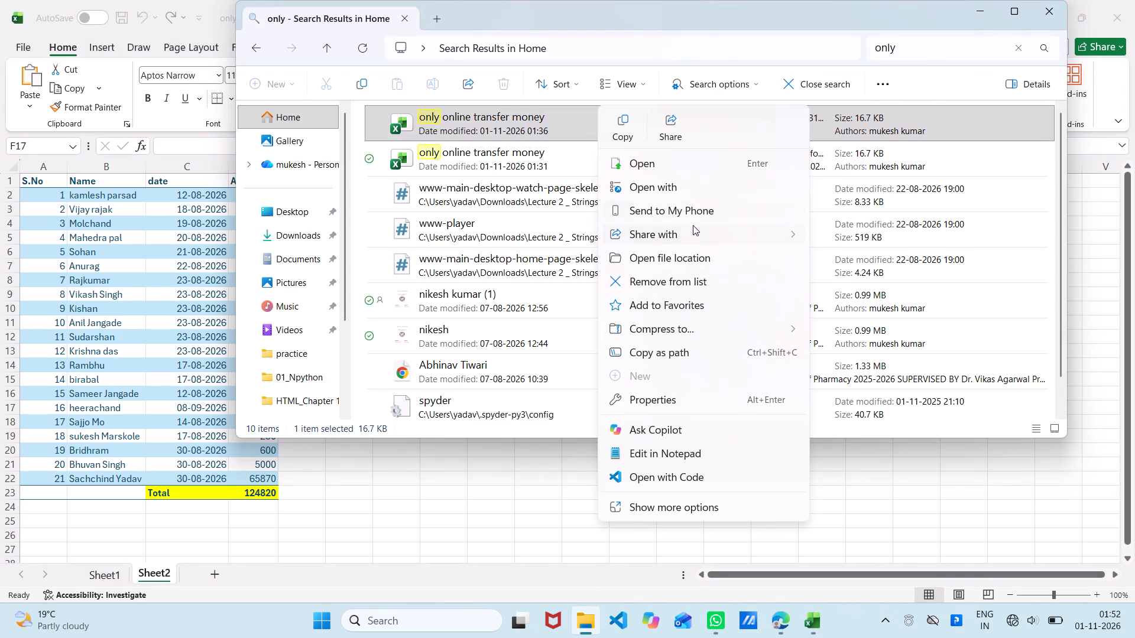
click(693, 227)
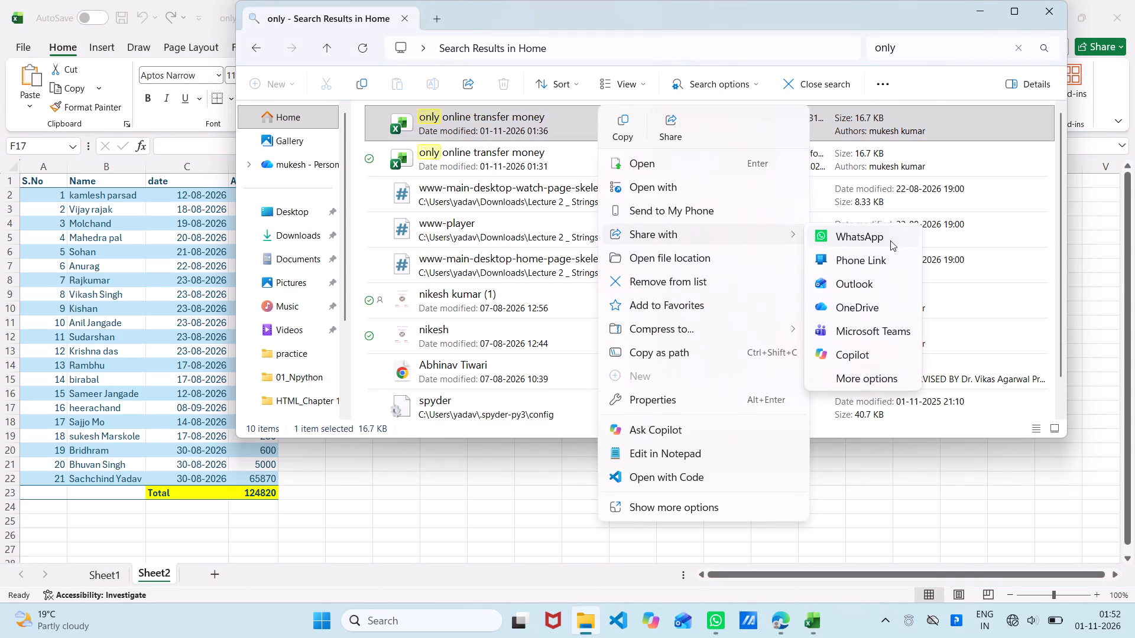
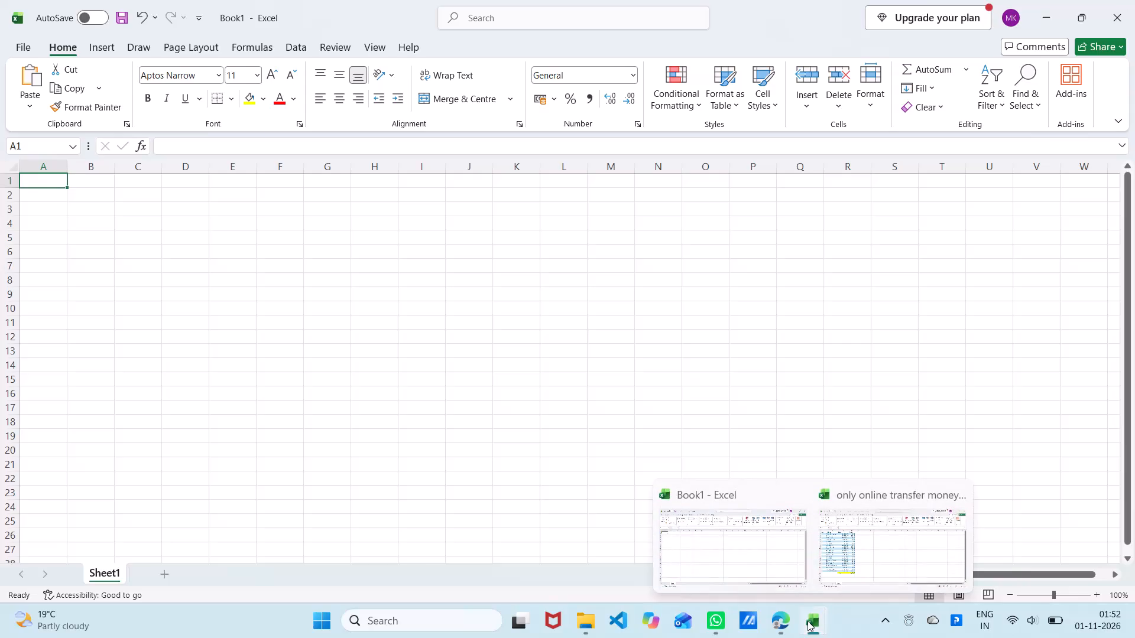
Switch to the "only online transfer money" workbook window in Excel.
click(855, 568)
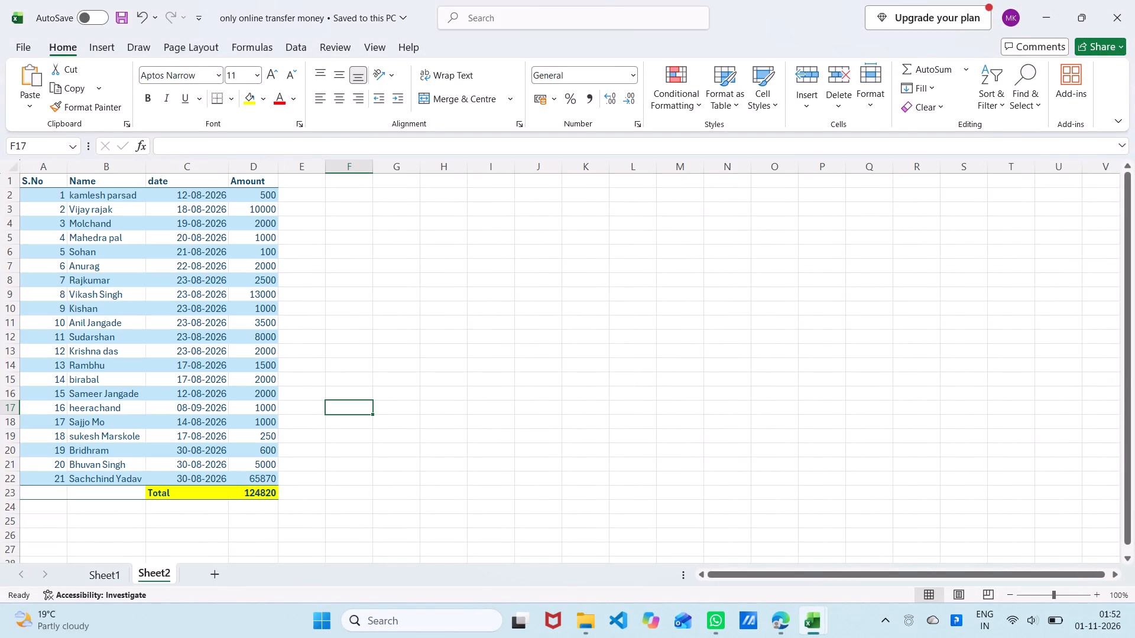
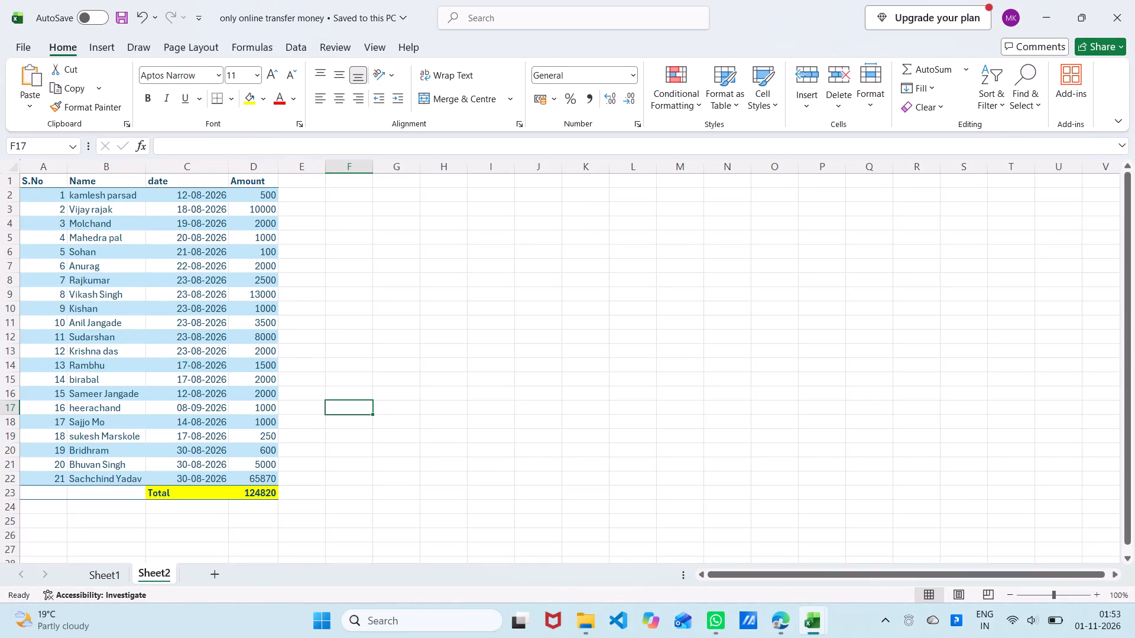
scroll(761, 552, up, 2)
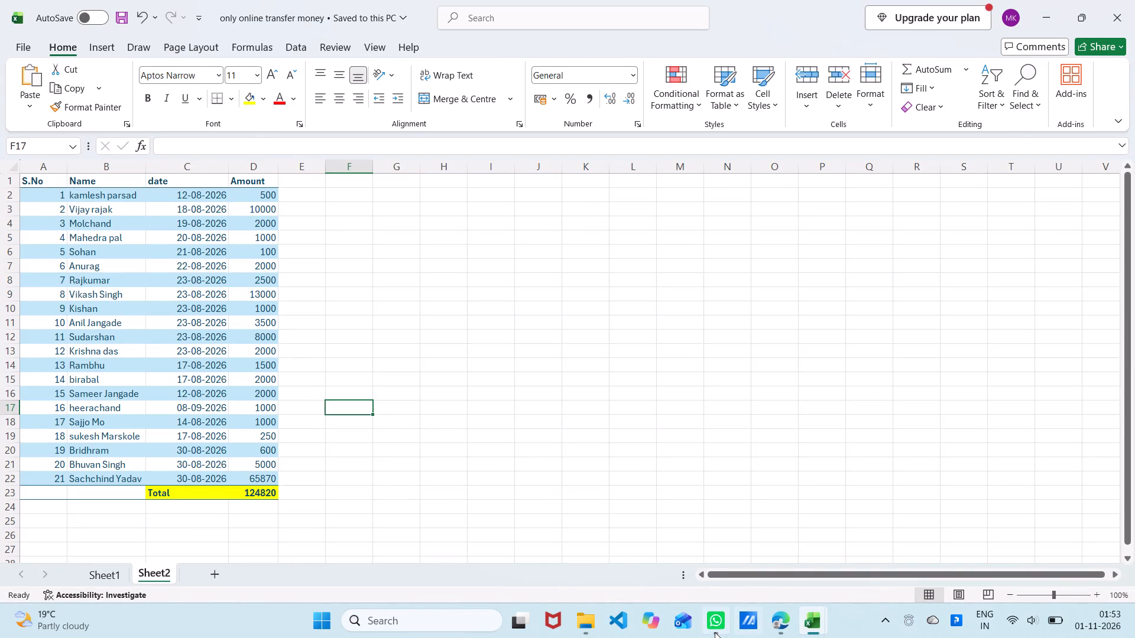
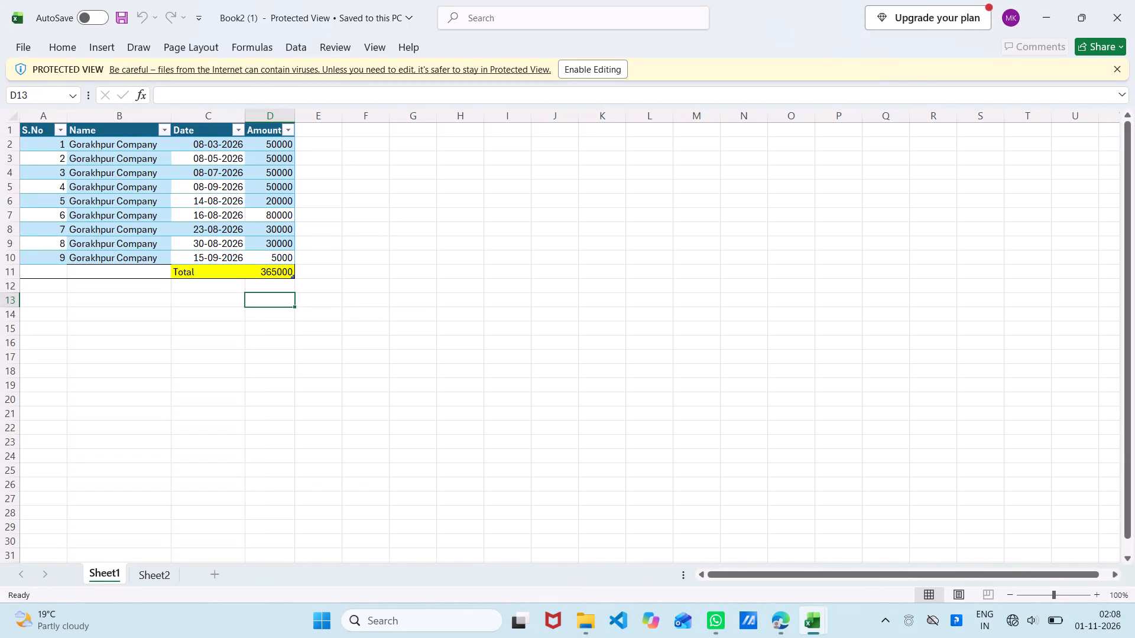
Close the Book2 (1) workbook and the Daily Saman workbook.
click(1125, 22)
click(1105, 34)
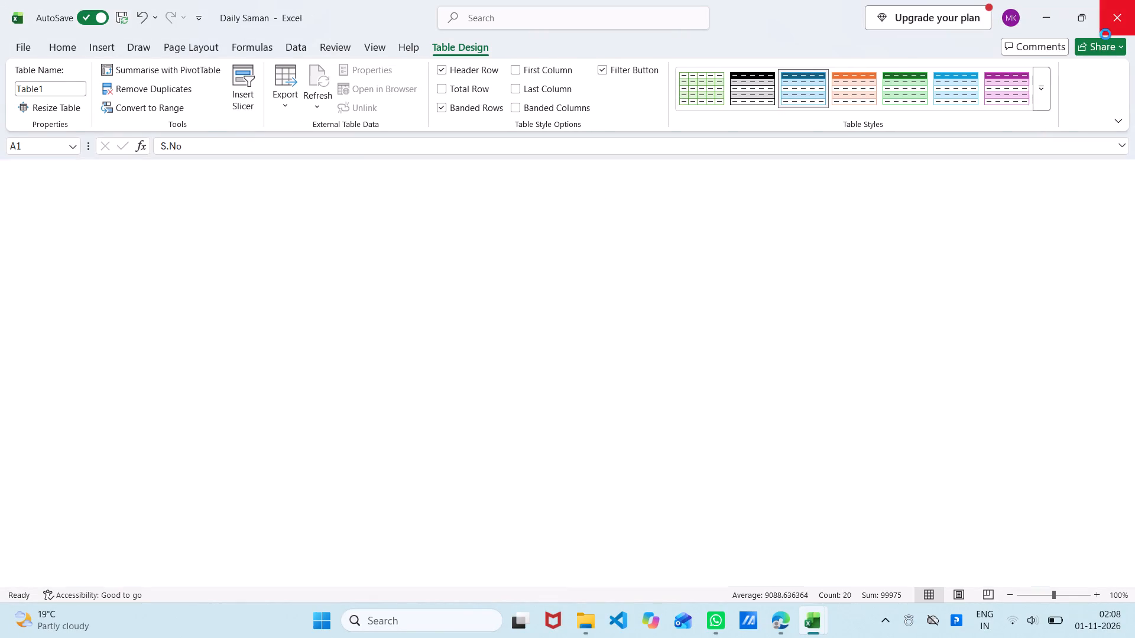
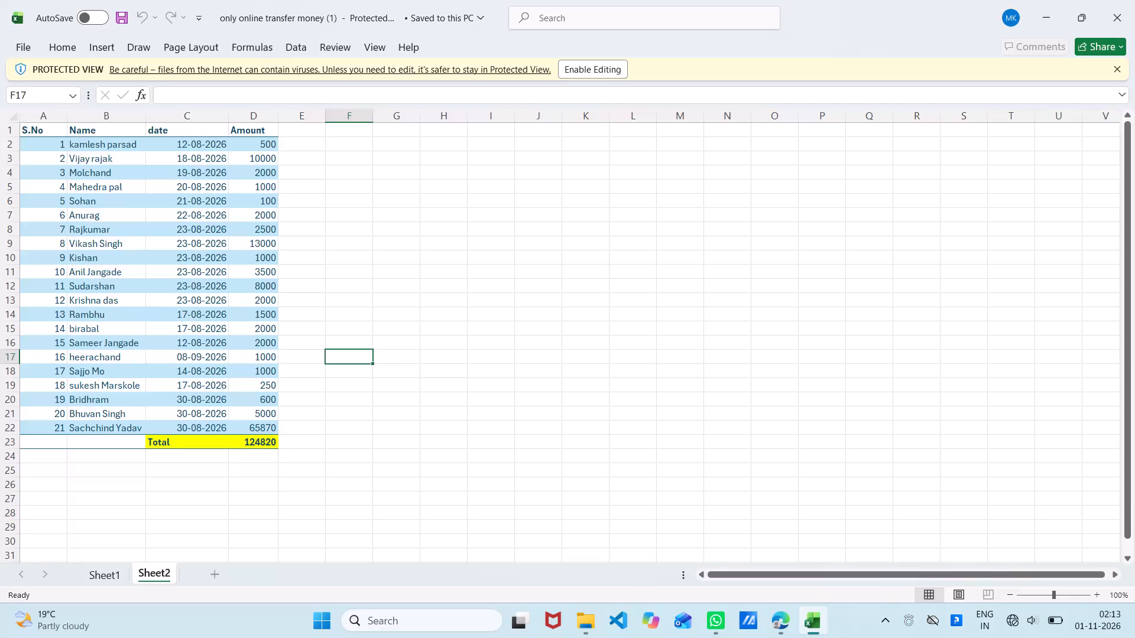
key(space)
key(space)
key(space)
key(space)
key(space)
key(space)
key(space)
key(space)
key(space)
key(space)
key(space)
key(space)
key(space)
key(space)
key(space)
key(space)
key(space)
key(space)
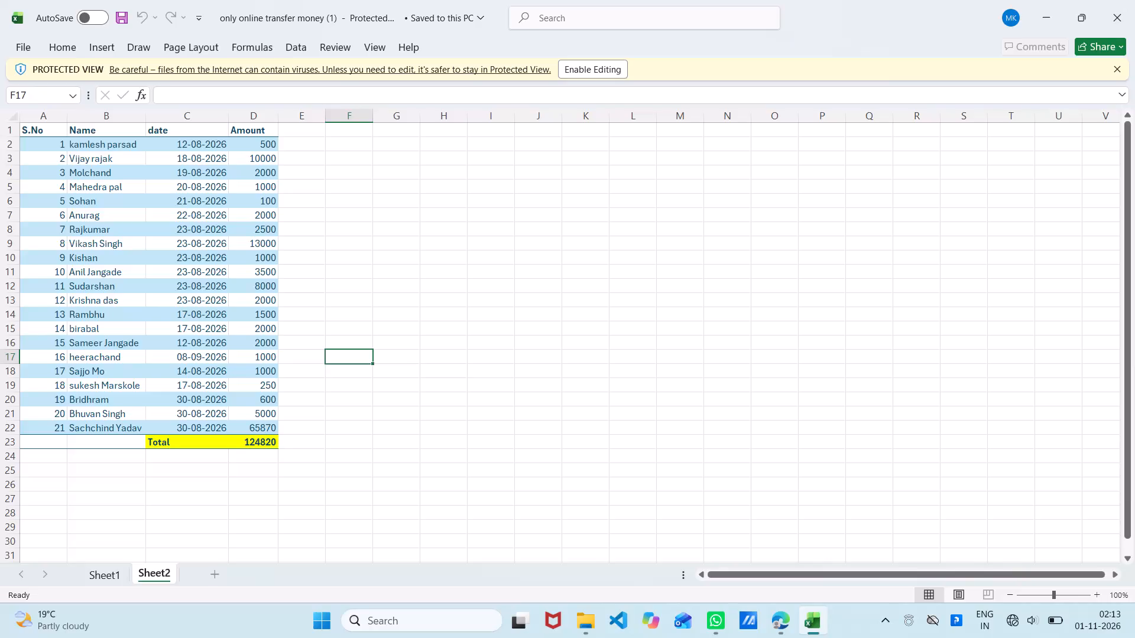